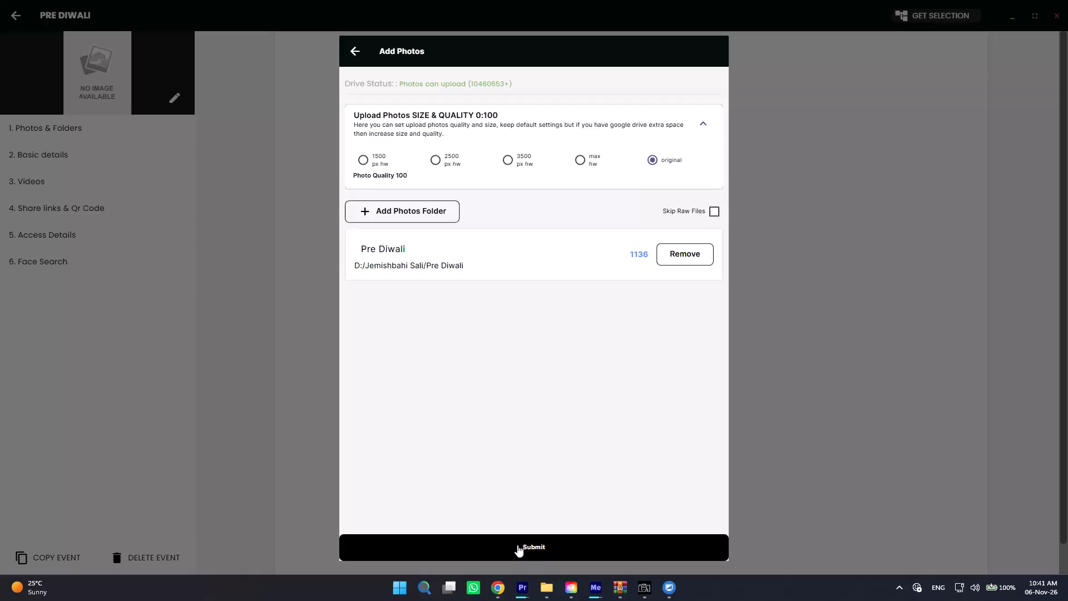
Submit the Pre Diwali photo folder for upload at original size.
click(515, 545)
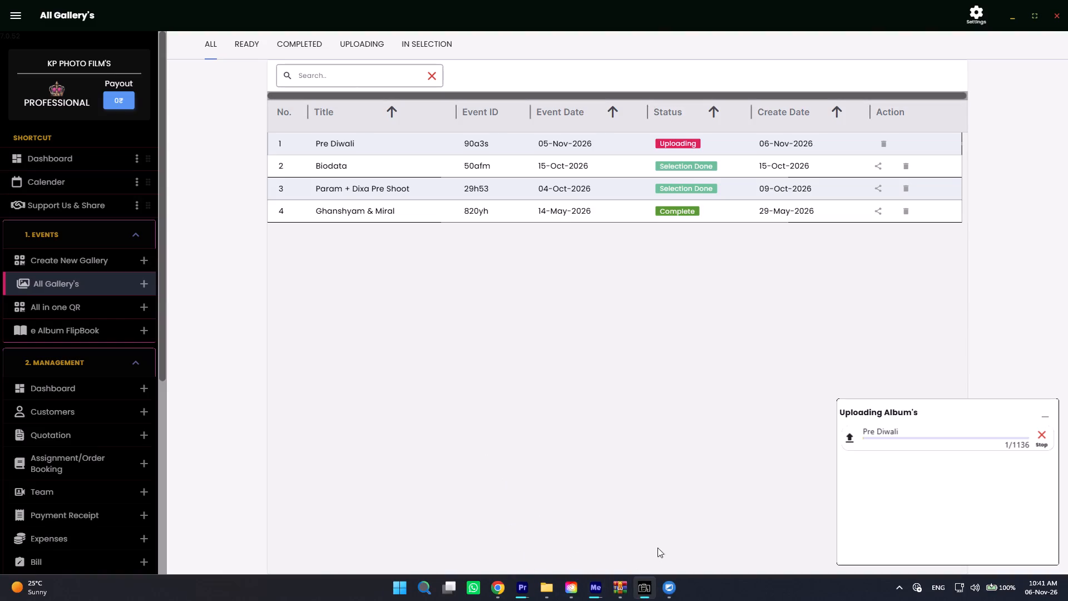
Bring up the UltraViewer window and close it.
click(668, 592)
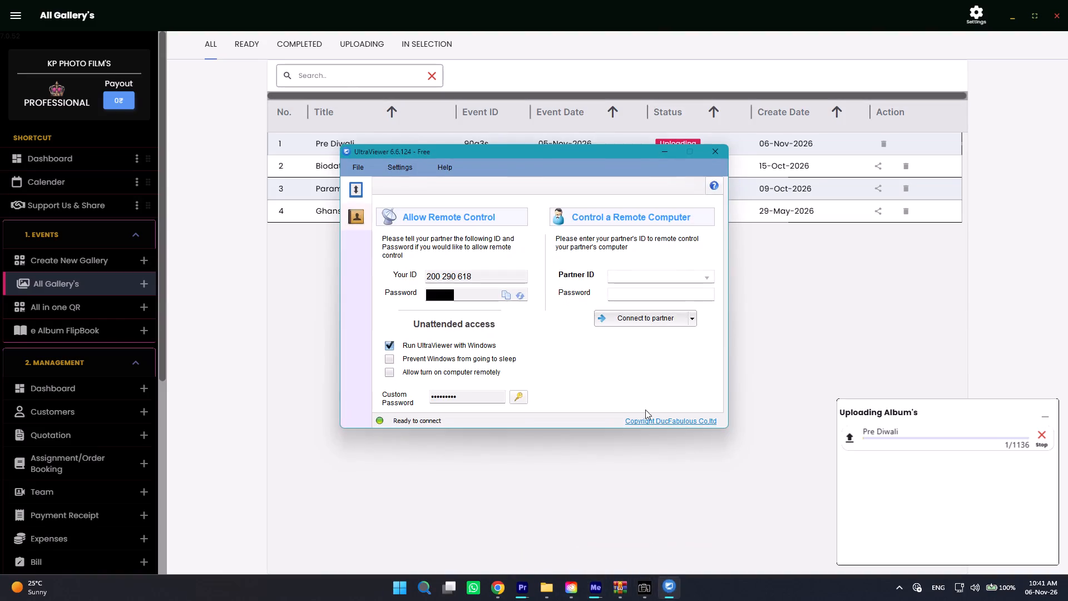
click(718, 147)
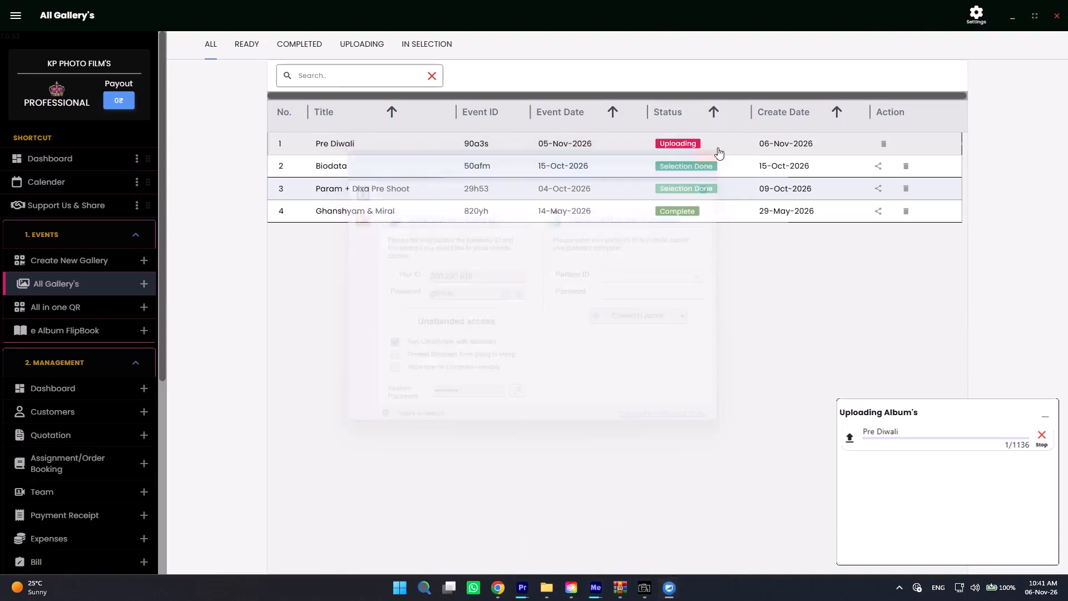
Switch to Adobe Premiere and check the progress of the export queue in Adobe Media Encoder.
click(538, 585)
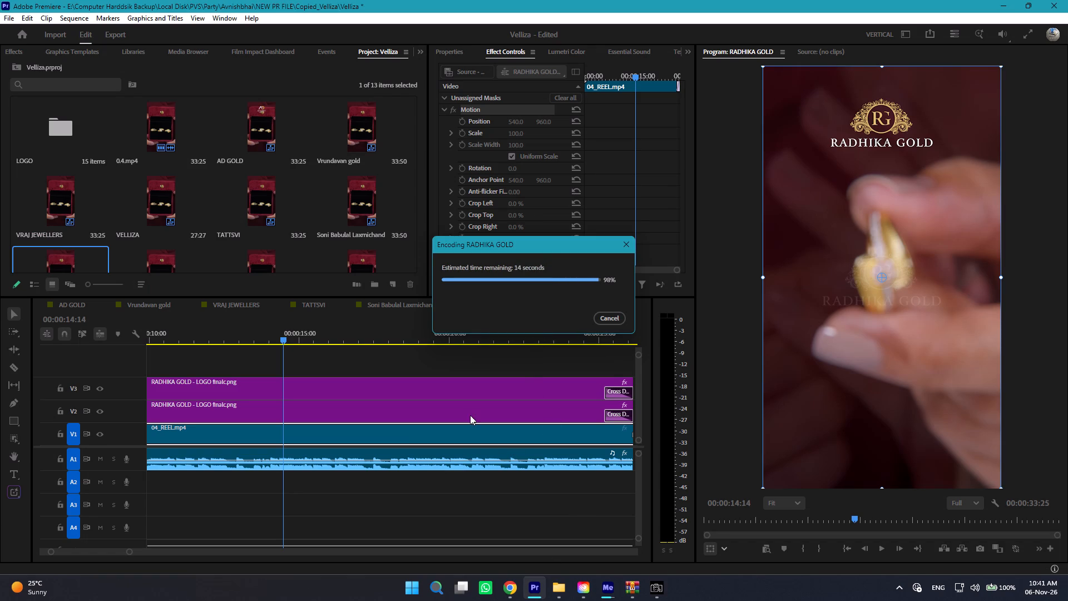
click(603, 541)
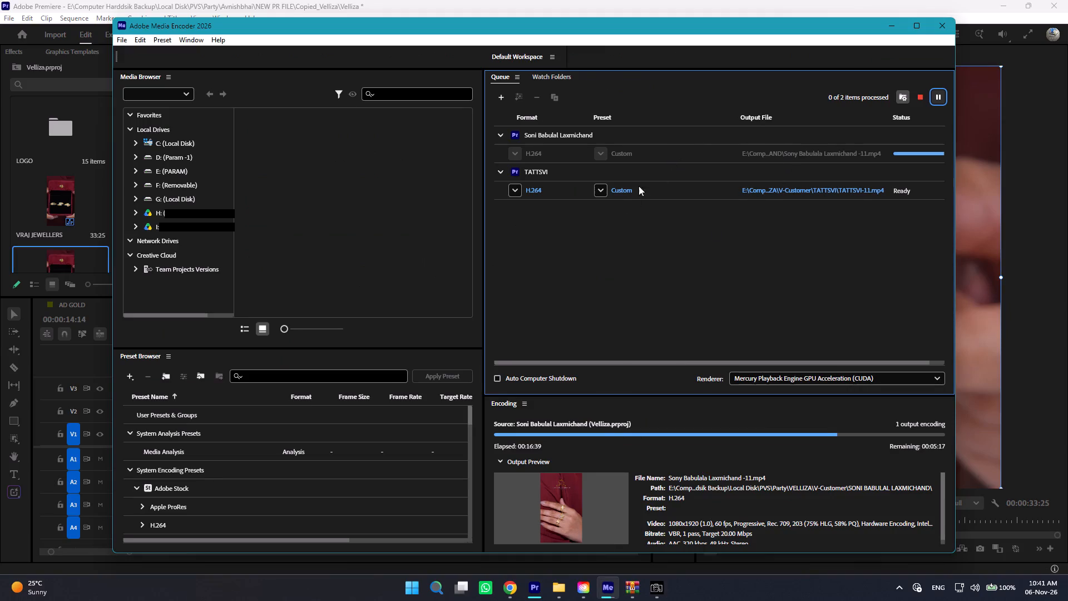
click(893, 27)
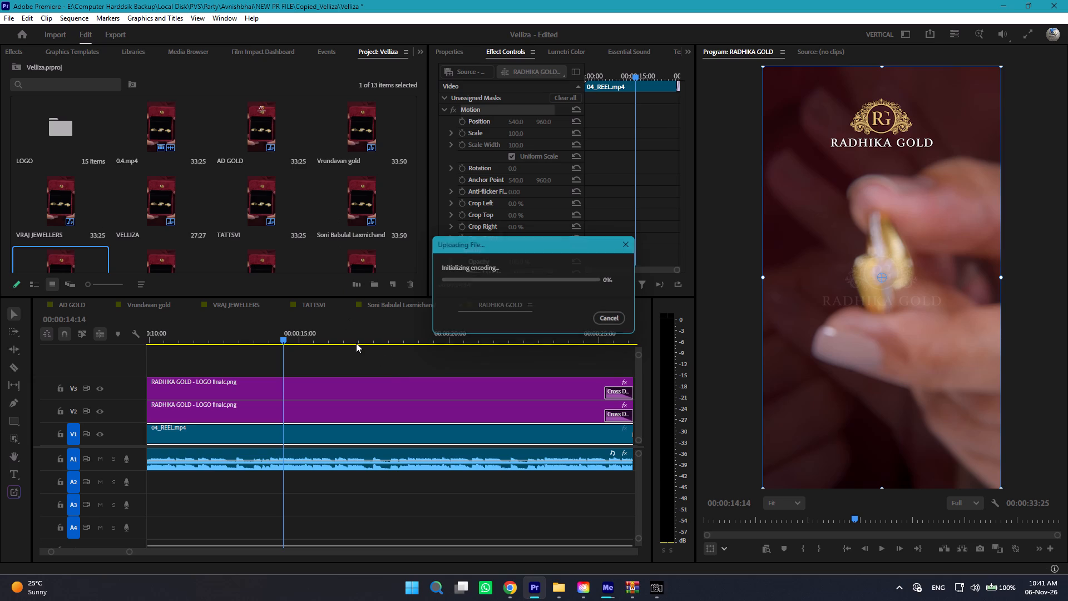
Check the RADHIKA GOLD export settings and the files in its output folder, and return to the editing workspace.
key(ctrl+m)
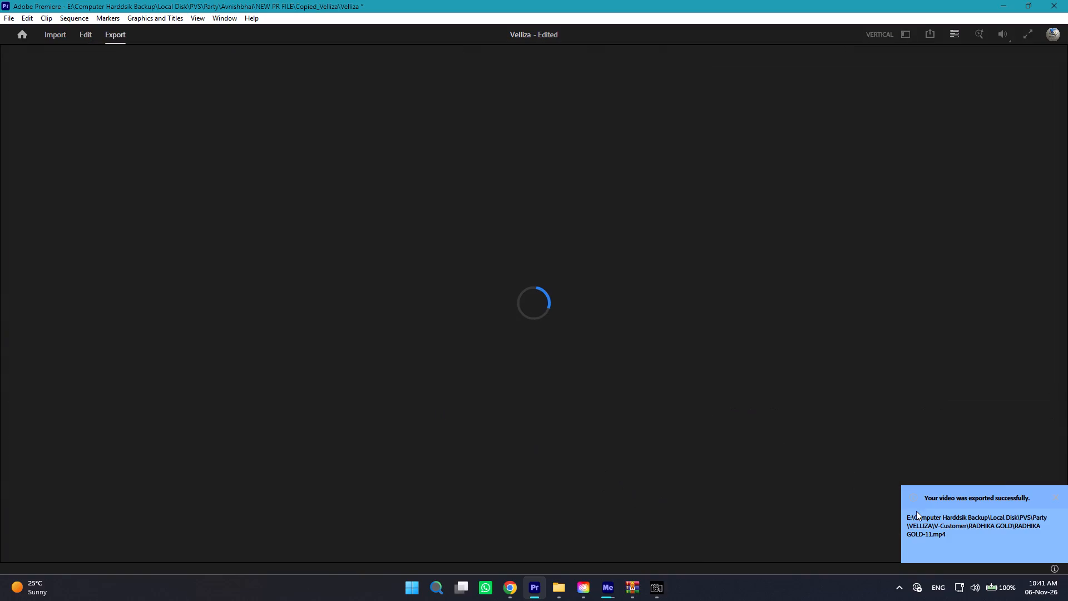
click(1056, 496)
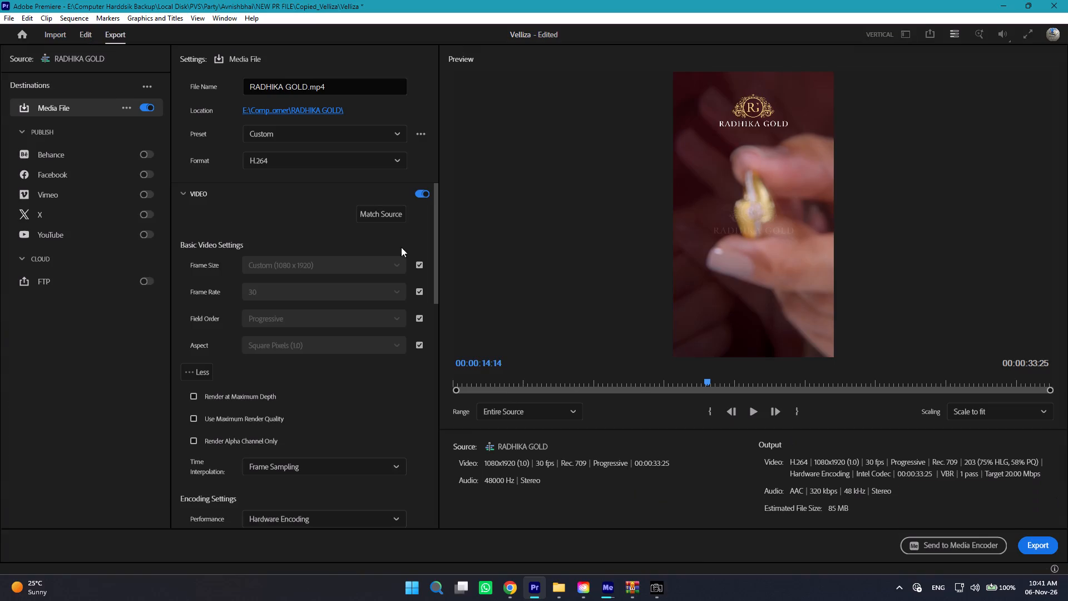
key(Escape)
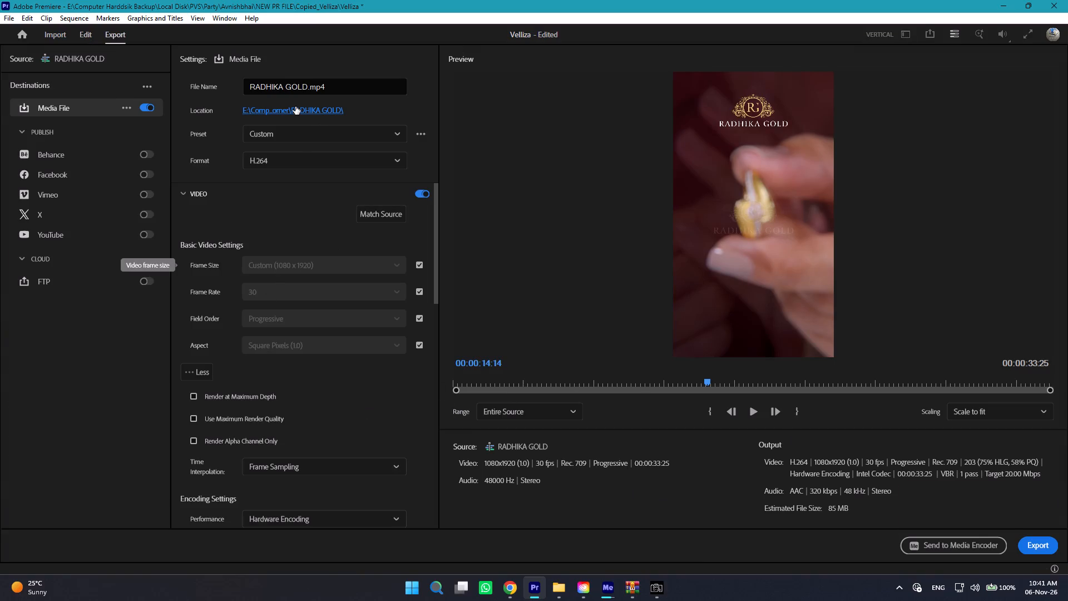
click(295, 106)
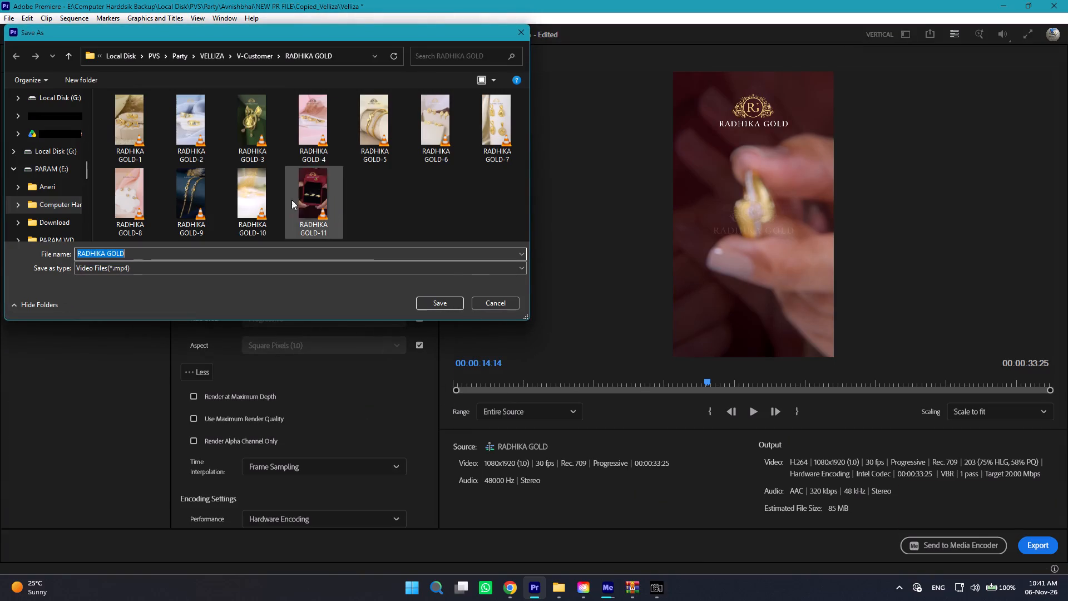
click(500, 303)
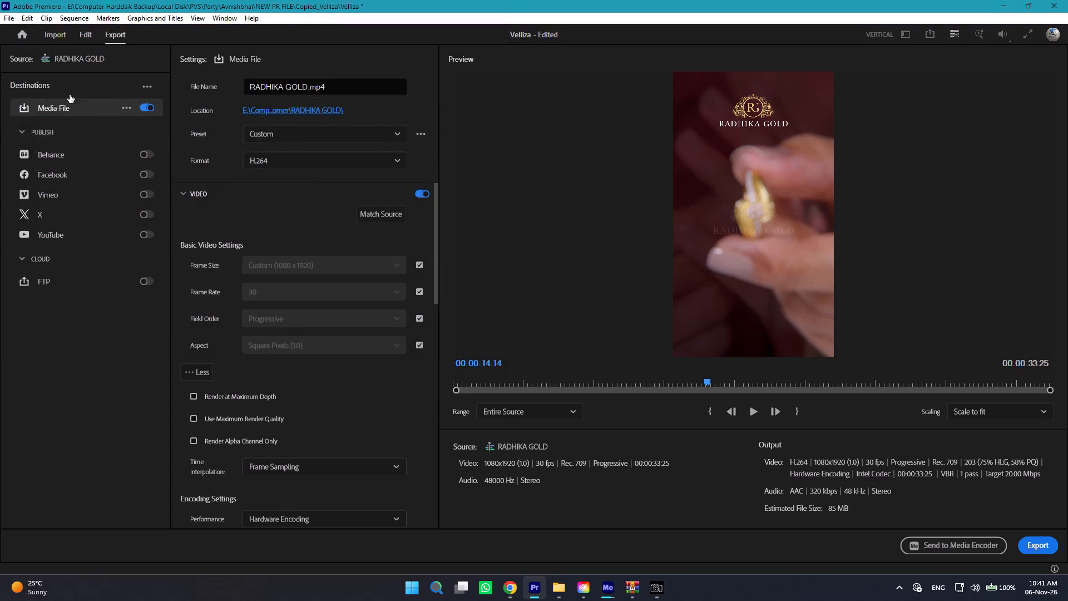
click(85, 28)
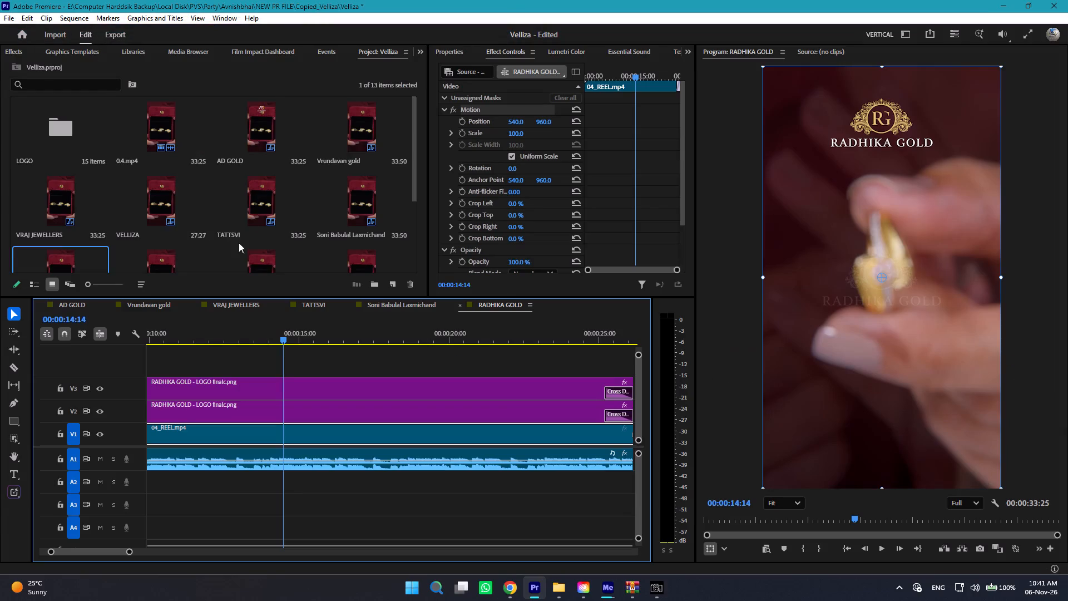
Open the NILAX sequence from the project.
scroll(252, 194, down, 1)
double_click(159, 142)
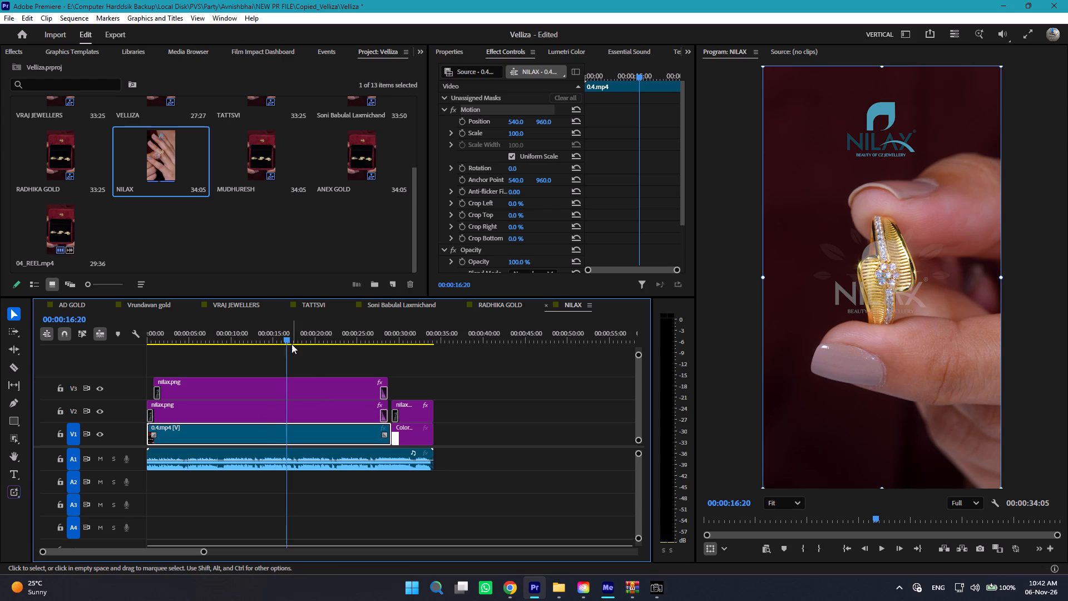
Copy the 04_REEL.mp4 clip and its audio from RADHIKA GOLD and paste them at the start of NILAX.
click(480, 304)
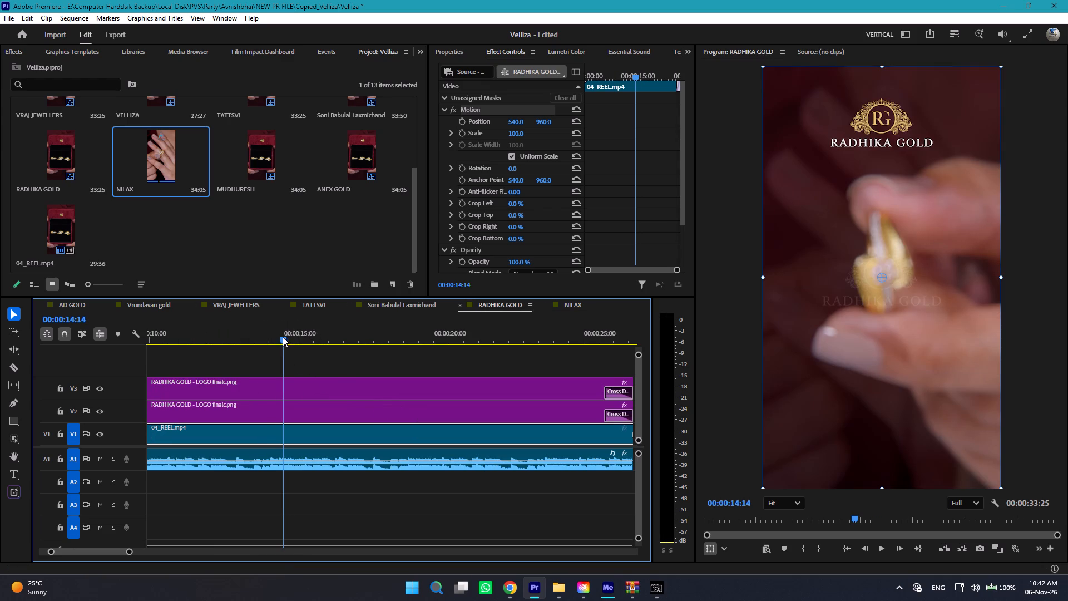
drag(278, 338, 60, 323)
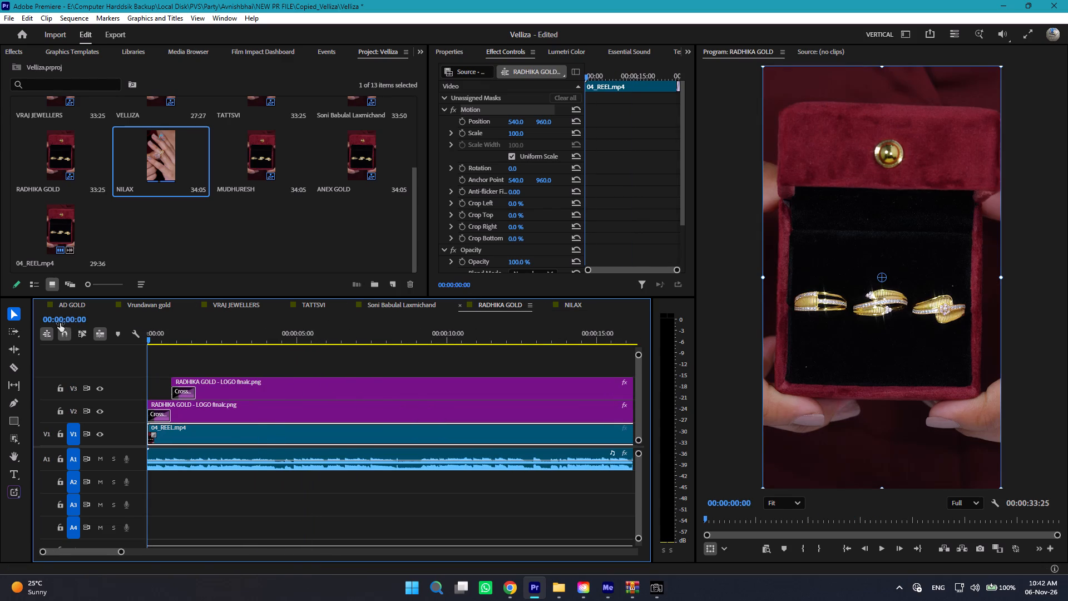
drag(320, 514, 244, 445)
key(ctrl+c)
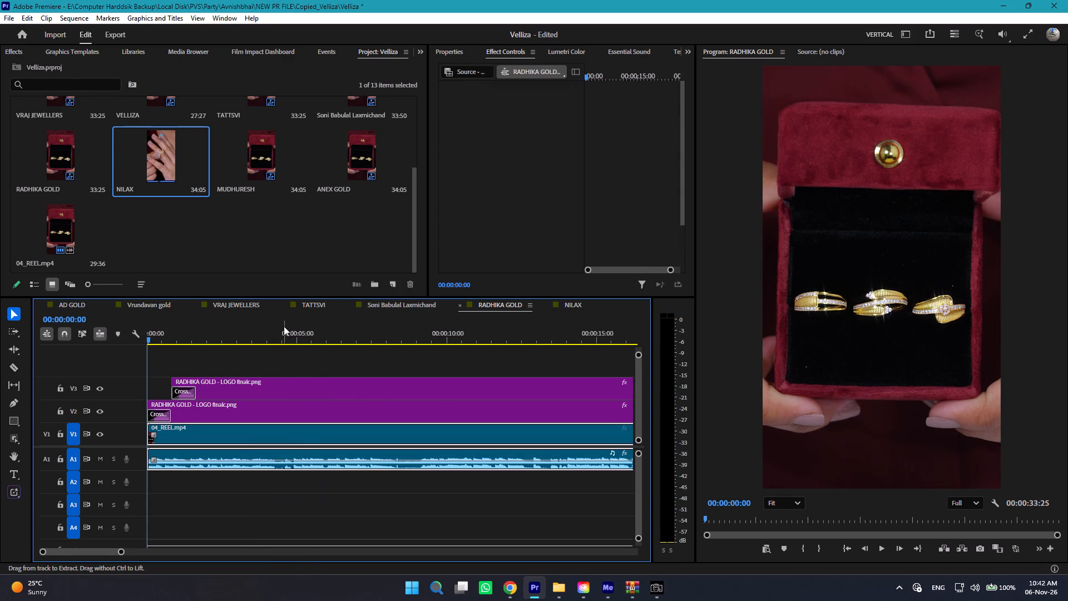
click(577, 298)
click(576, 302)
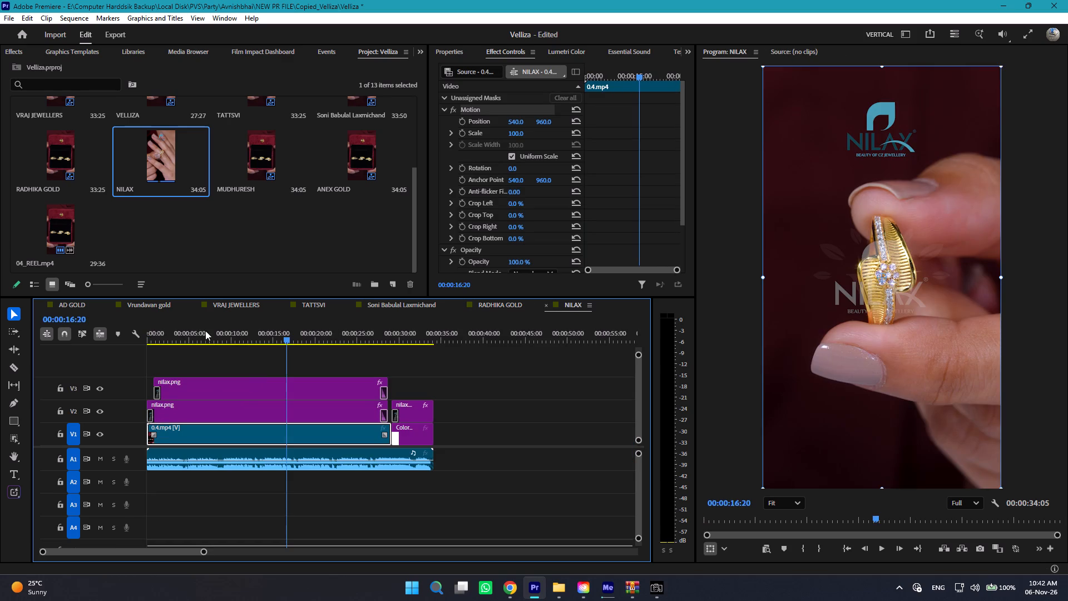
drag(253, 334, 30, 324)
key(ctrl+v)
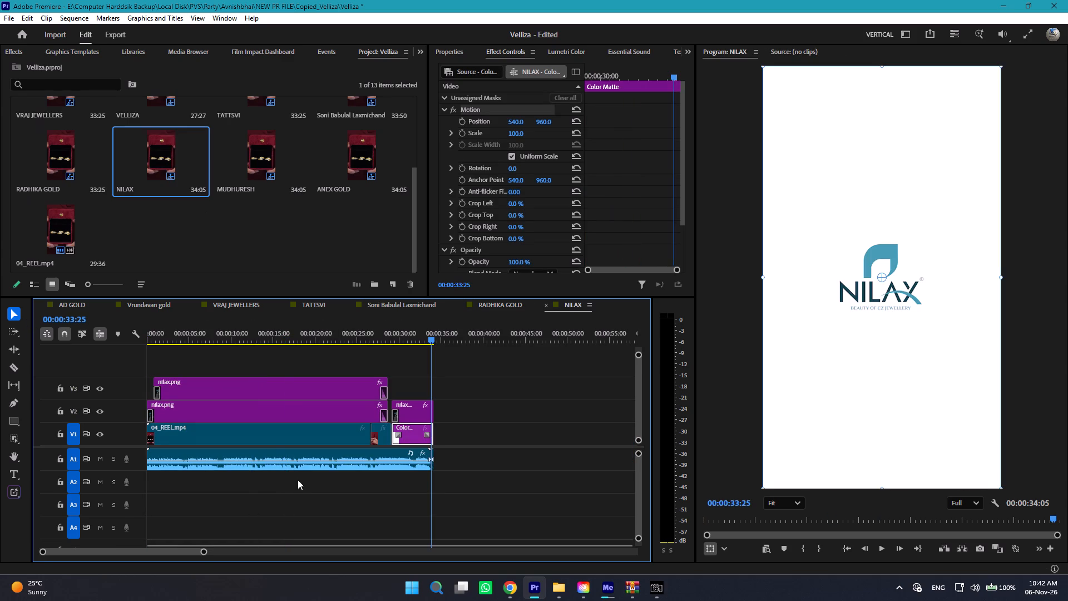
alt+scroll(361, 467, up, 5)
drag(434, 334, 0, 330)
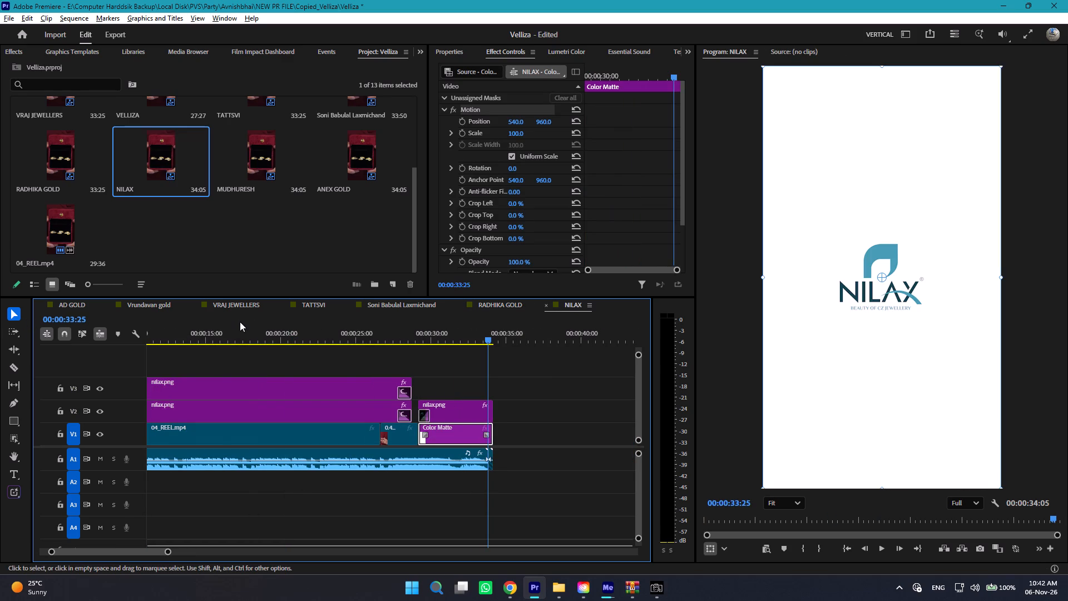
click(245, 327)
Replace the V1 and audio clips in NILAX with the 04_REEL.mp4, Color Matte and audio clips copied from RADHIKA GOLD.
click(499, 305)
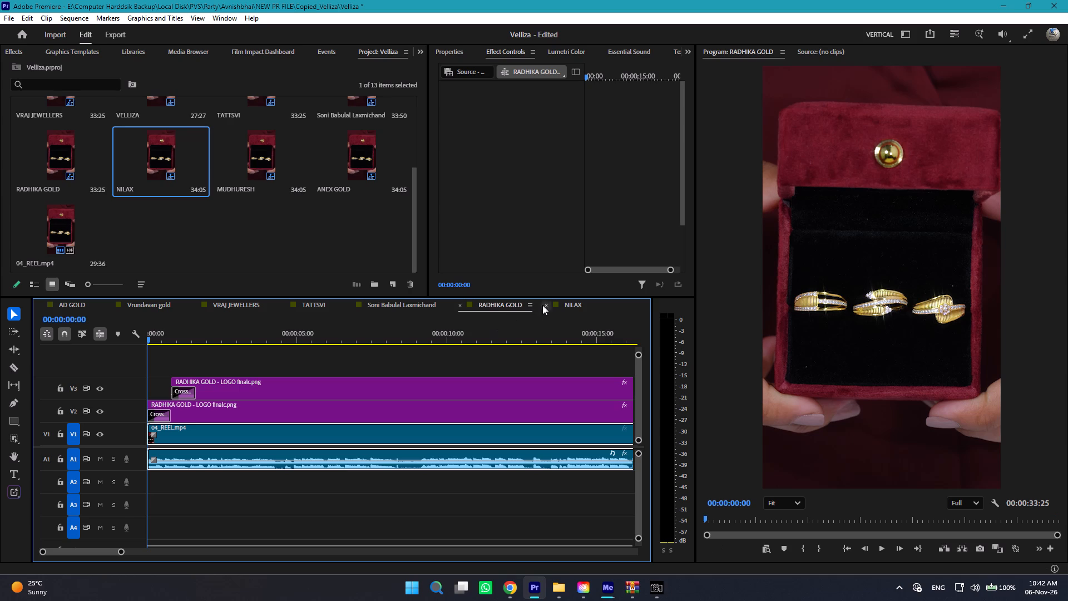
drag(350, 485, 188, 431)
alt+scroll(251, 466, down, 8)
click(630, 517)
drag(630, 515, 338, 435)
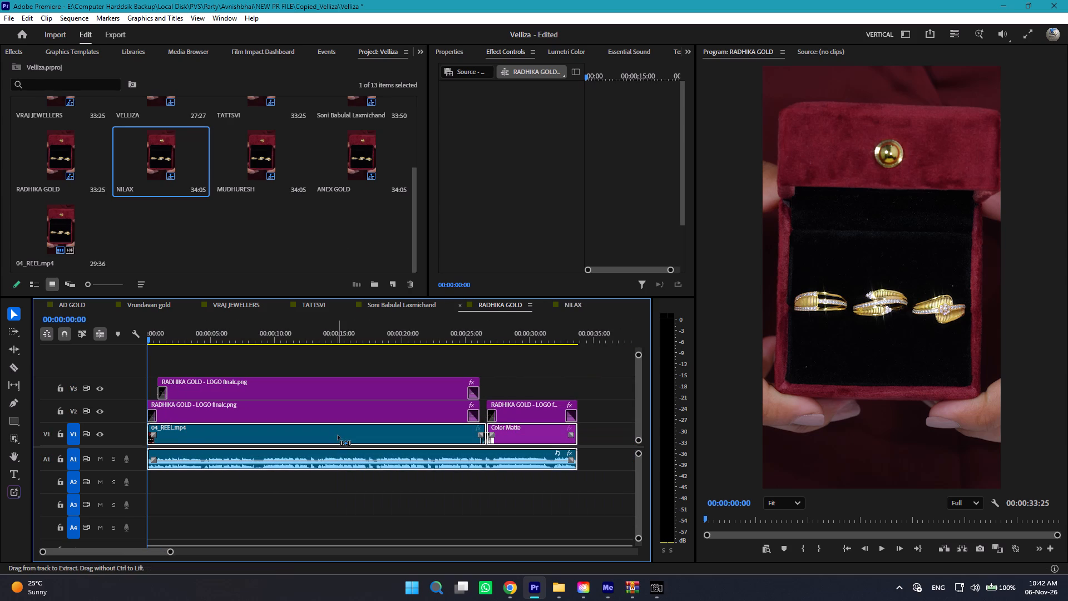
key(ctrl+c)
click(575, 304)
drag(511, 485, 290, 437)
key(Delete)
drag(491, 337, 174, 342)
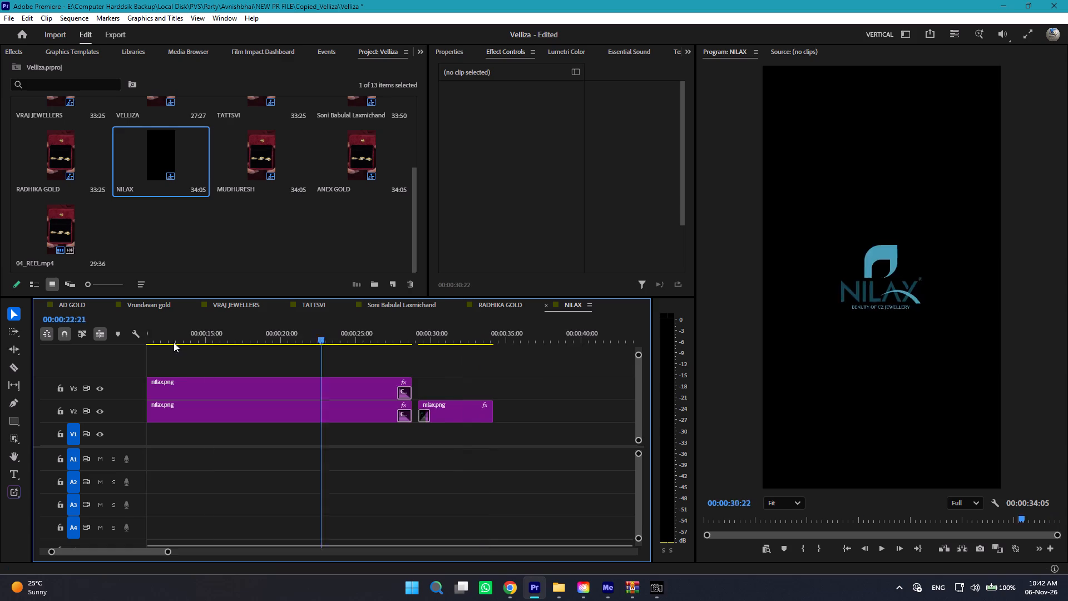
drag(174, 342, 0, 343)
key(ctrl+v)
Trim the closing nilax.png clip on V2 so it starts and ends together with the Color Matte, ending at 00:00:33:25.
alt+scroll(342, 433, up, 4)
drag(274, 367, 265, 411)
drag(313, 401, 258, 402)
click(259, 398)
click(284, 394)
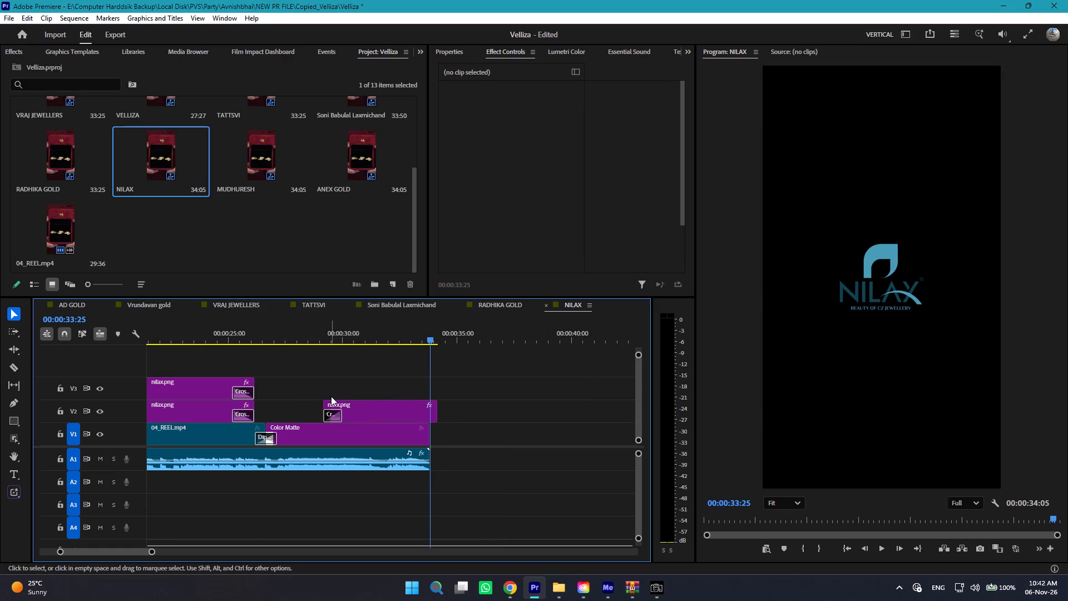
drag(329, 403, 273, 410)
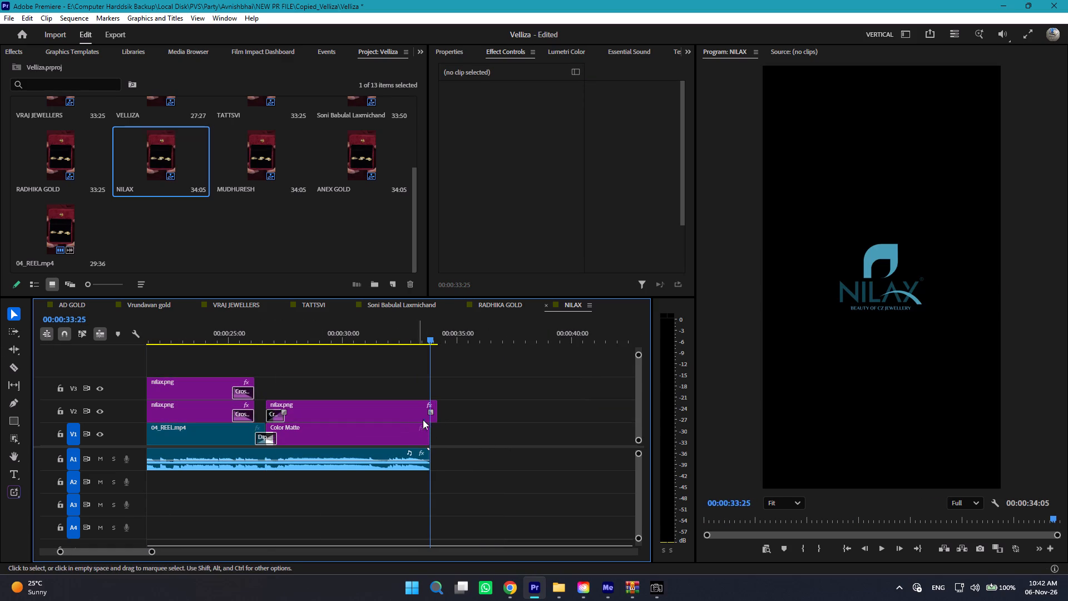
drag(436, 418, 431, 418)
Play the opening of the NILAX sequence from its start to check the logo overlays.
drag(432, 344, 0, 343)
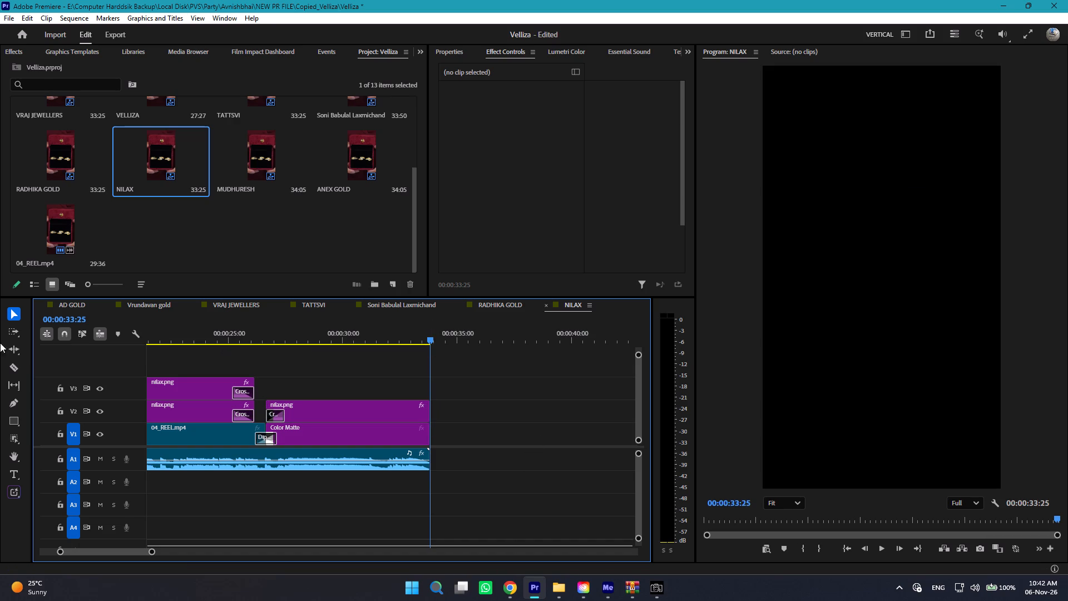
drag(0, 343, 23, 344)
drag(424, 338, 0, 346)
click(2, 346)
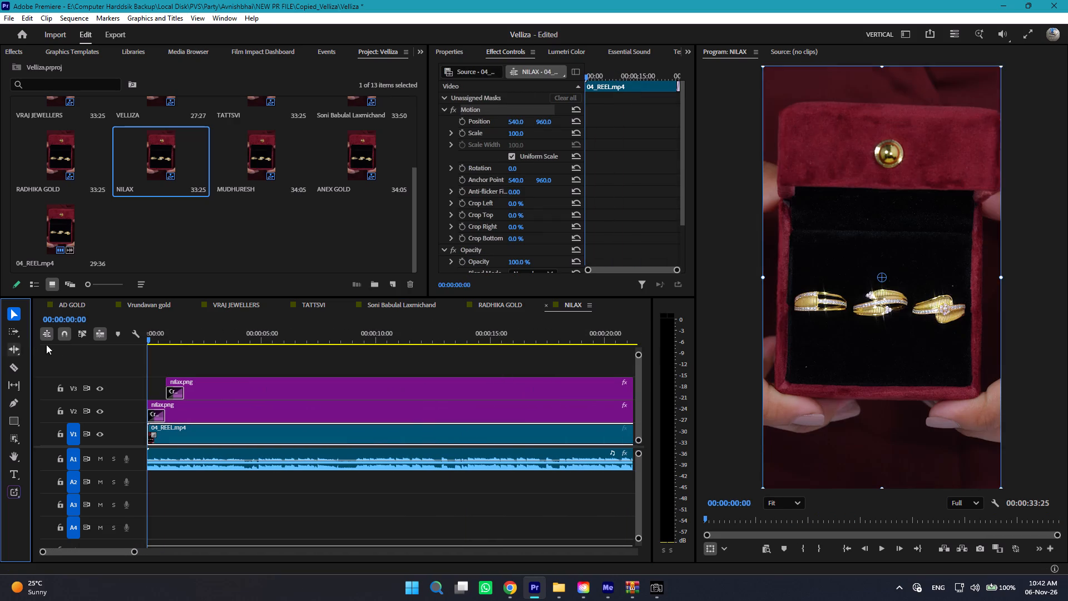
key(space)
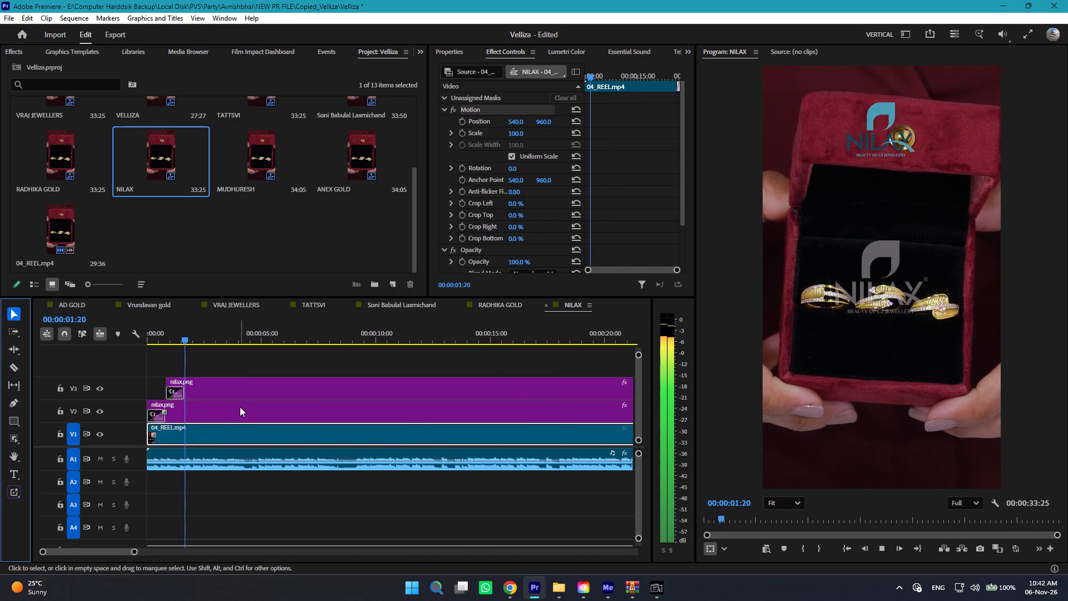
key(space)
Set the opacity of the nilax.png center watermark on V3 to 10% and play it back.
click(298, 391)
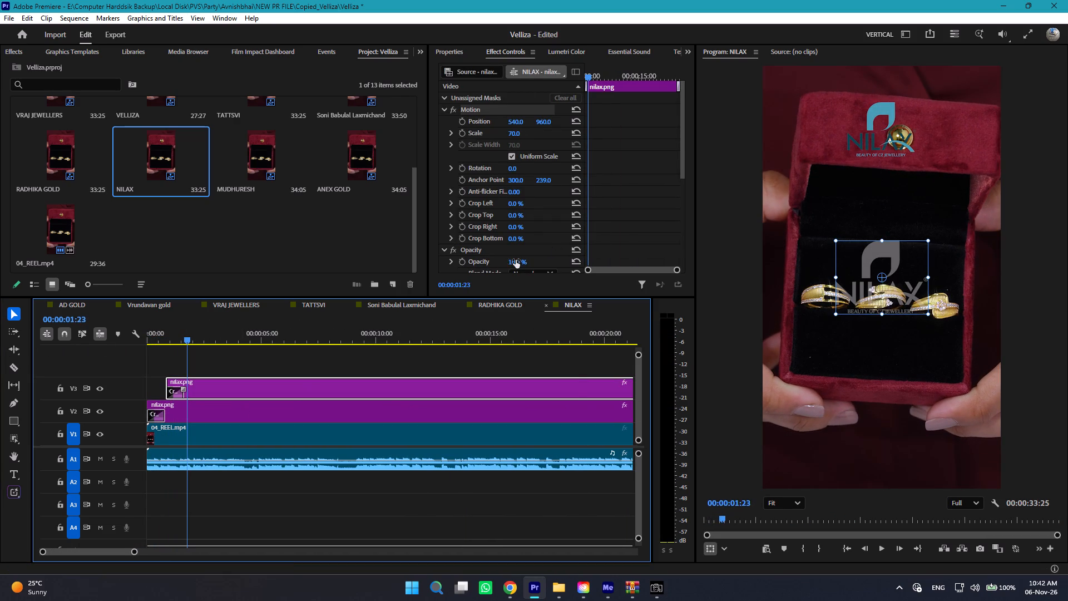
click(523, 270)
click(530, 408)
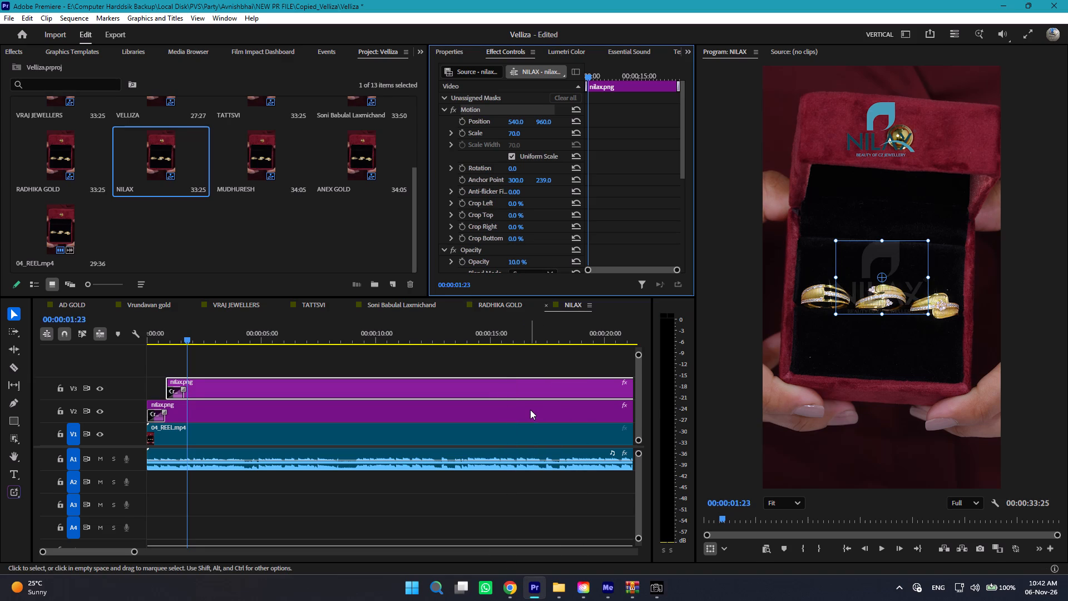
key(space)
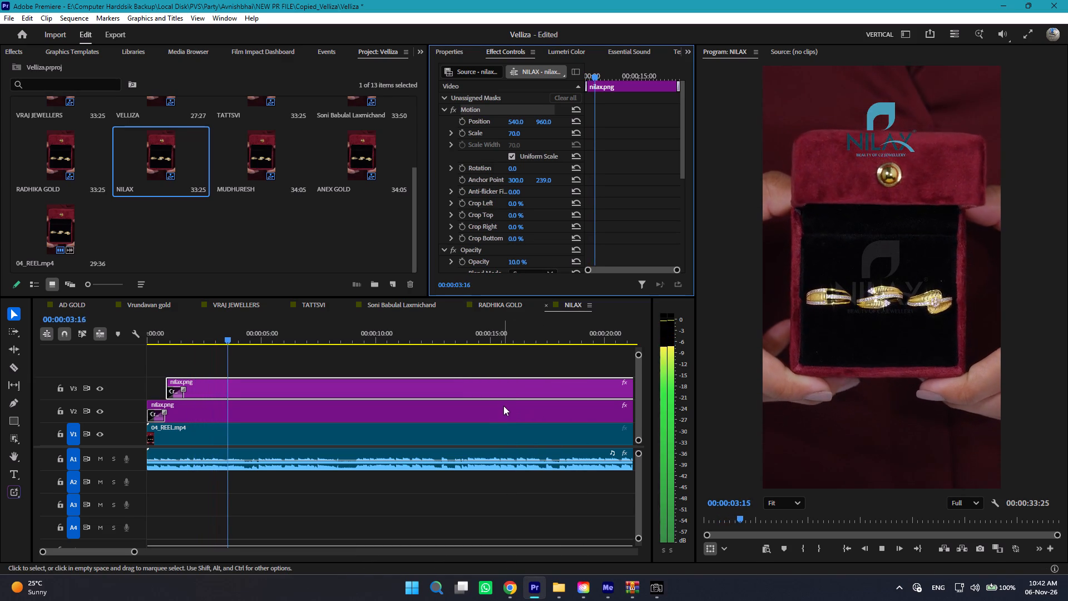
key(space)
Apply the Color Replace effect to the long nilax.png logo clip on V2.
click(288, 408)
scroll(500, 238, down, 2)
scroll(502, 238, up, 1)
scroll(502, 238, down, 6)
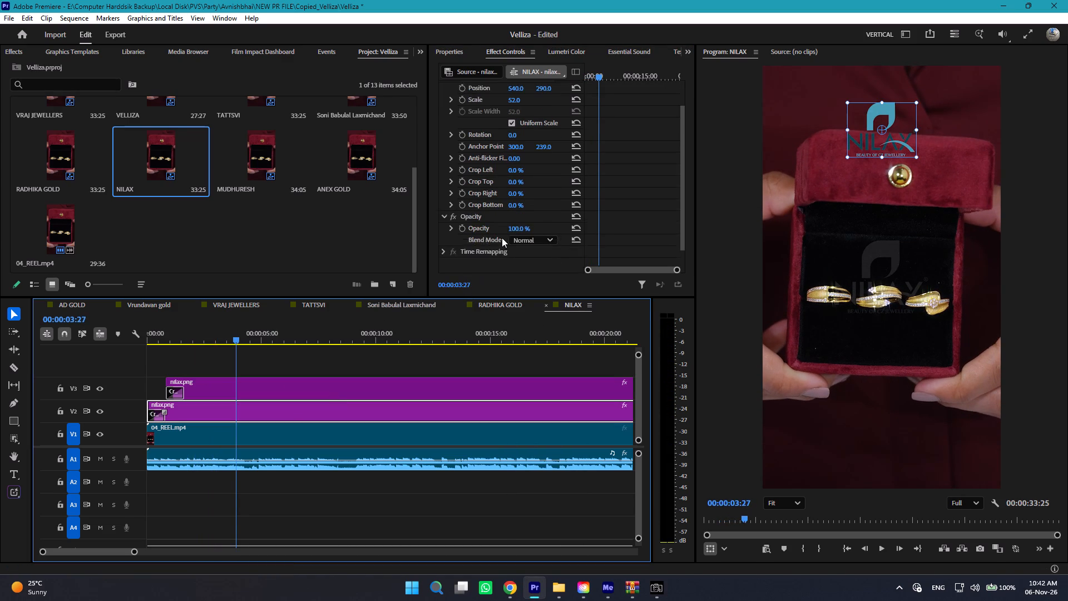
click(17, 54)
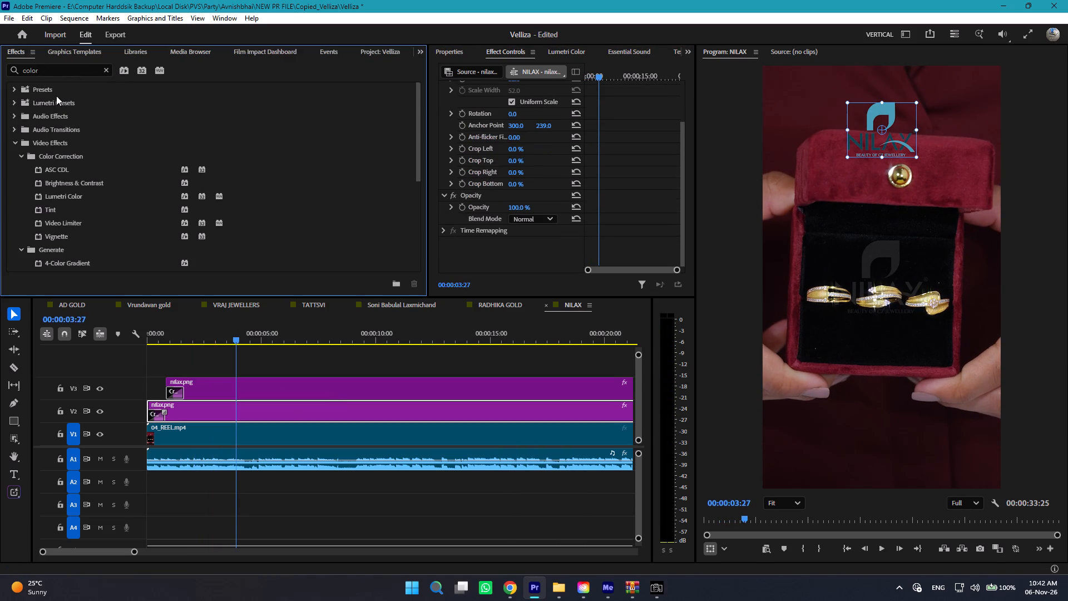
scroll(77, 212, down, 1)
scroll(76, 213, up, 1)
scroll(76, 213, down, 1)
scroll(76, 213, up, 1)
scroll(76, 213, down, 5)
drag(74, 243, 266, 406)
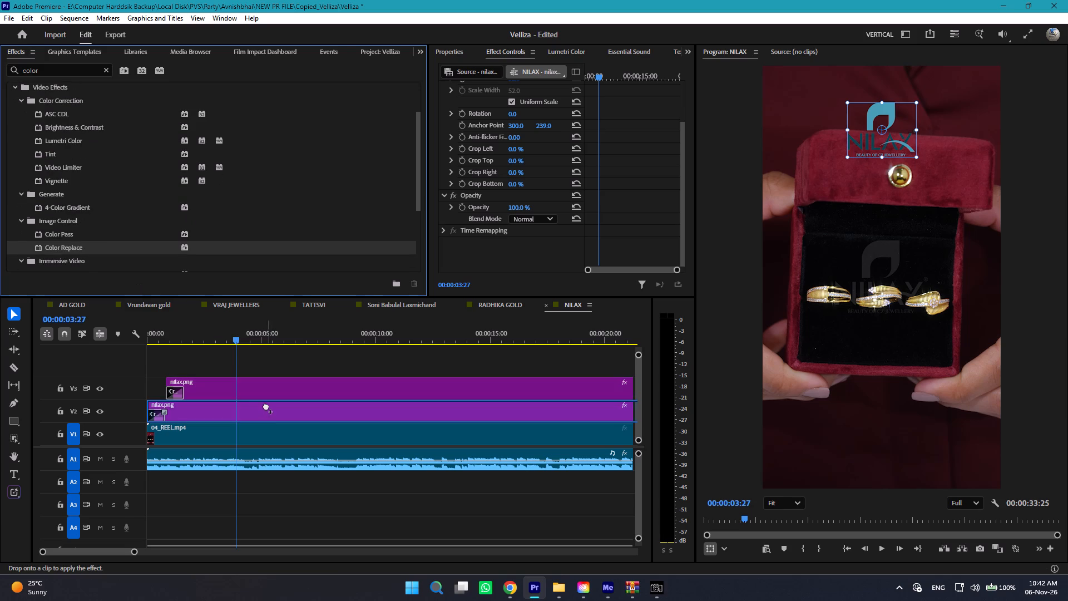
drag(266, 406, 266, 413)
In the logo clip's Color Replace effect, enable Solid Colors and sample the dark NILAX lettering as the Target Color.
scroll(519, 183, down, 1)
scroll(518, 183, up, 3)
scroll(518, 184, down, 2)
scroll(505, 239, down, 2)
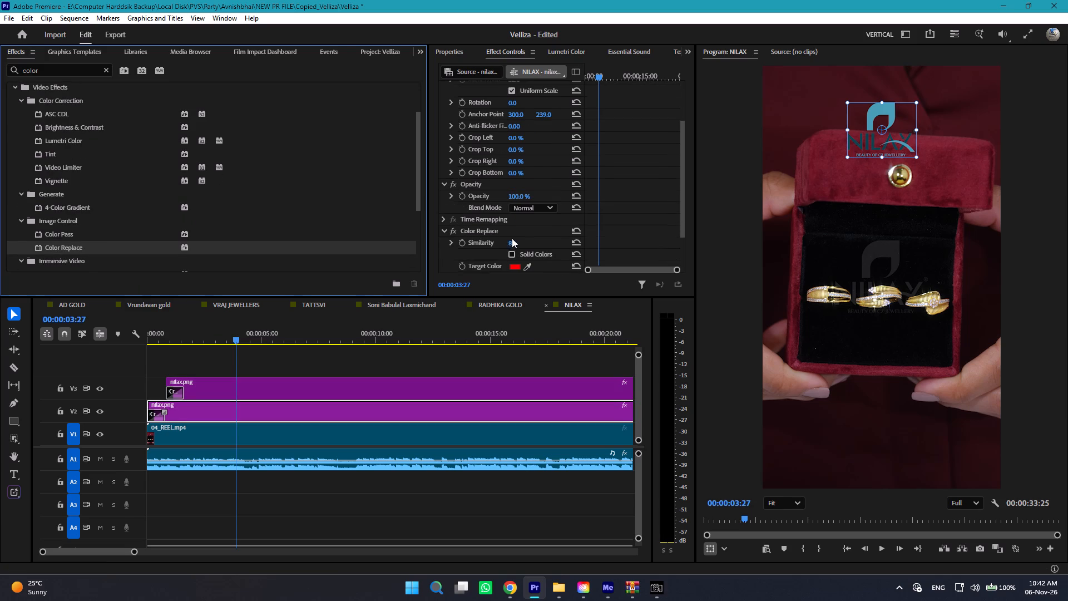
click(512, 239)
click(508, 242)
click(526, 254)
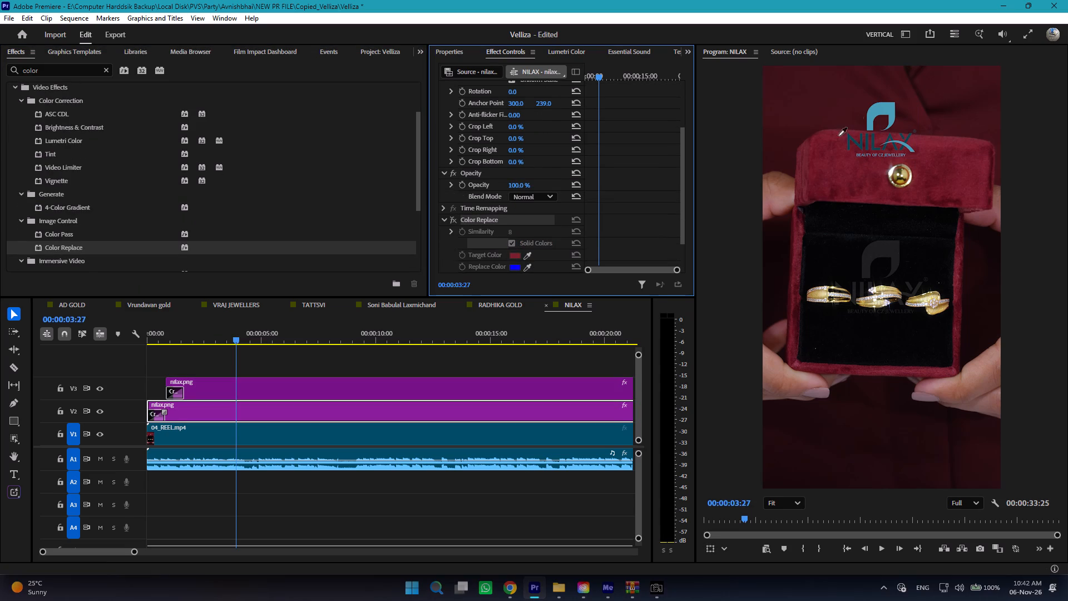
click(856, 141)
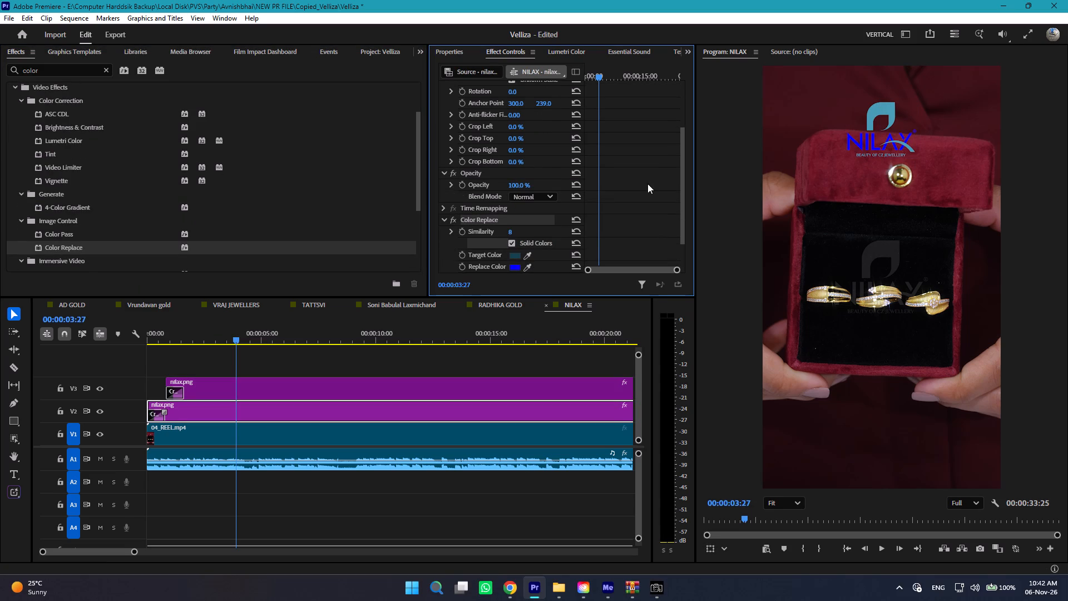
Set the Replace Color to white (FFFFFF) and play back the recolored logo.
click(517, 264)
click(517, 268)
drag(469, 269, 352, 410)
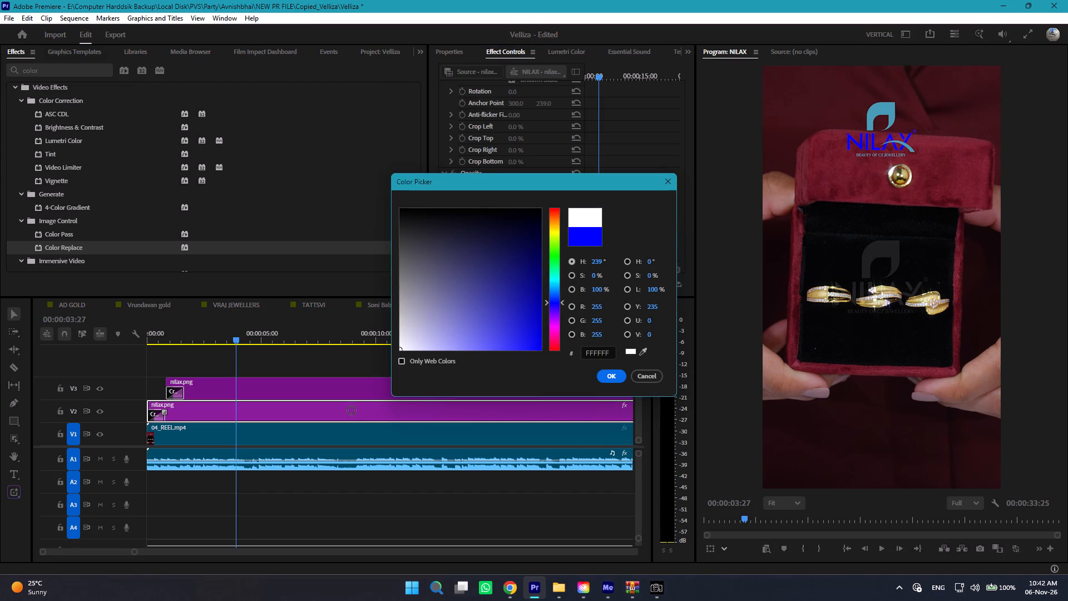
drag(352, 410, 352, 417)
click(605, 375)
key(space)
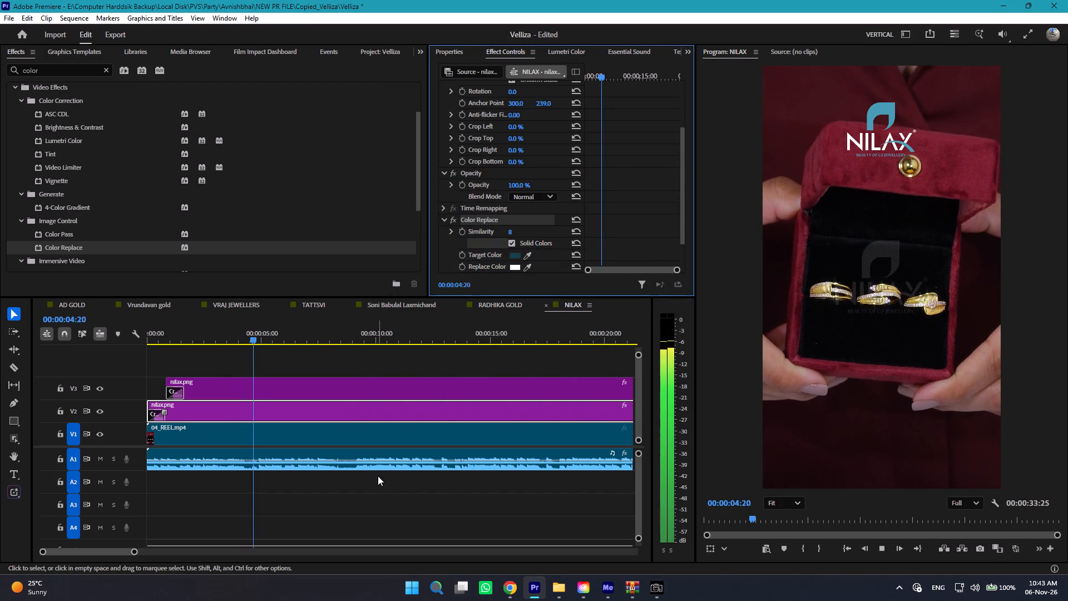
Play the end of the NILAX reel from about 00:00:26:05 to check the transition into the Color Matte.
alt+scroll(340, 485, down, 5)
click(457, 491)
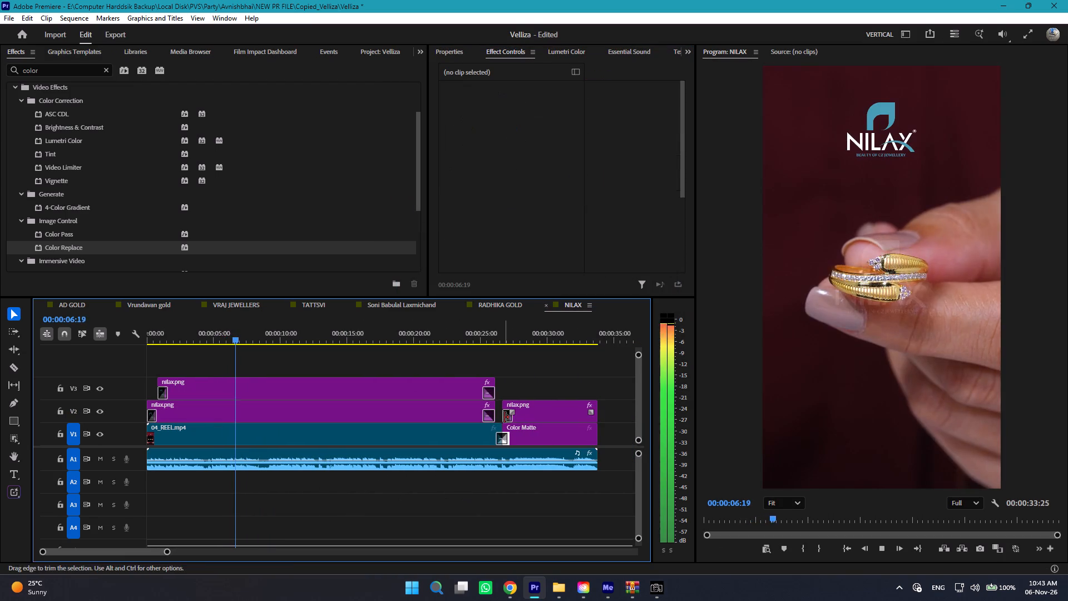
drag(518, 333, 500, 335)
alt+scroll(560, 377, up, 5)
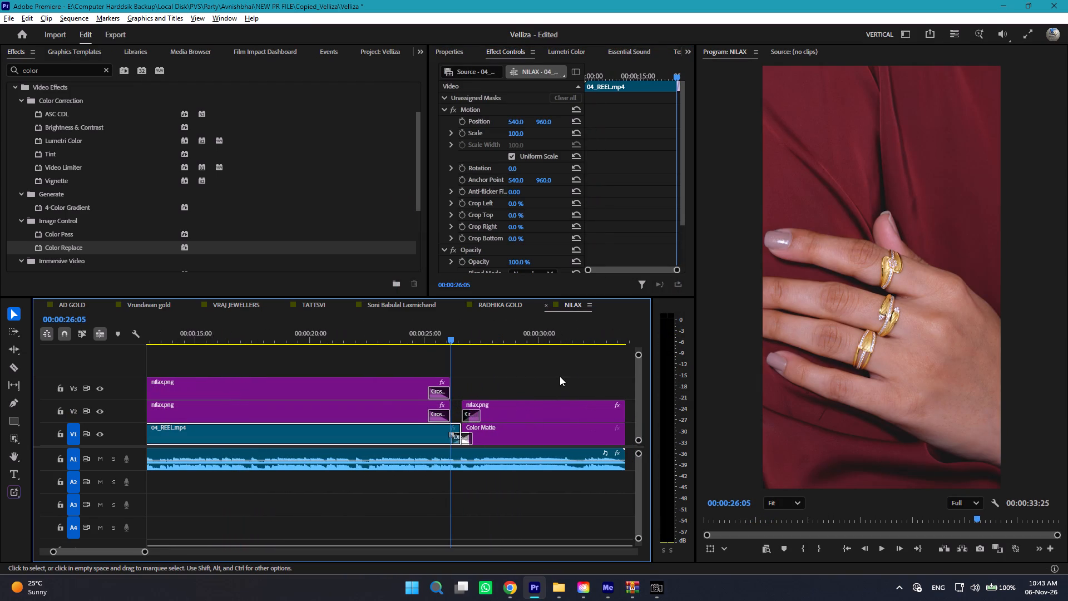
alt+scroll(560, 376, up, 2)
key(space)
key(space)
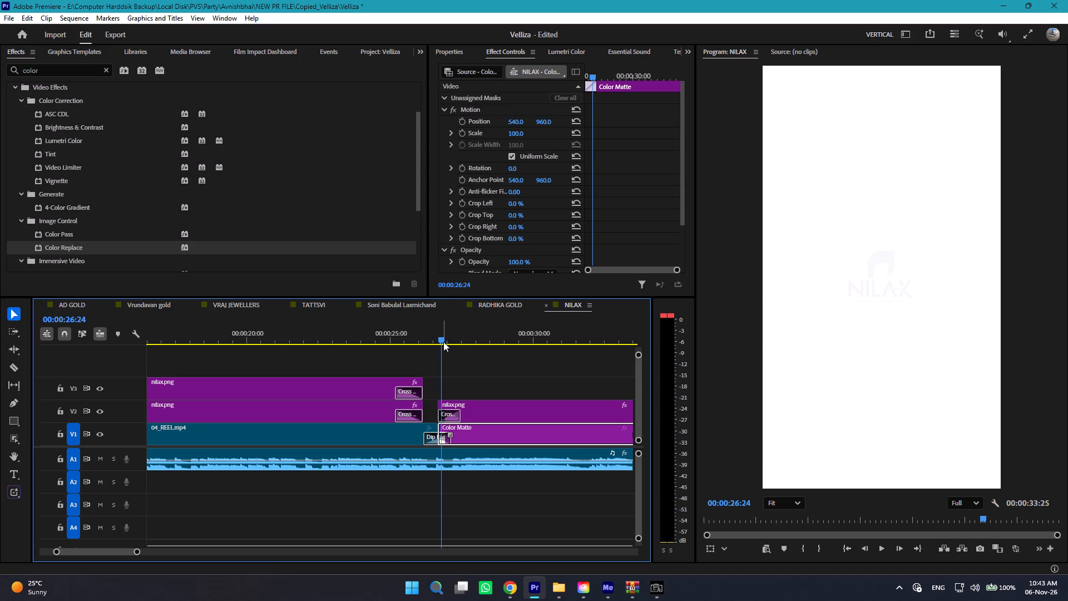
Add a Scale keyframe of 20 at 00:00:26:20, the start of the closing nilax.png clip, and play it back.
click(442, 339)
click(497, 410)
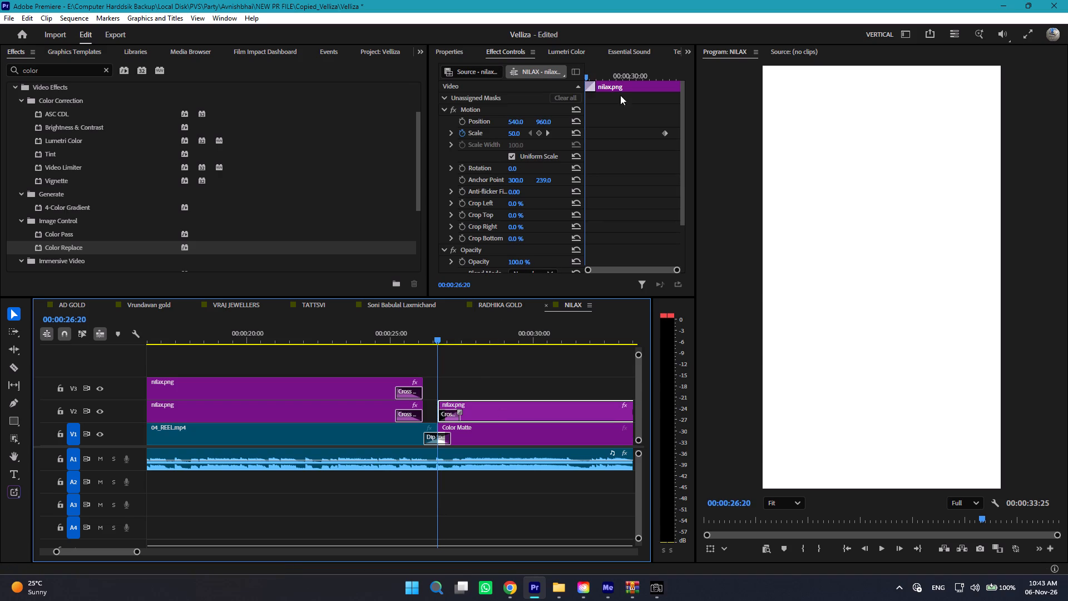
click(538, 135)
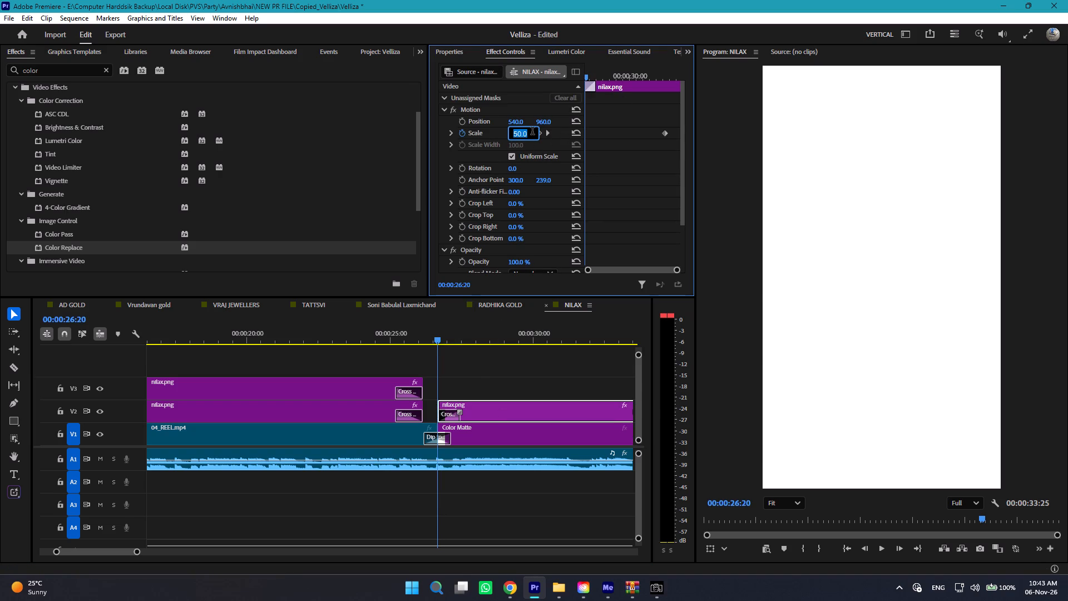
text(20)
key(Return)
key(space)
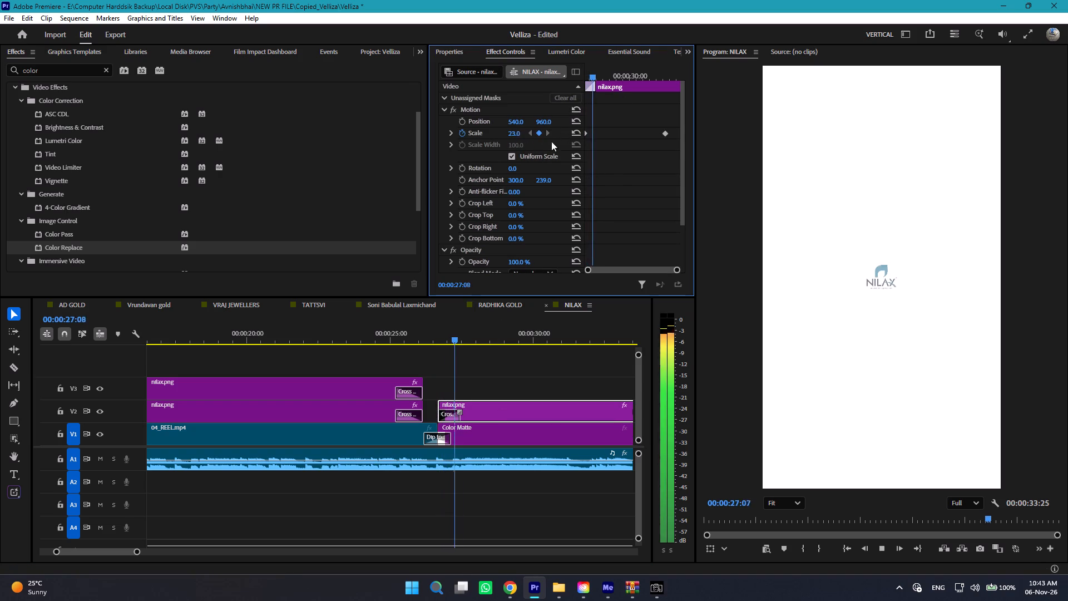
key(space)
Set the closing logo's existing Scale keyframe at 00:00:32:21 to 100.
drag(655, 76, 663, 81)
click(664, 131)
click(506, 134)
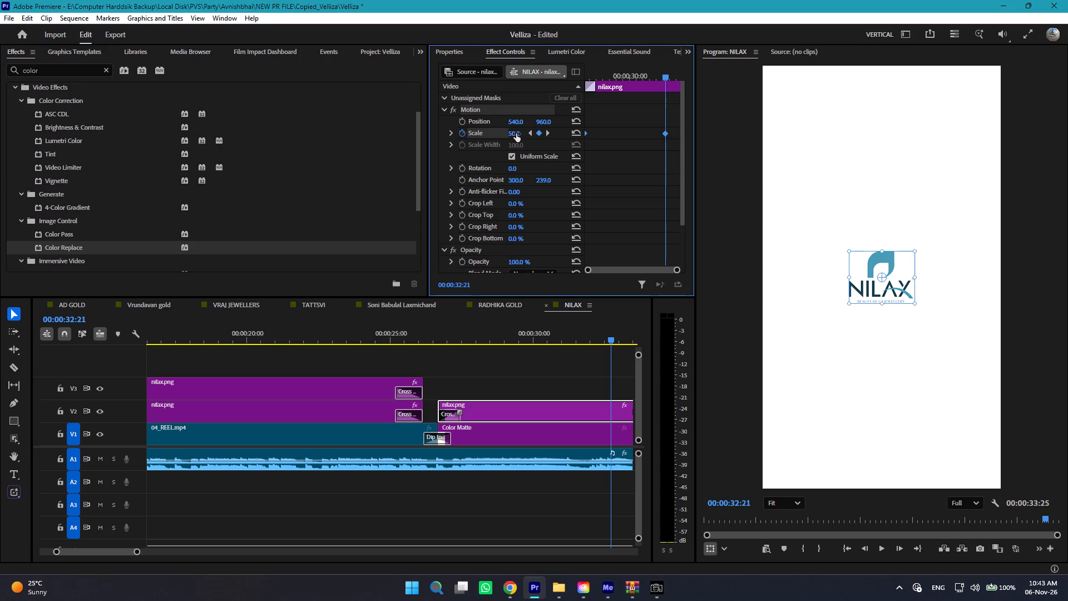
click(516, 134)
text(100)
key(Return)
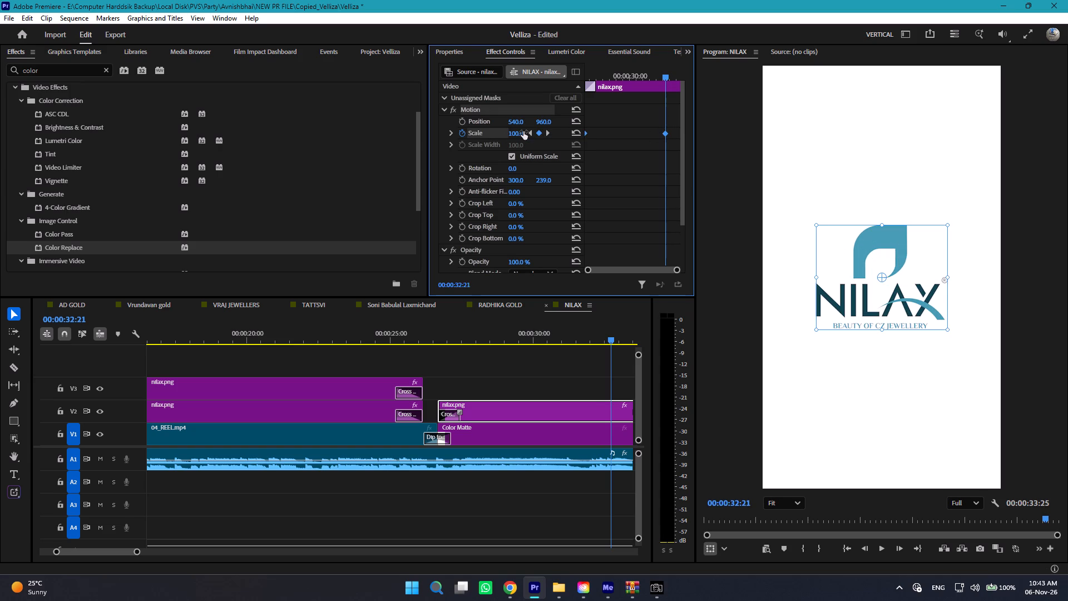
Move the closing logo's last Scale keyframe to the very end of its clip and play back the ending.
alt+scroll(364, 324, down, 7)
drag(666, 134, 721, 140)
click(635, 151)
drag(625, 160, 585, 120)
drag(597, 134, 556, 134)
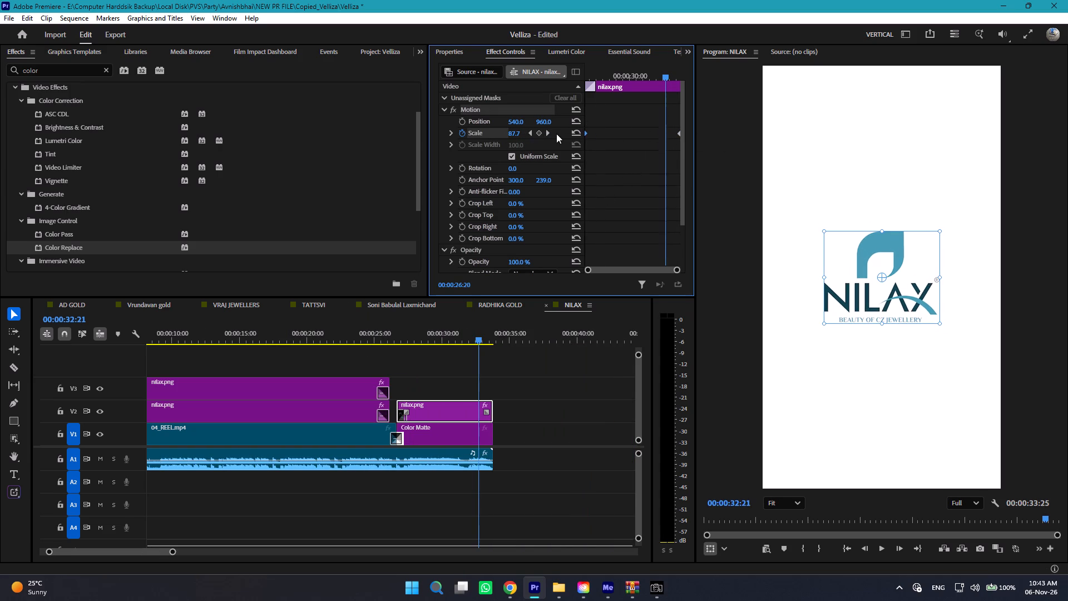
drag(556, 134, 556, 134)
click(609, 140)
key(space)
key(space)
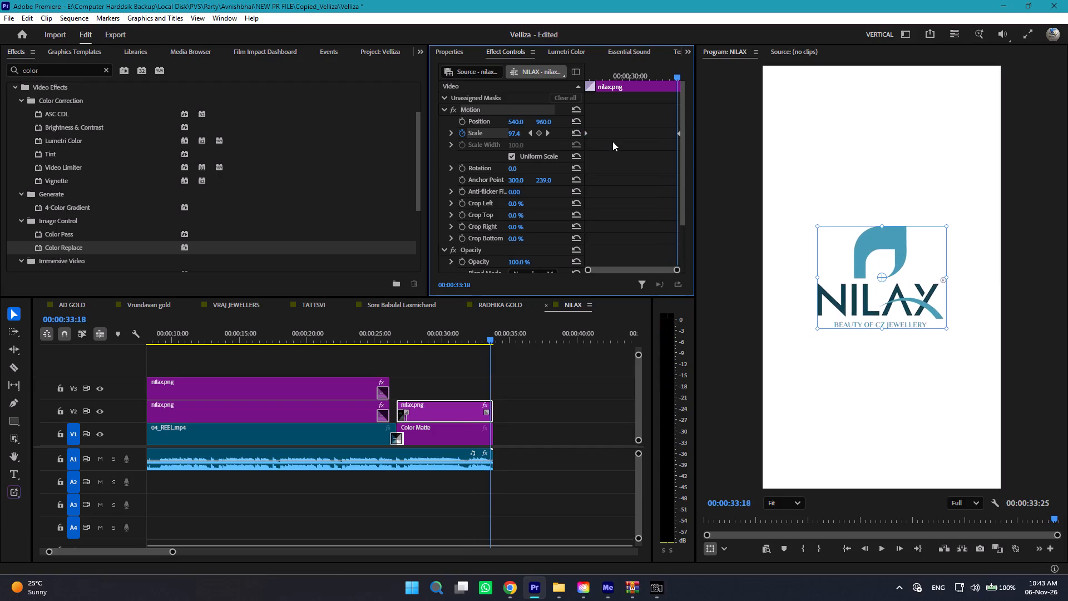
Export the NILAX sequence as NILAX-11.mp4 into the NILAX folder inside V-Customer.
key(ctrl+m)
click(305, 111)
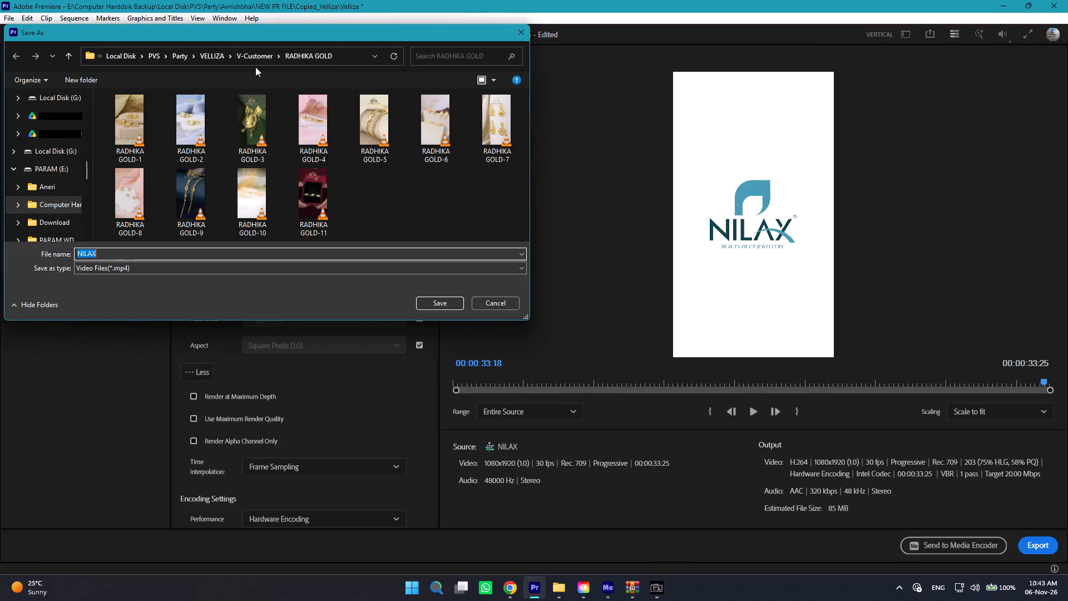
click(254, 66)
click(254, 56)
double_click(197, 210)
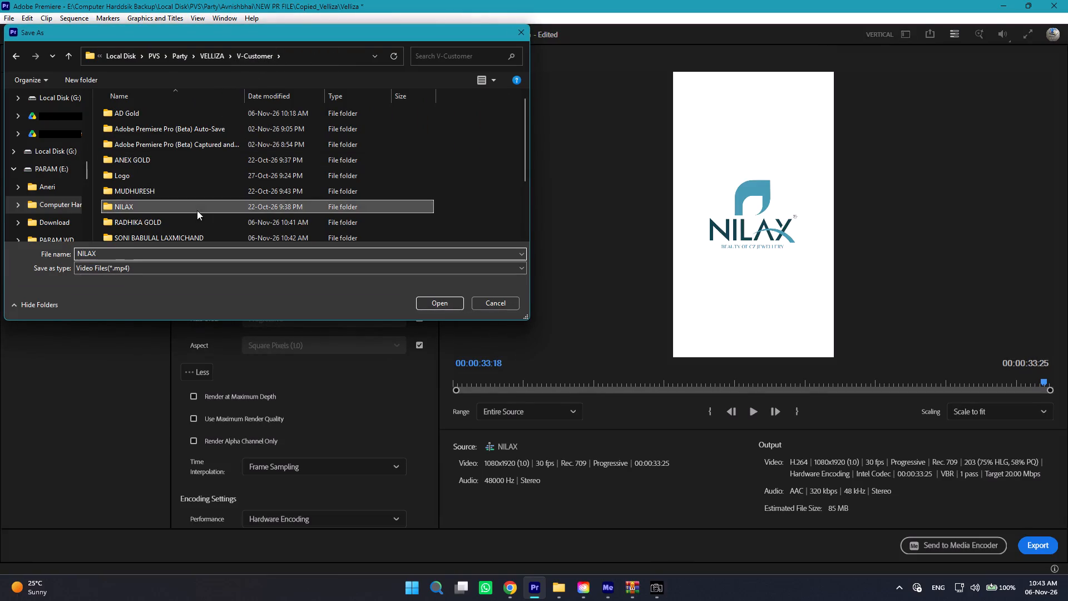
click(236, 193)
double_click(234, 256)
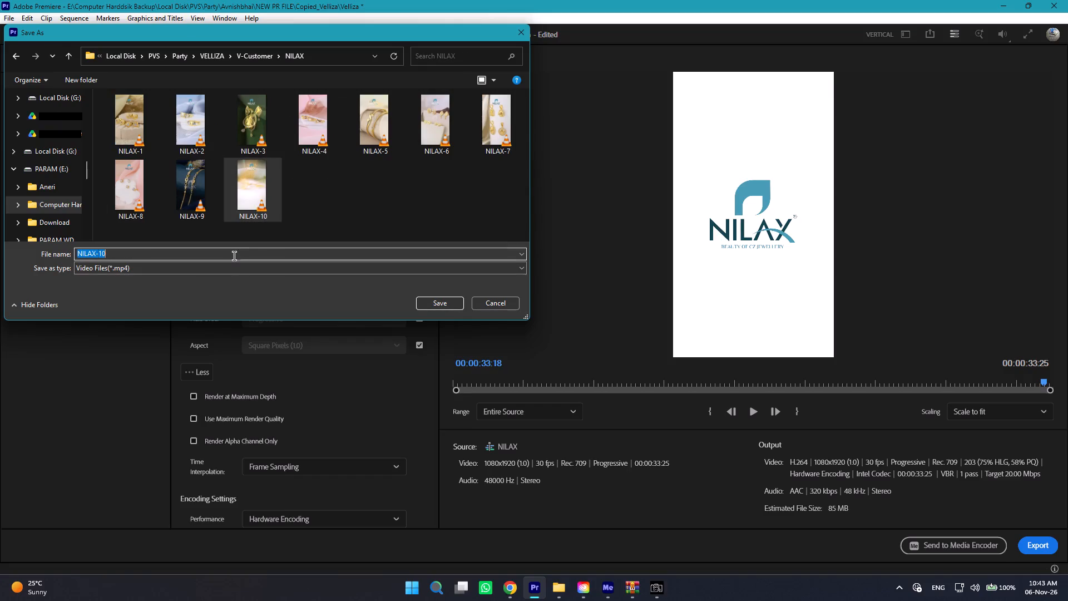
text(11)
key(Return)
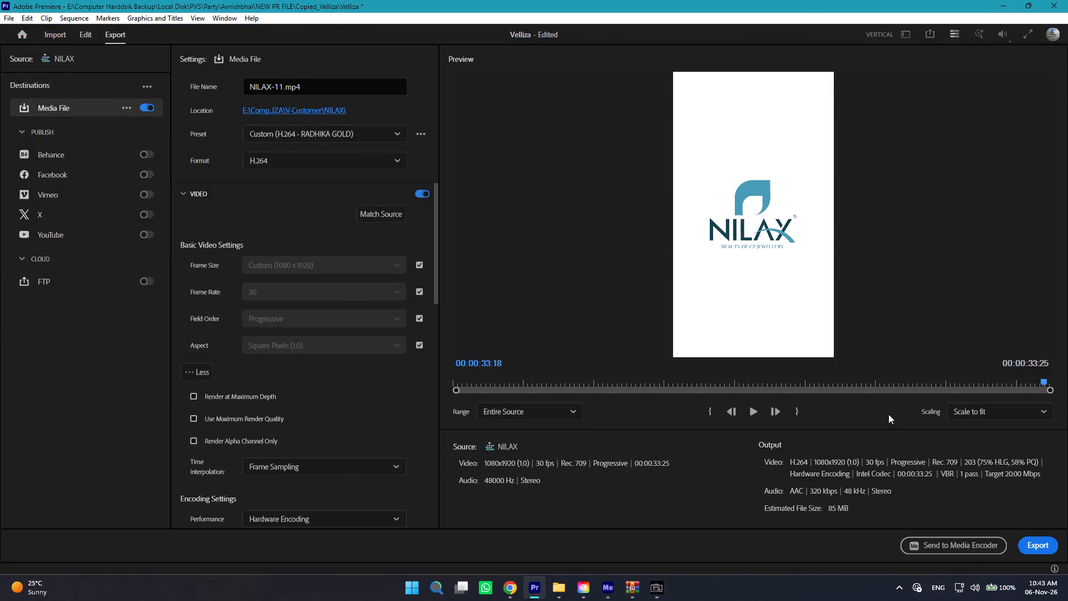
click(1031, 542)
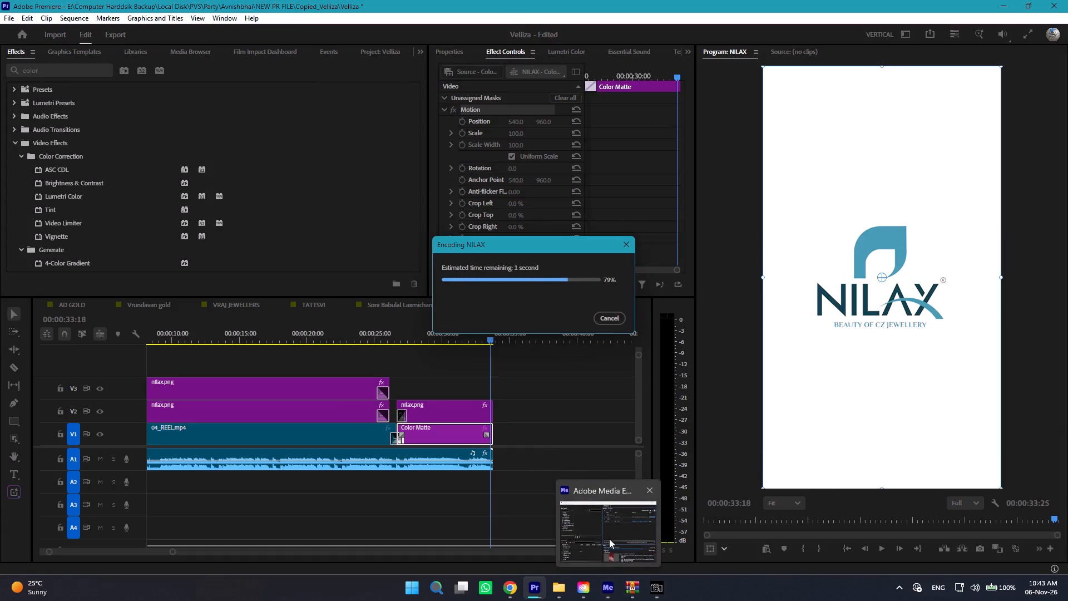
Switch to Adobe Media Encoder and close it.
click(607, 535)
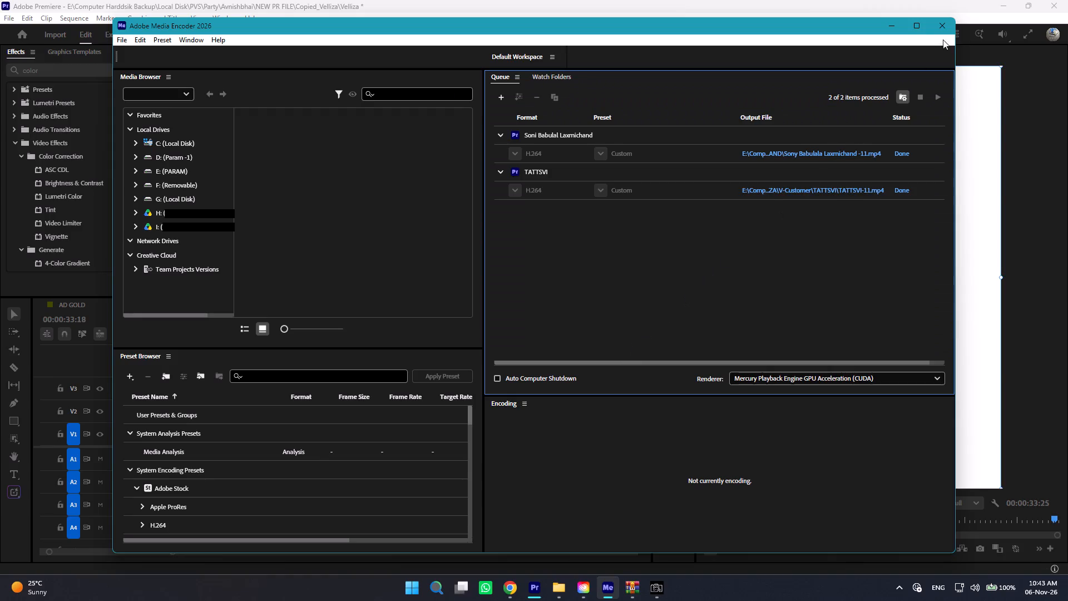
click(944, 23)
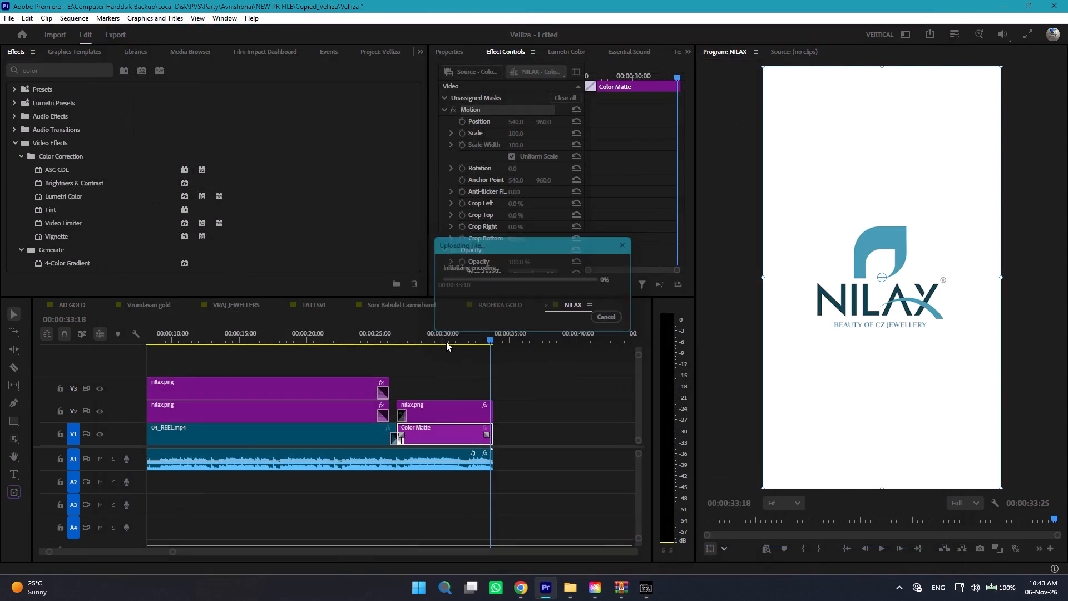
Copy the 04_REEL.mp4 clip, the Color Matte and the A1 audio from the NILAX sequence.
click(527, 396)
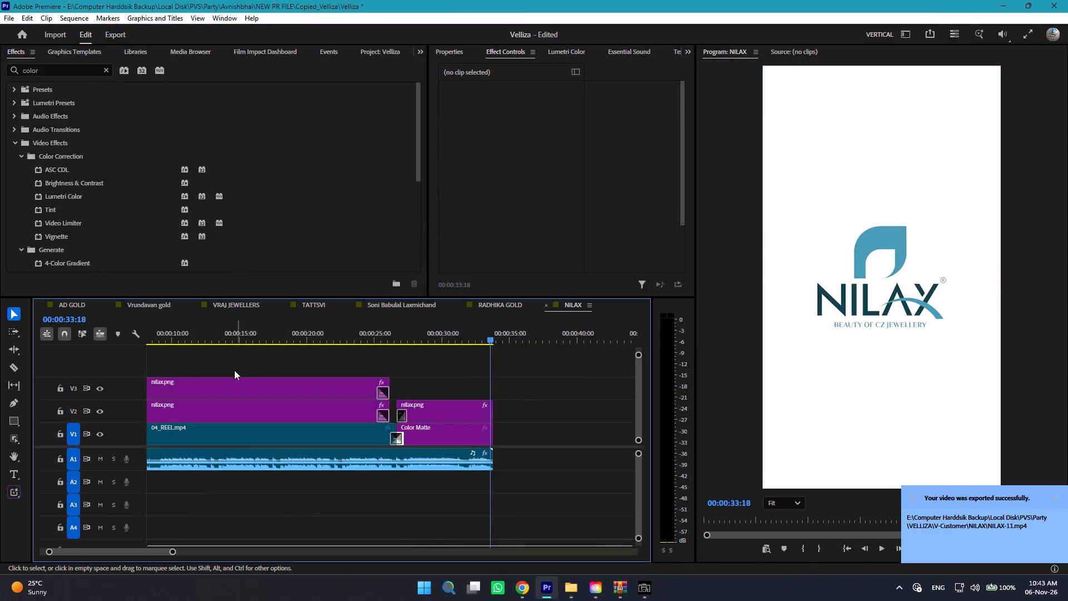
click(483, 489)
drag(527, 484, 427, 433)
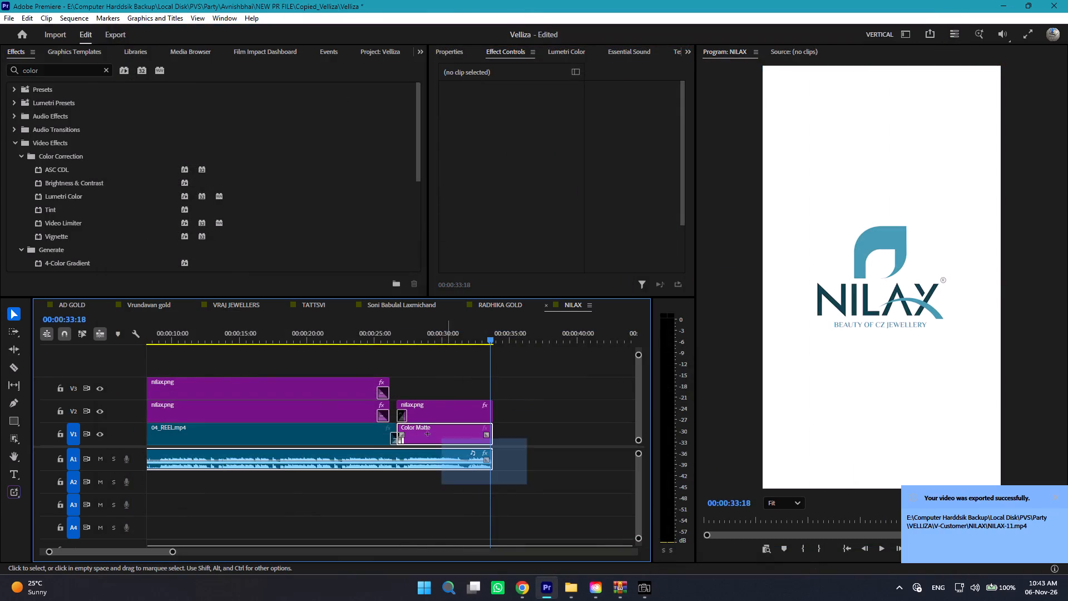
drag(427, 433, 323, 436)
key(ctrl+c)
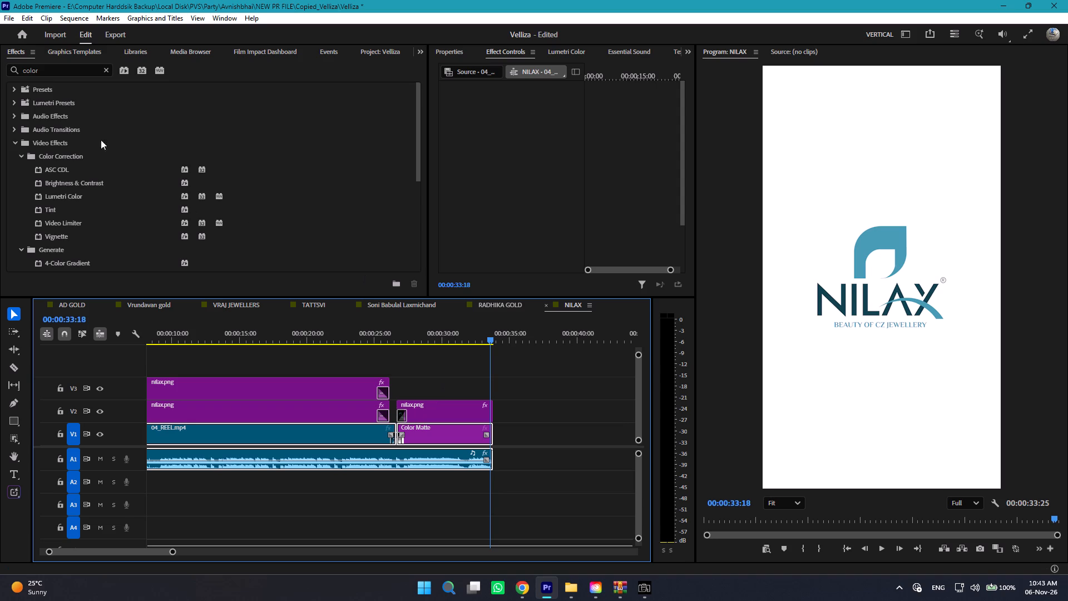
Open the MUDHURESH sequence from the project and paste the copied clips at its start, over the old footage.
click(368, 51)
scroll(261, 200, down, 1)
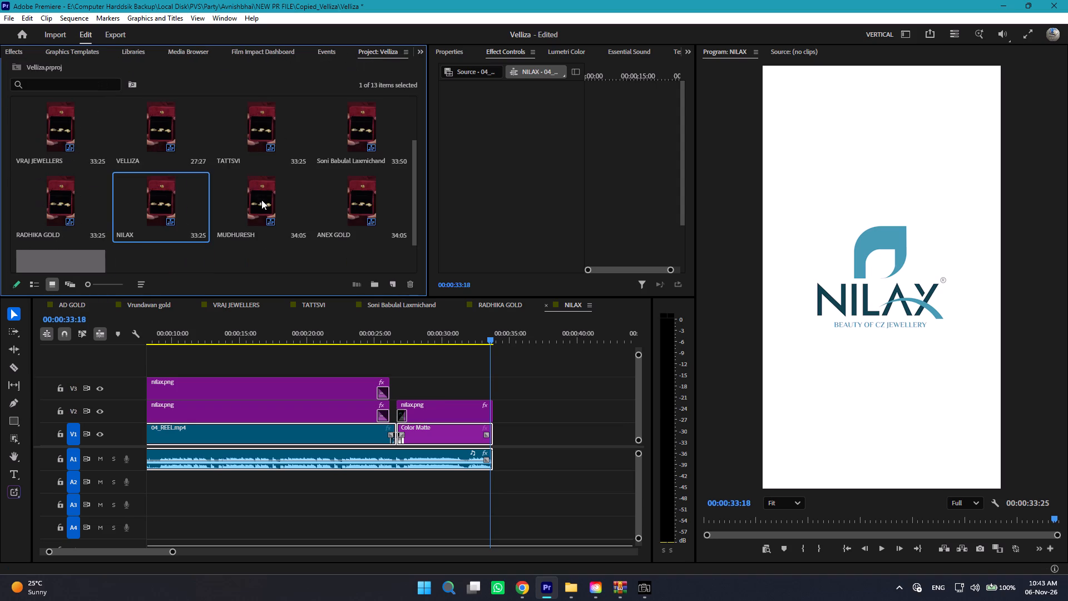
scroll(261, 200, down, 1)
double_click(255, 144)
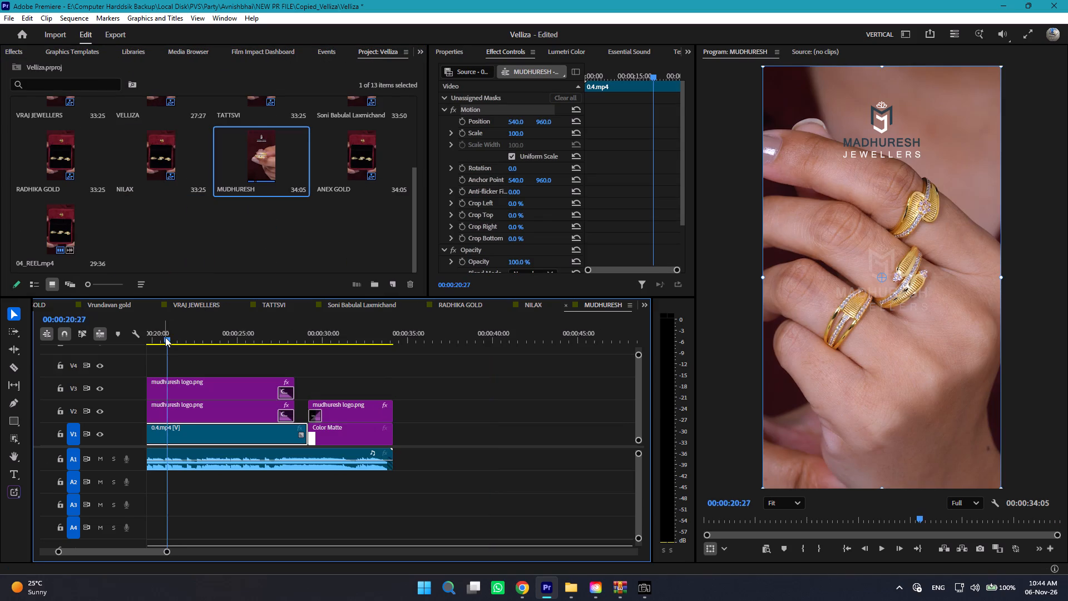
drag(165, 337, 2, 327)
key(ctrl+v)
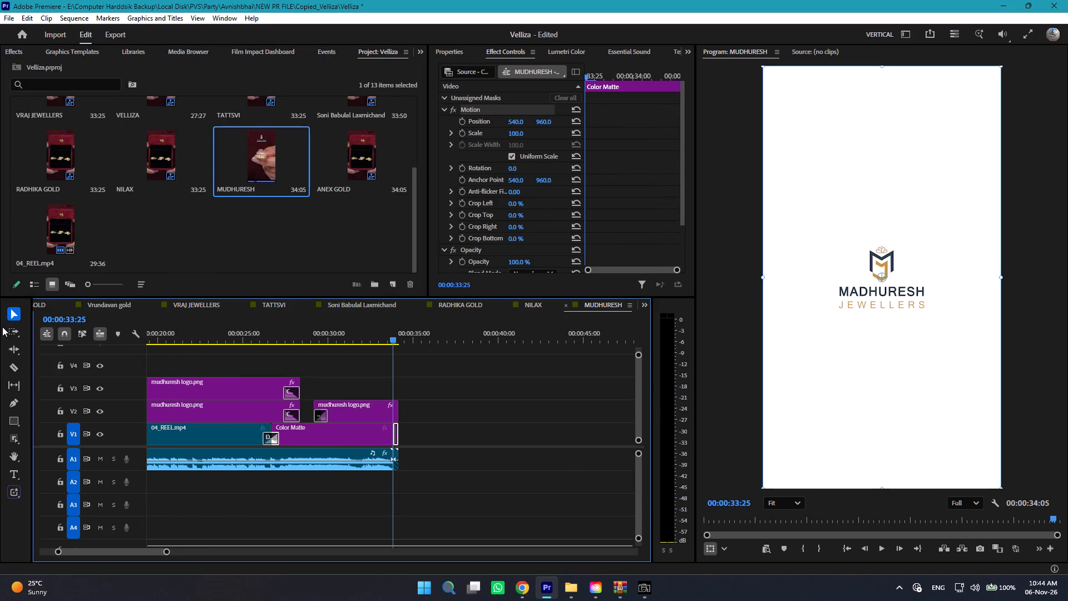
Delete the leftover pieces of the old Color Matte and audio beyond 00:00:33:25.
drag(520, 567, 411, 455)
drag(421, 461, 396, 444)
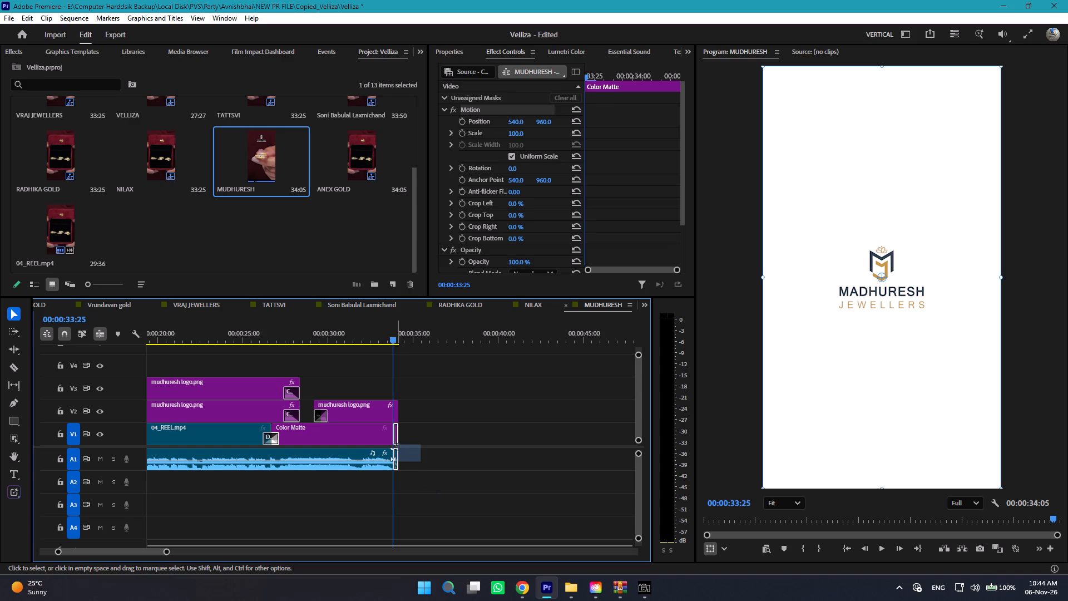
drag(396, 444, 396, 443)
key(Delete)
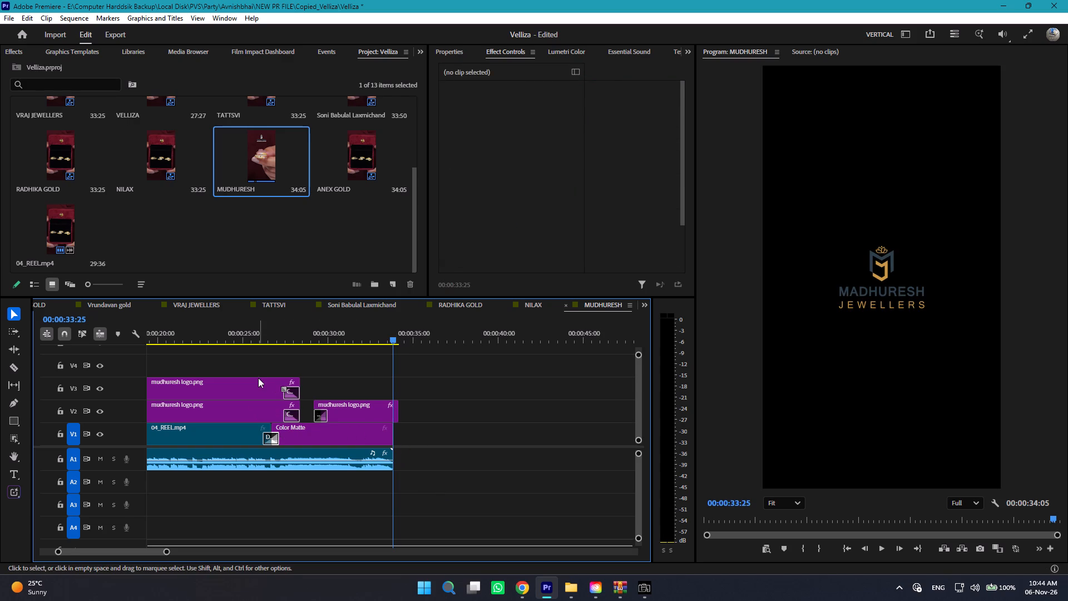
Trim the ends of the long mudhuresh logo.png clips on V2 and V3 back to where the Color Matte transition begins.
drag(258, 378, 254, 407)
key(ctrl+z)
drag(290, 362, 280, 378)
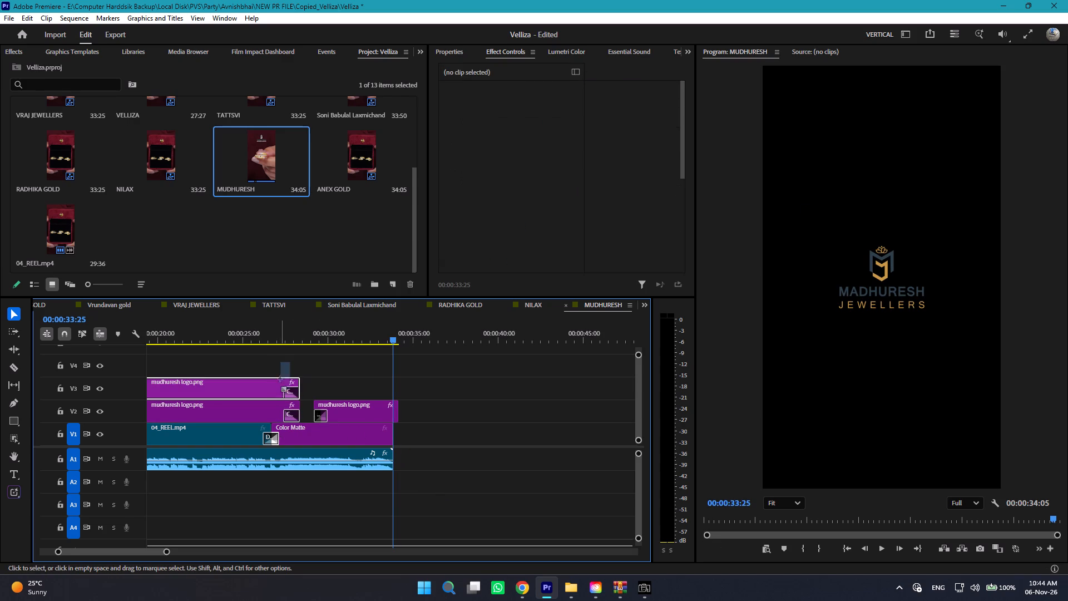
drag(280, 378, 269, 411)
drag(300, 398, 263, 399)
Align the closing mudhuresh logo.png clip on V2 with the Color Matte's start and extend it to end at 00:00:33:25.
drag(357, 417, 315, 418)
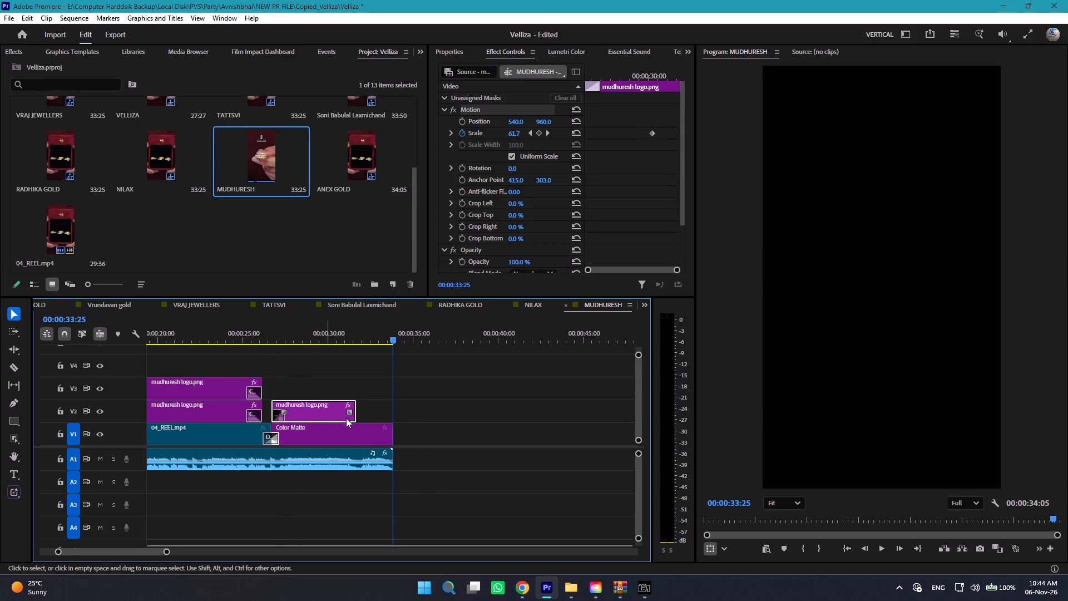
drag(355, 414, 392, 414)
click(420, 417)
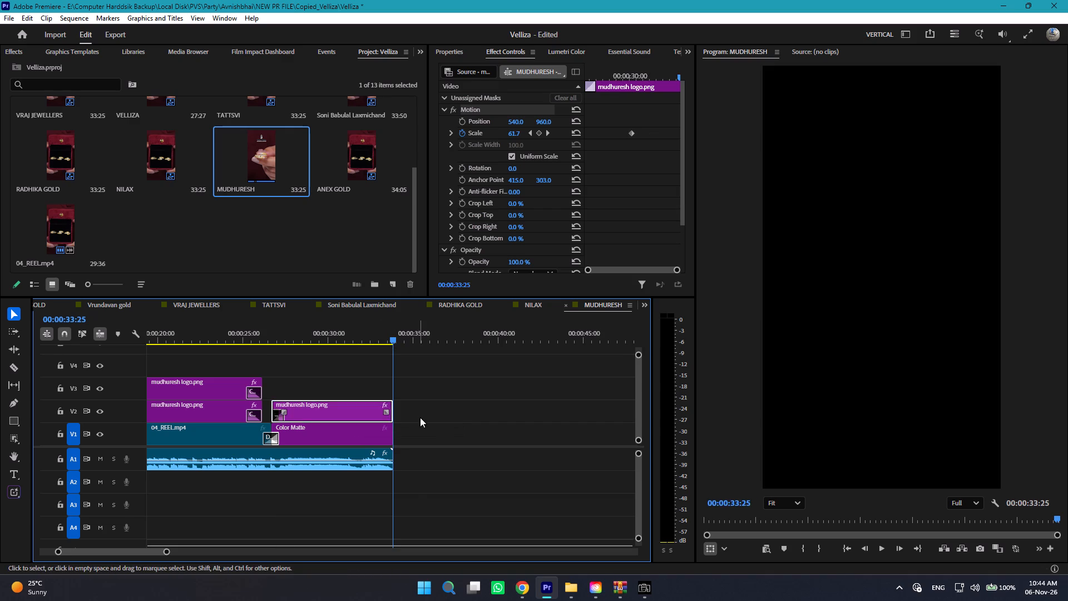
Play the opening seconds of the MUDHURESH sequence from its start to review the logo overlays.
drag(388, 337, 1, 342)
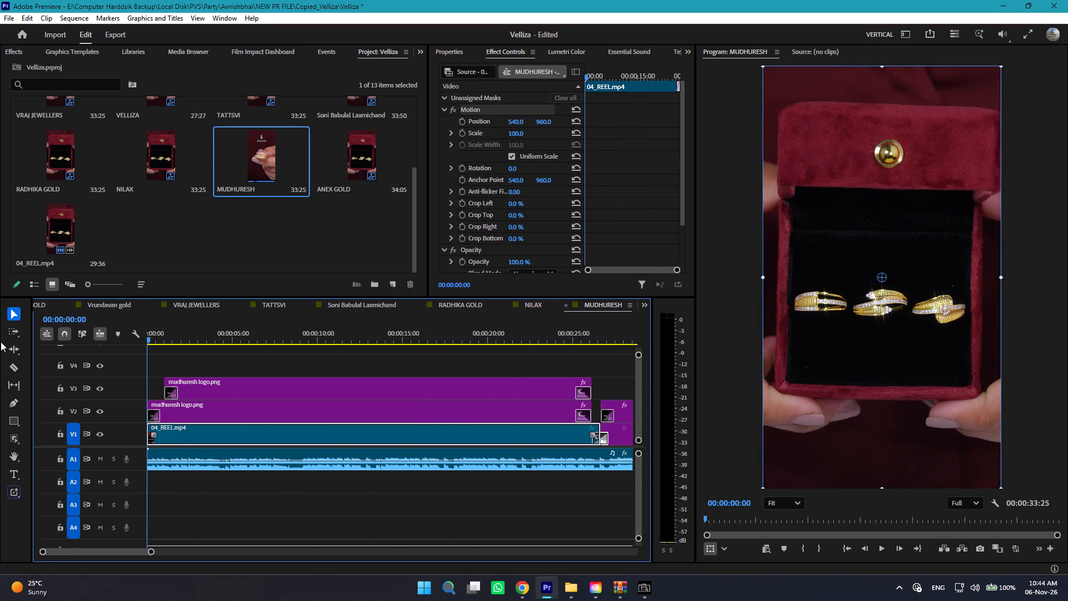
drag(1, 342, 1, 342)
key(space)
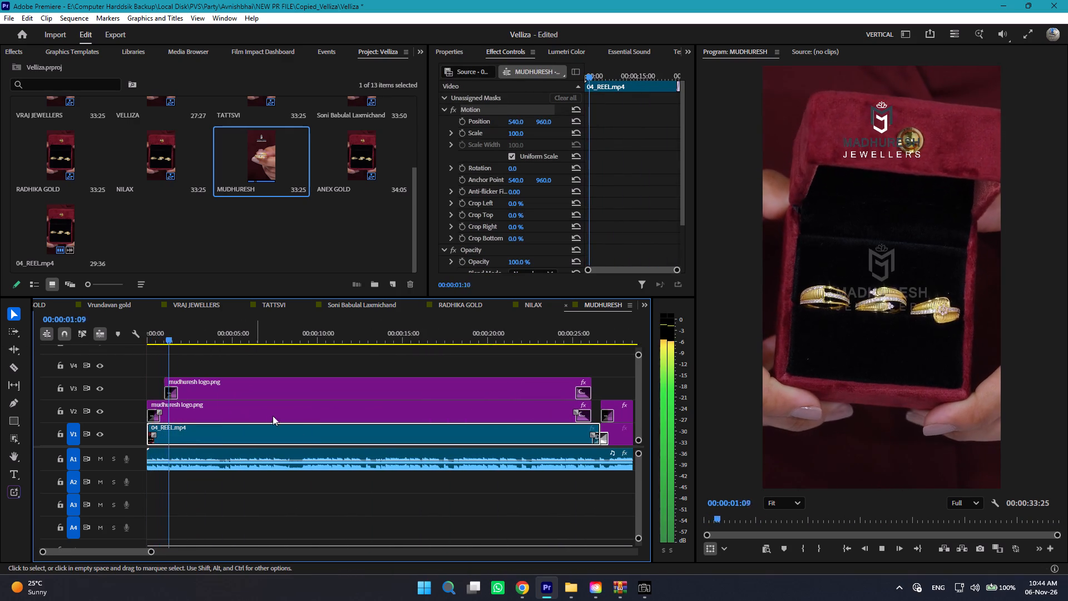
key(space)
click(289, 390)
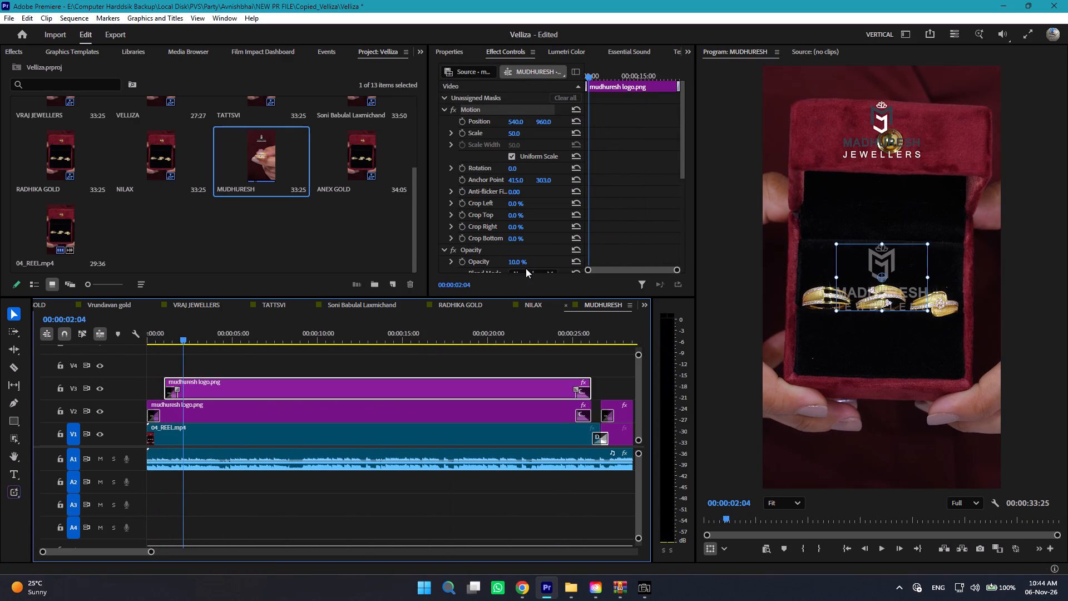
click(526, 268)
click(531, 270)
click(535, 415)
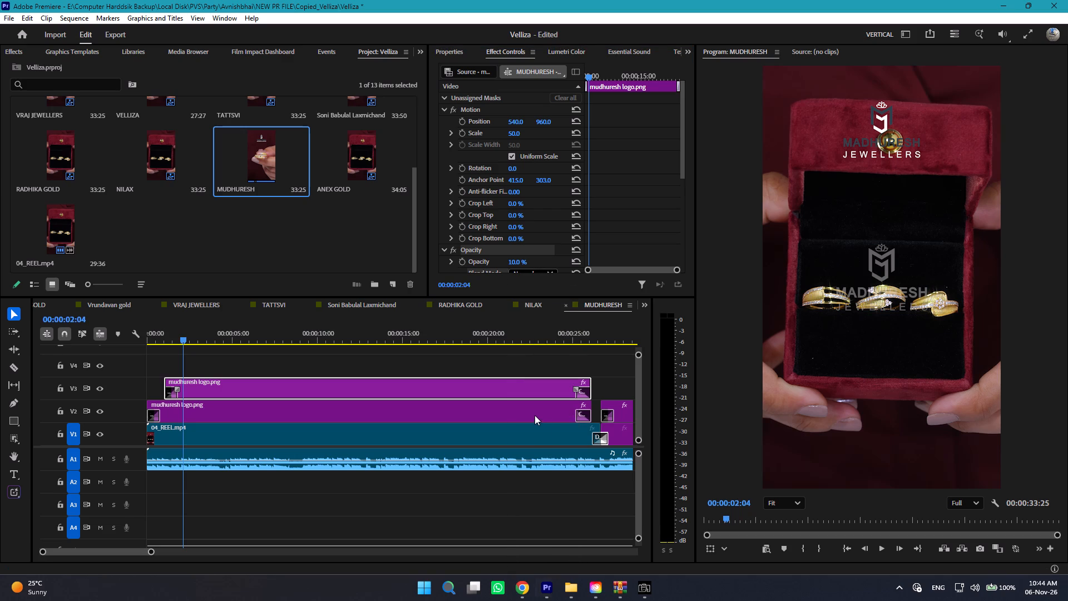
key(space)
key(space)
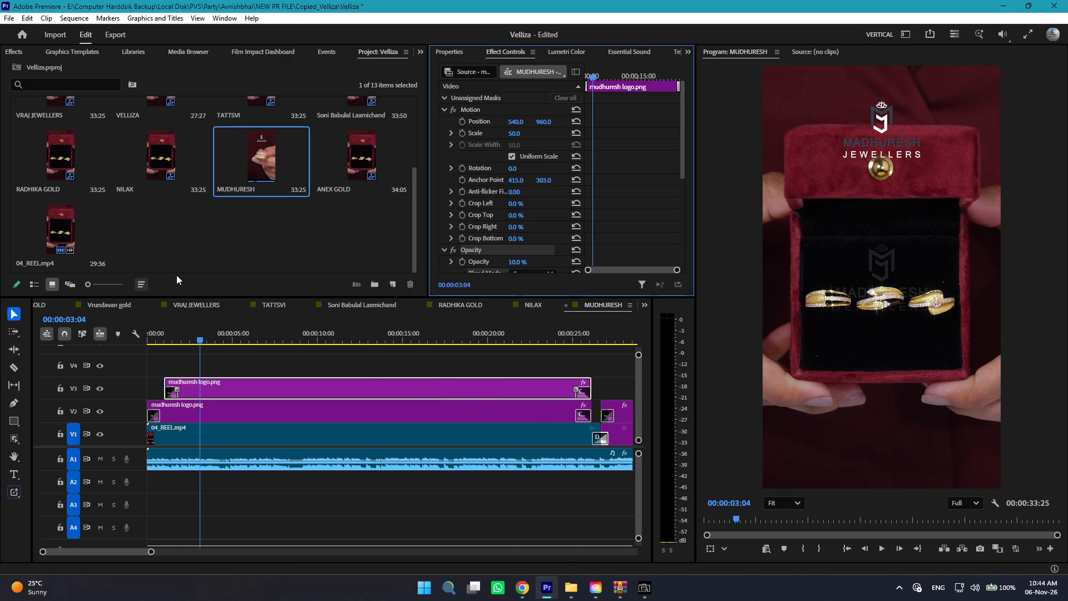
Examine the effect settings of the mudhuresh logo.png clip on V3, toggling its second Color Replace to compare the look.
click(178, 274)
click(261, 418)
click(257, 393)
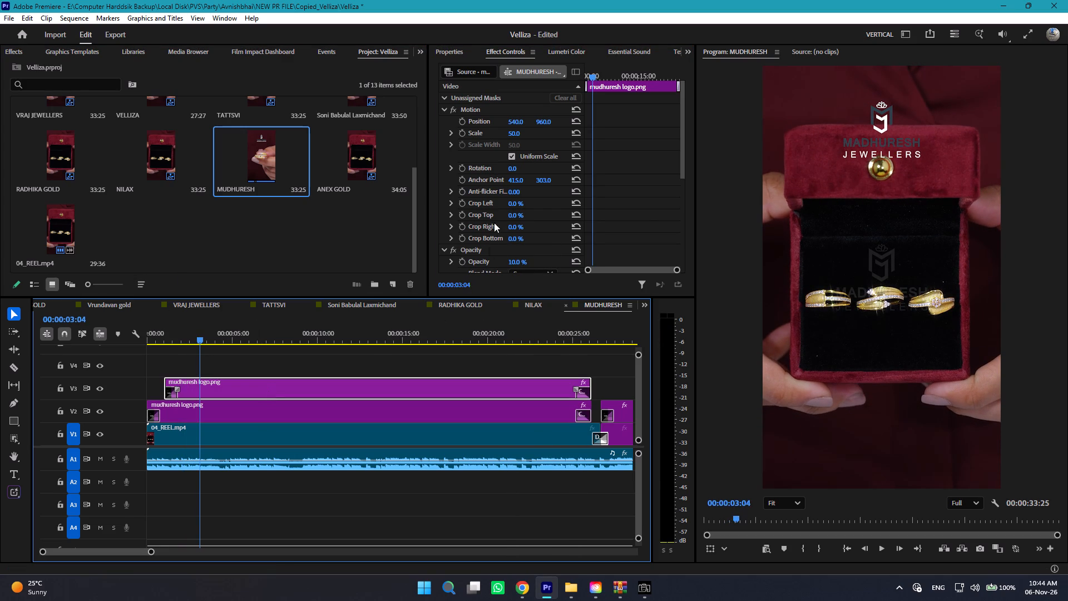
scroll(487, 210, down, 2)
scroll(477, 216, up, 1)
scroll(477, 216, down, 8)
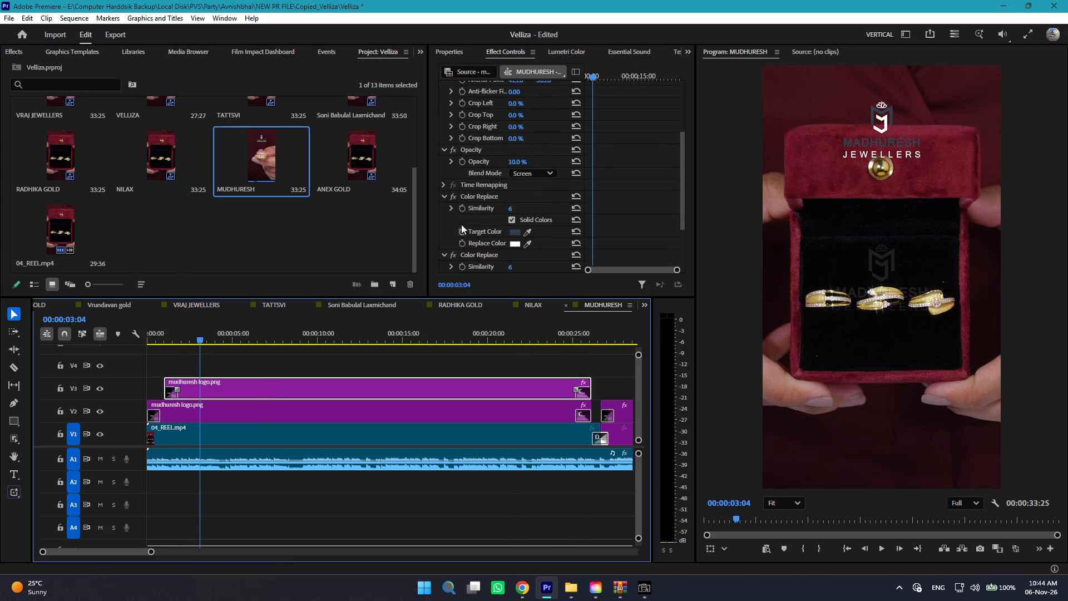
scroll(542, 226, down, 4)
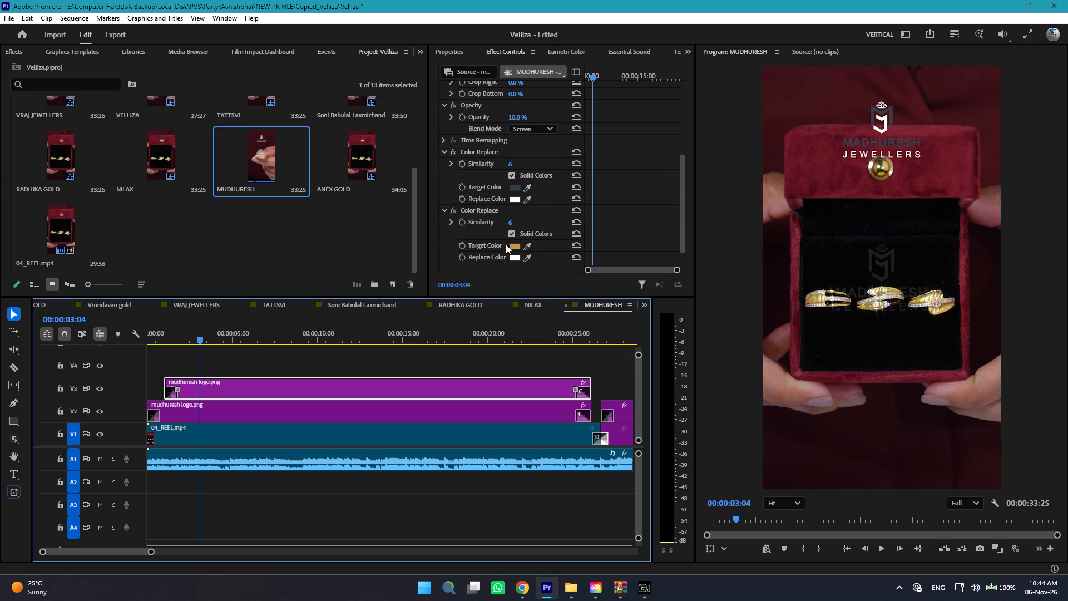
click(452, 209)
click(452, 209)
click(452, 210)
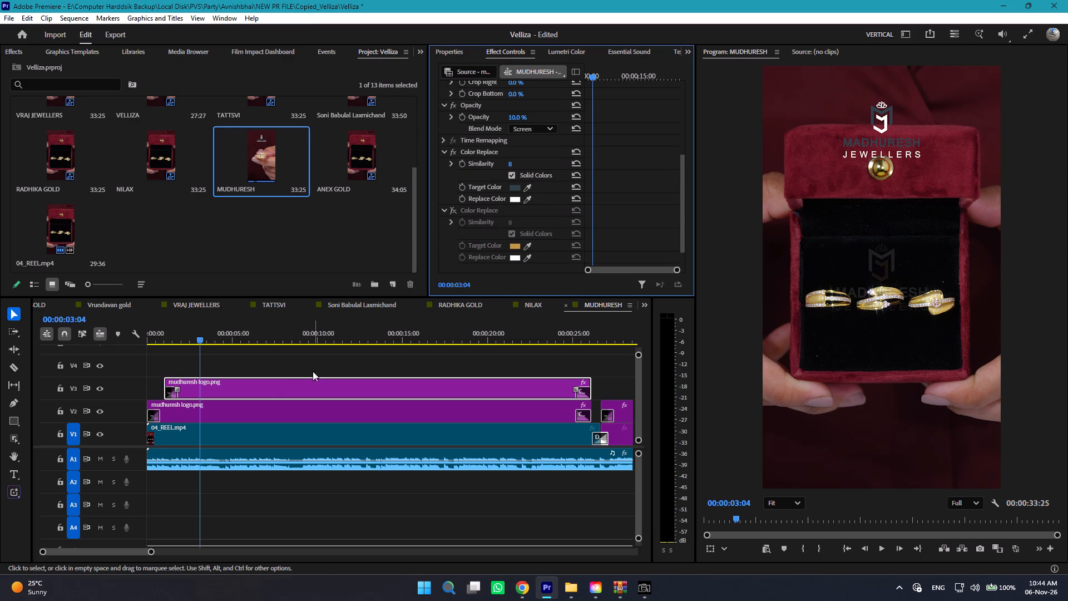
click(452, 211)
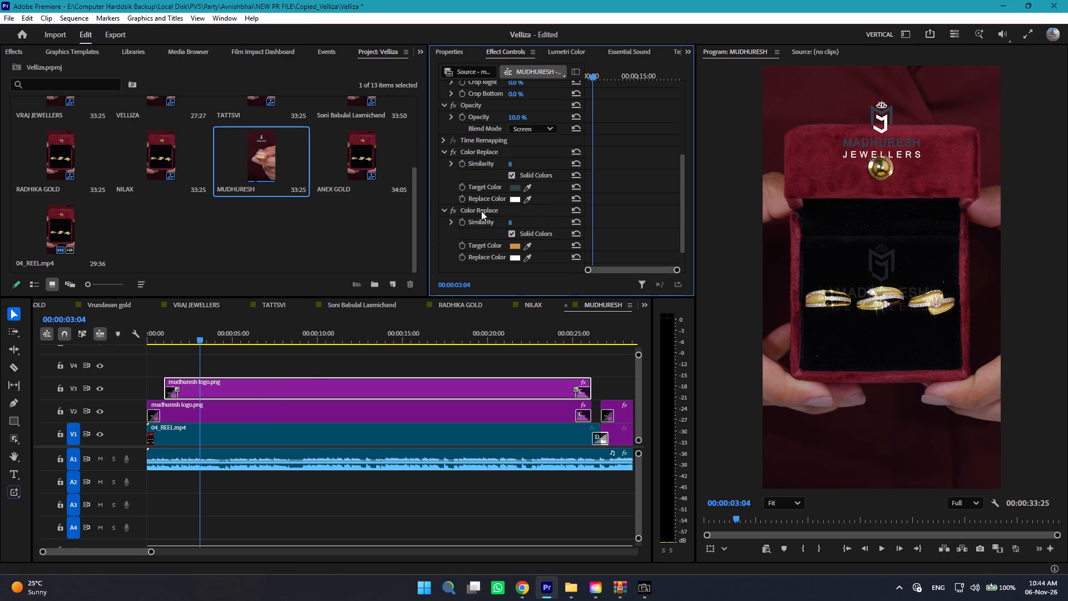
Copy the second Color Replace effect from the V3 logo clip onto the long mudhuresh logo.png clip on V2.
click(482, 211)
key(ctrl+c)
click(358, 408)
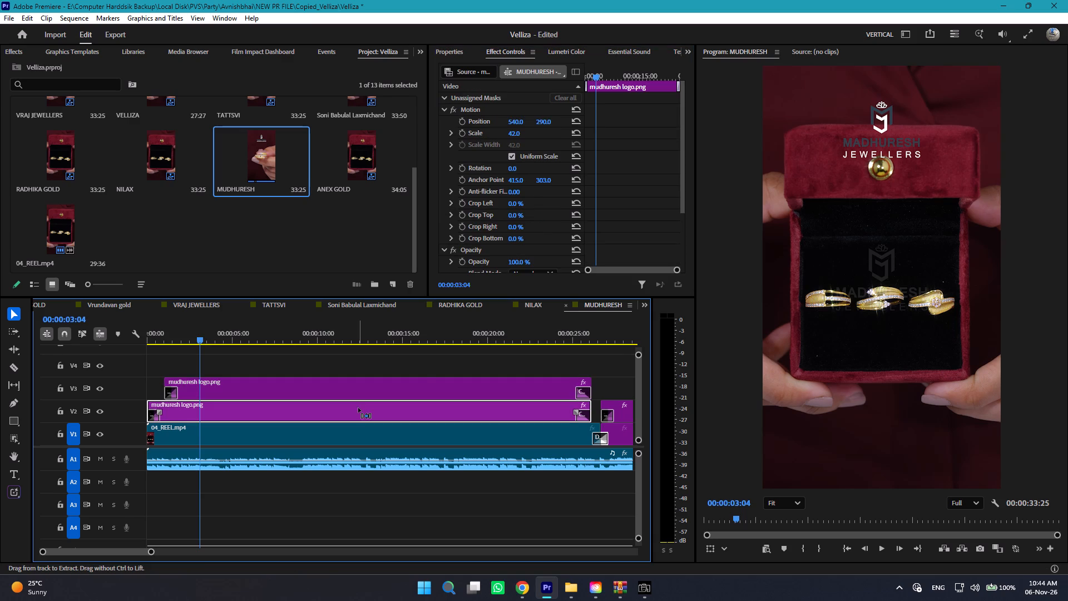
key(ctrl+v)
On the long V2 logo clip, disable the first and third Color Replace effects, enable the second, and play briefly to check.
scroll(523, 234, down, 5)
scroll(523, 234, up, 1)
scroll(523, 234, down, 8)
scroll(519, 234, up, 1)
scroll(519, 234, down, 3)
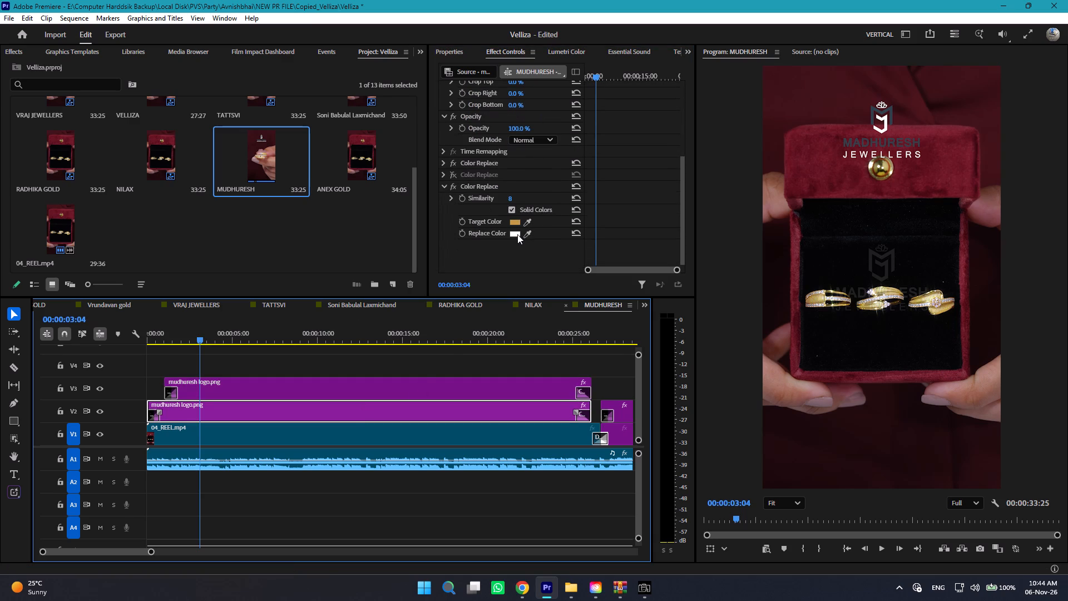
click(456, 186)
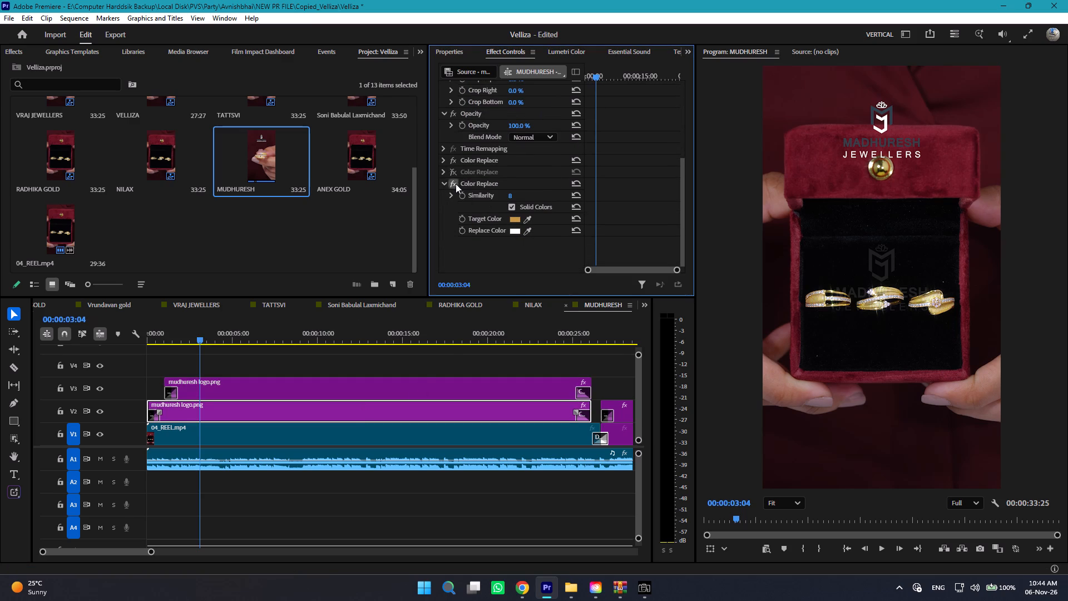
click(456, 173)
click(453, 159)
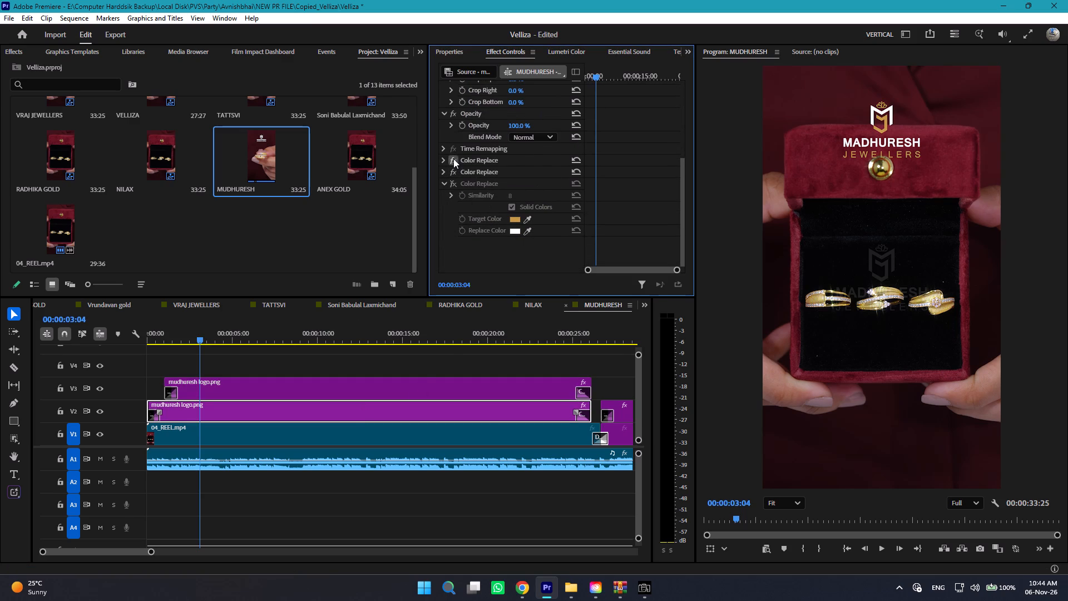
key(space)
key(space)
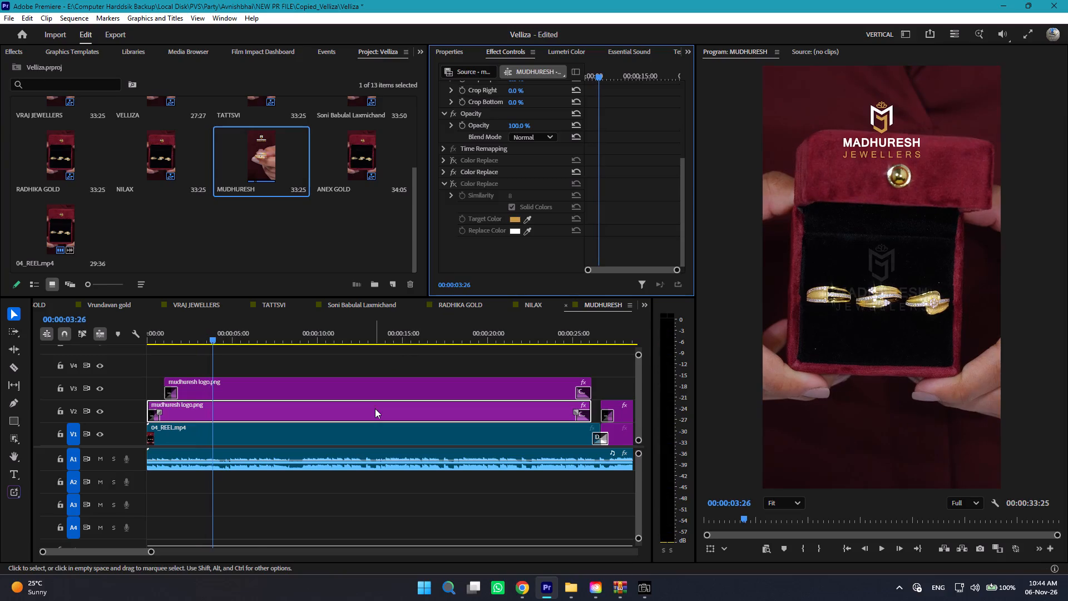
Export the MUDHURESH sequence as MUDHURESH-11 in H.264 format to the MUDHURESH folder inside V-Customer.
key(ctrl+m)
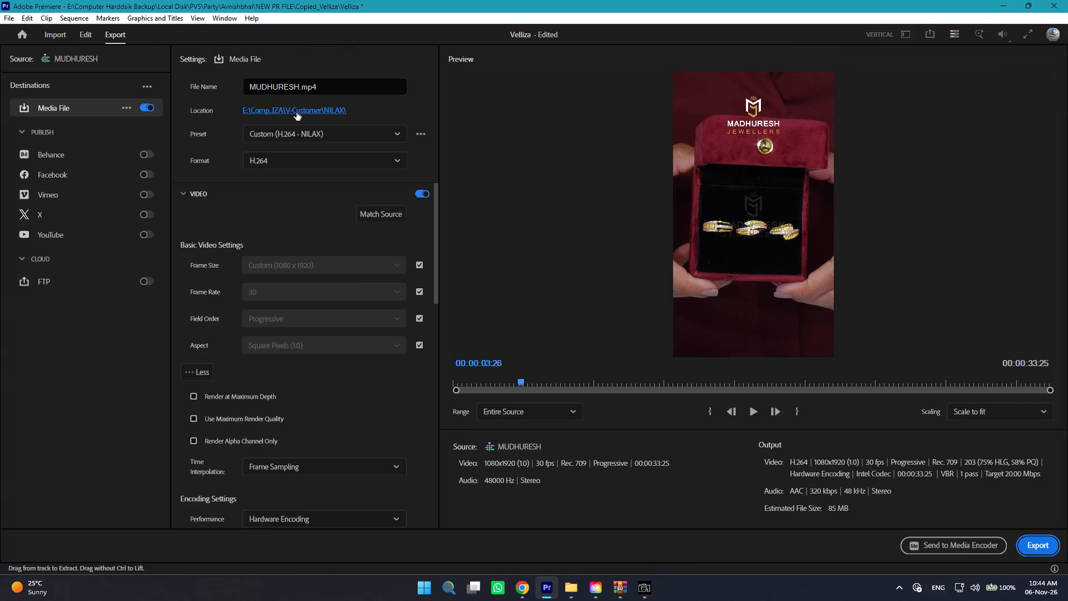
click(295, 110)
click(264, 53)
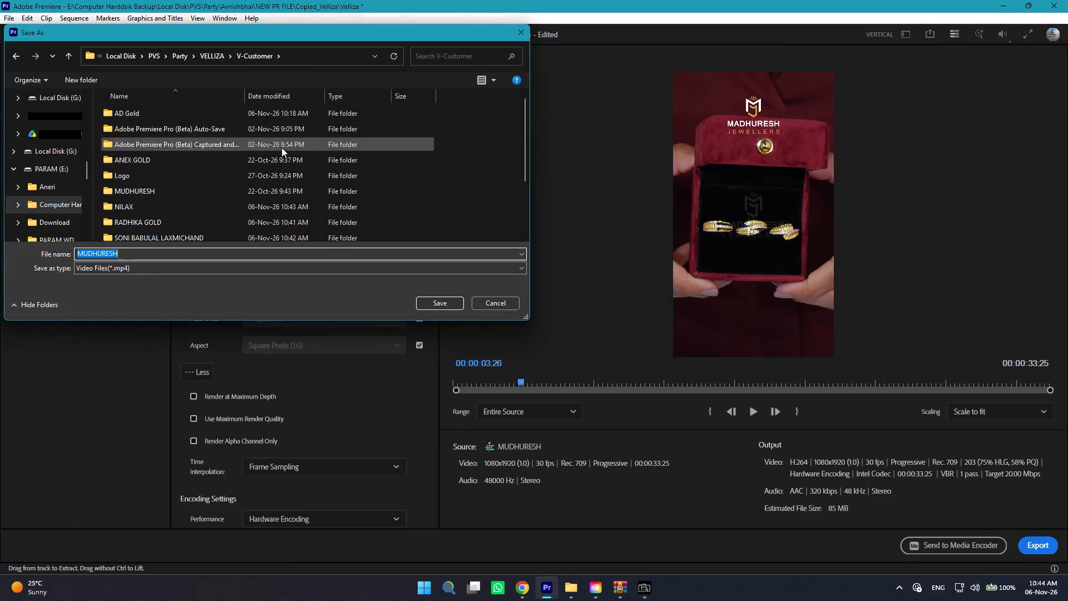
scroll(281, 147, down, 6)
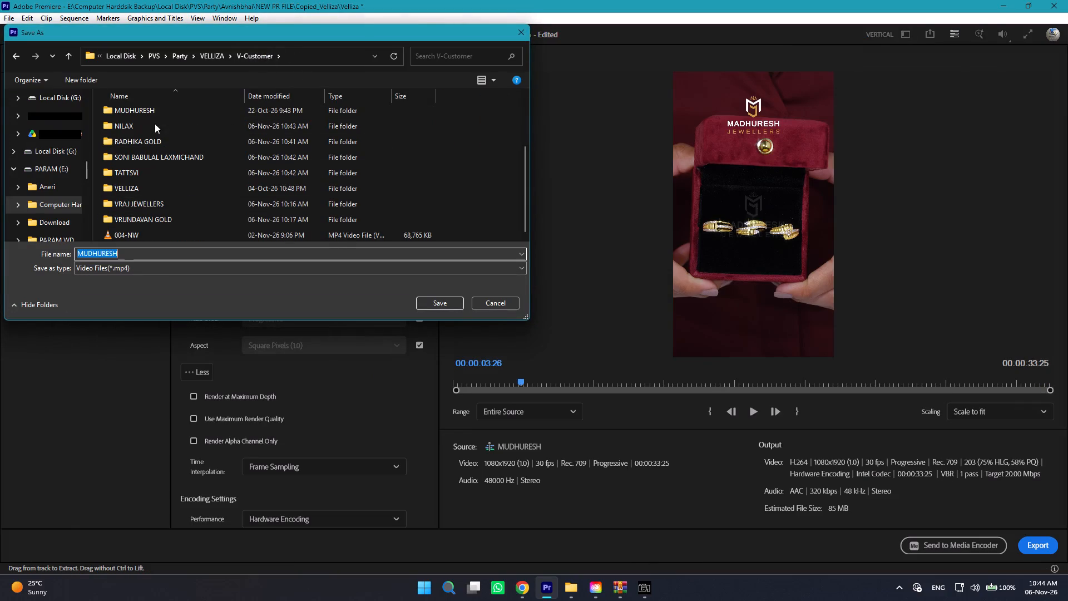
double_click(144, 110)
click(261, 205)
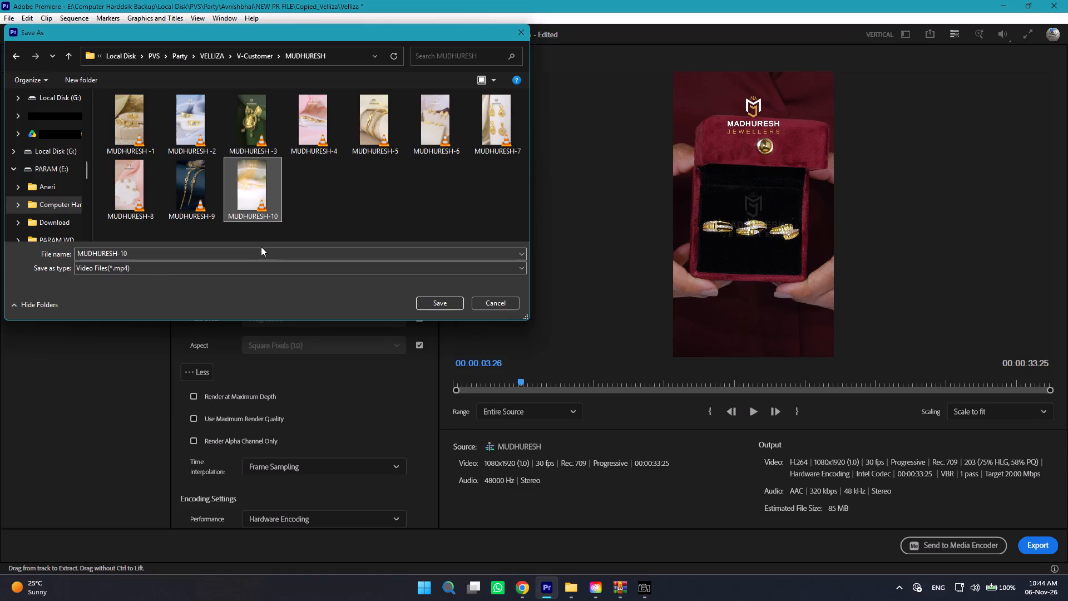
double_click(261, 250)
text(11)
key(Return)
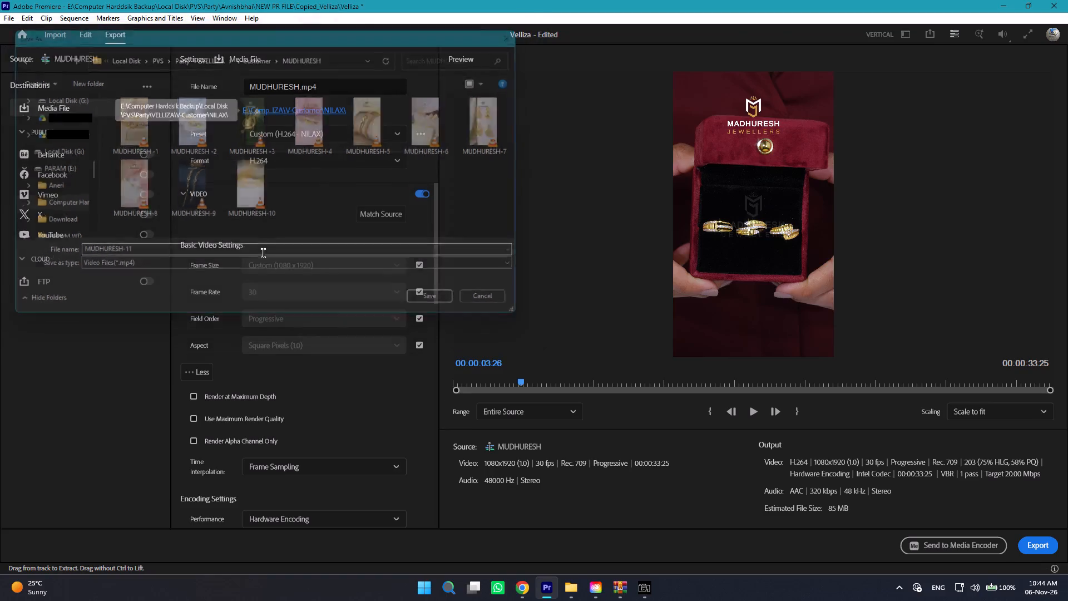
click(1032, 549)
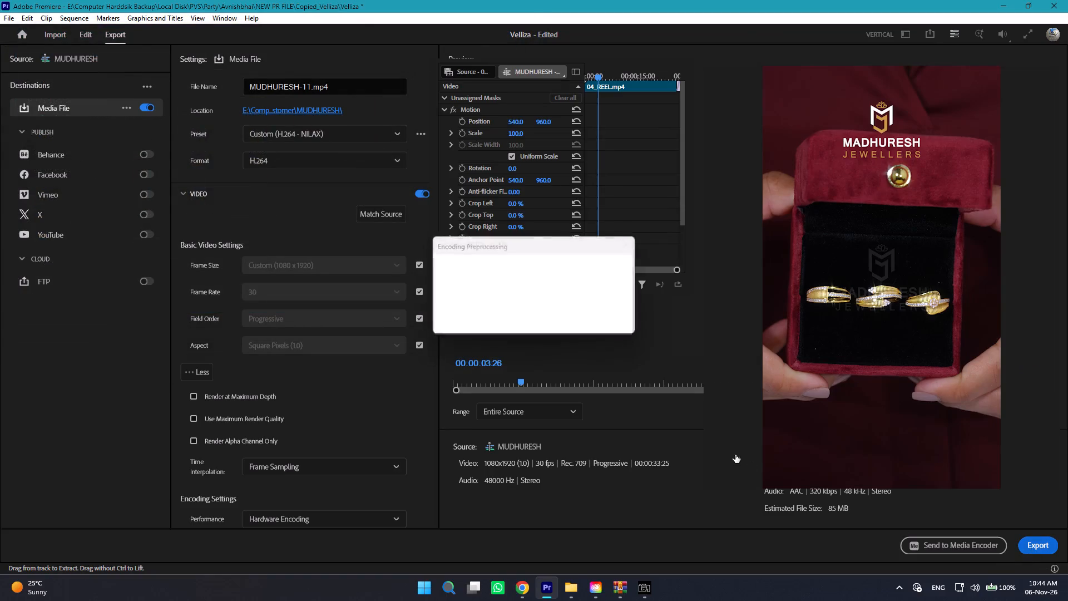
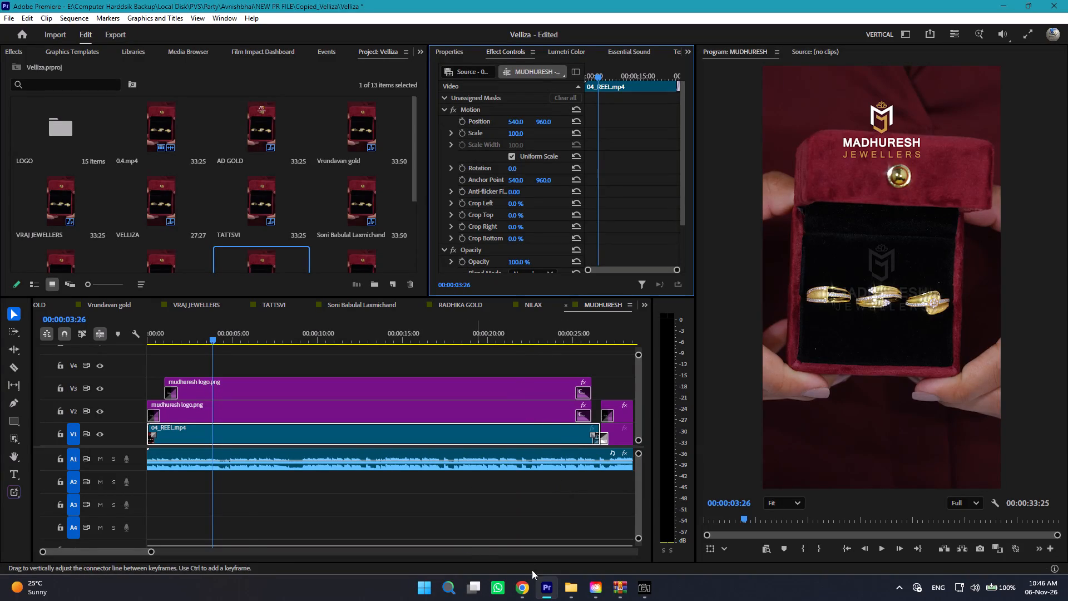
Switch to Chrome, check the open tabs, and close the Camtom website tab.
click(520, 582)
click(462, 514)
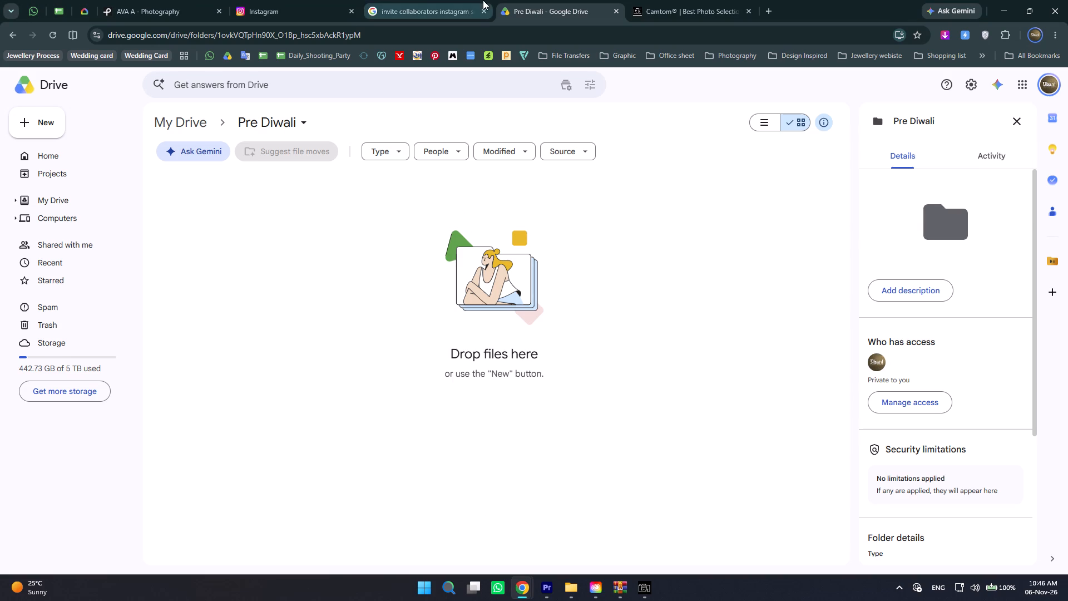
click(293, 0)
click(445, 1)
click(566, 0)
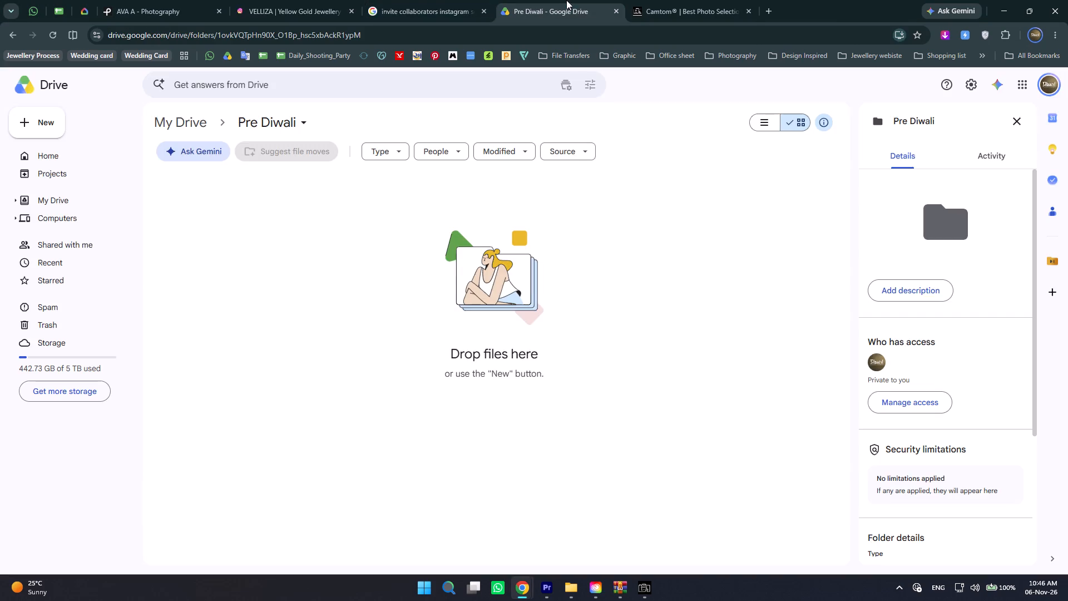
click(693, 0)
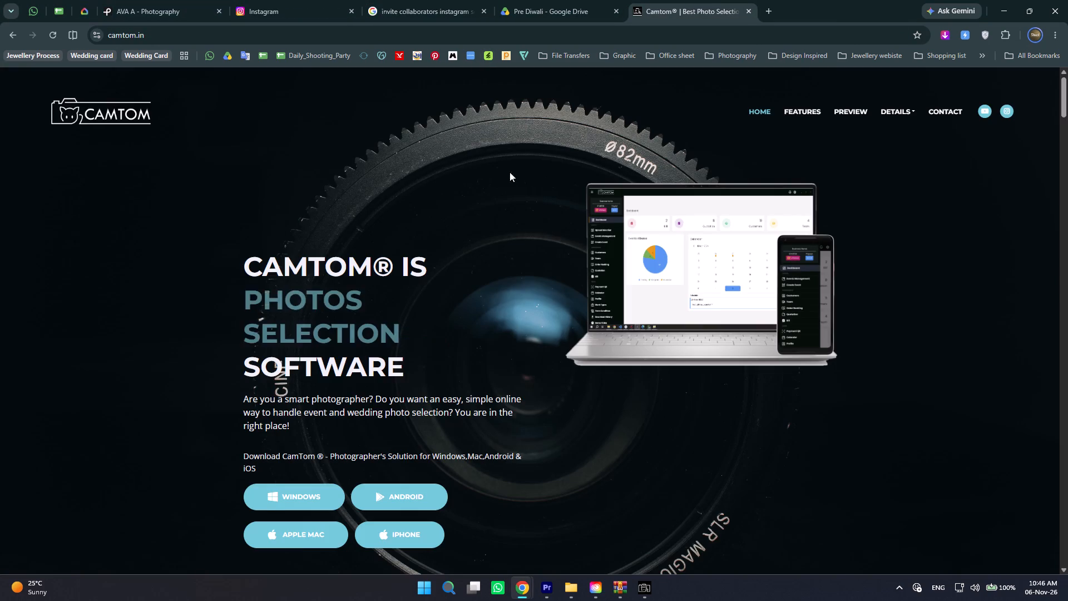
key(ctrl+w)
Reload the Pre Diwali folder in Google Drive to check for uploaded files.
click(462, 273)
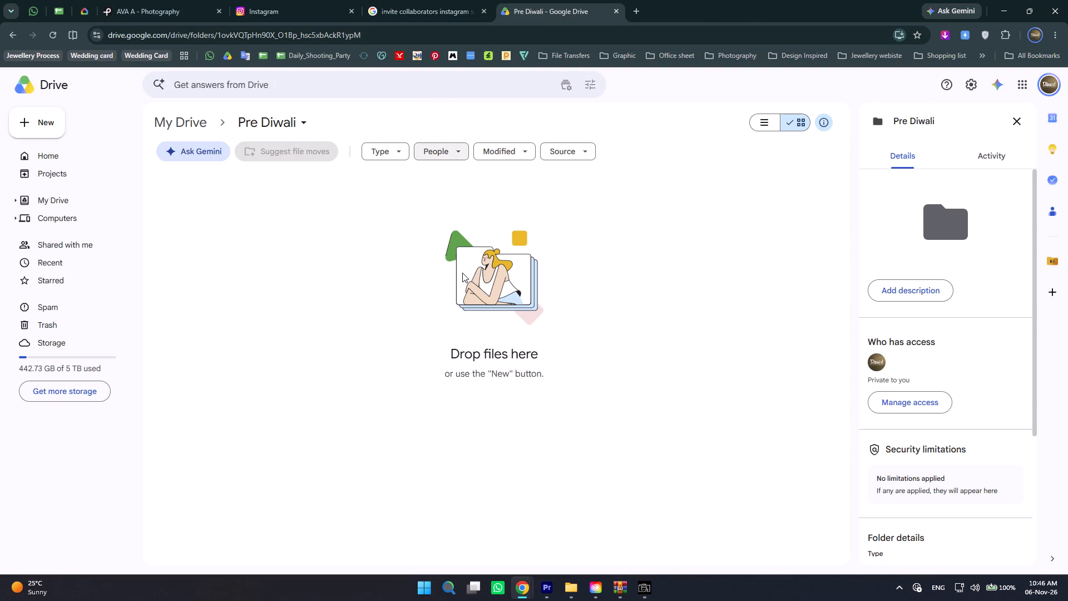
key(F5)
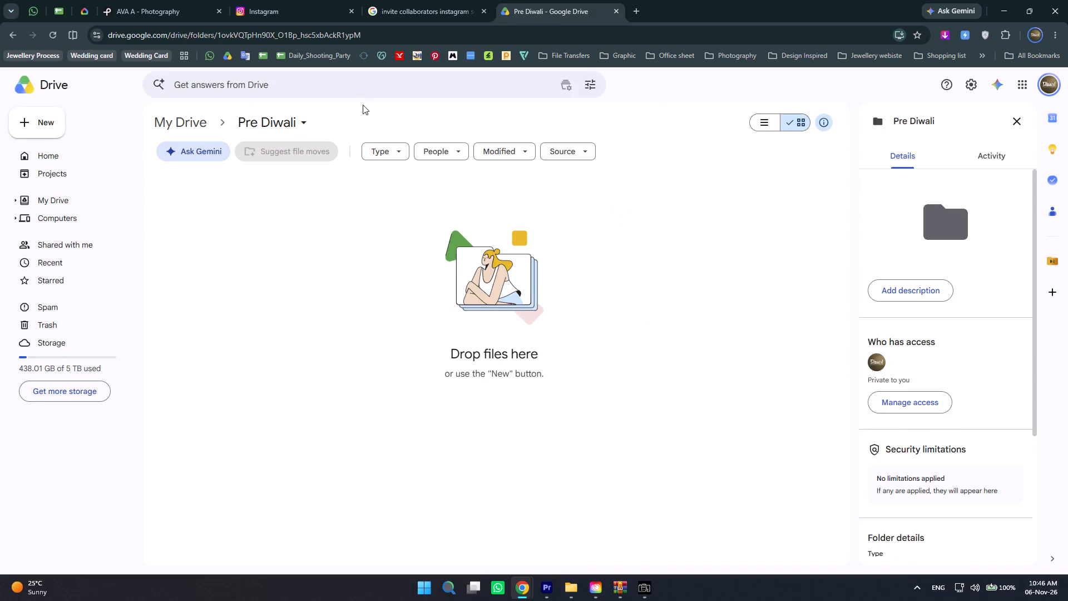
Switch Google Drive to the other signed-in account, closing the old Pre Diwali tab, and open that account's Pre-Diwali folder.
click(1057, 92)
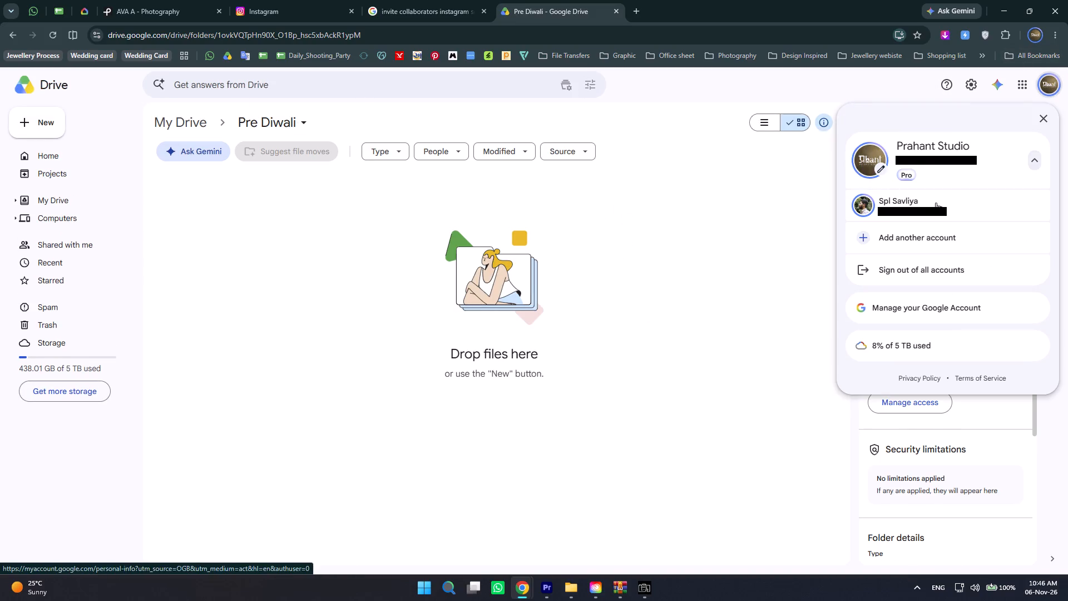
click(936, 203)
click(616, 11)
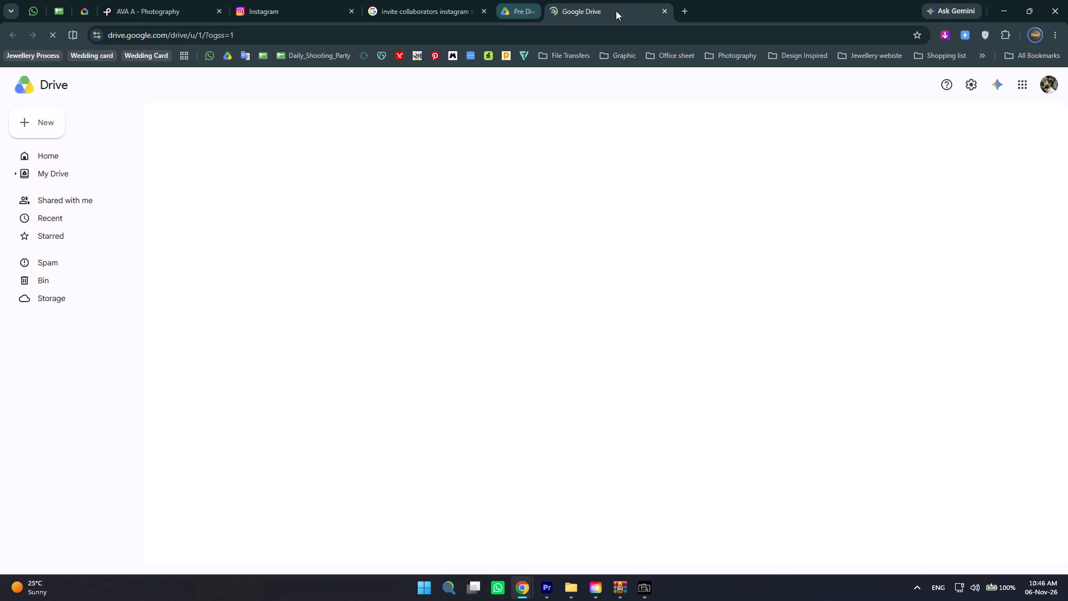
double_click(210, 189)
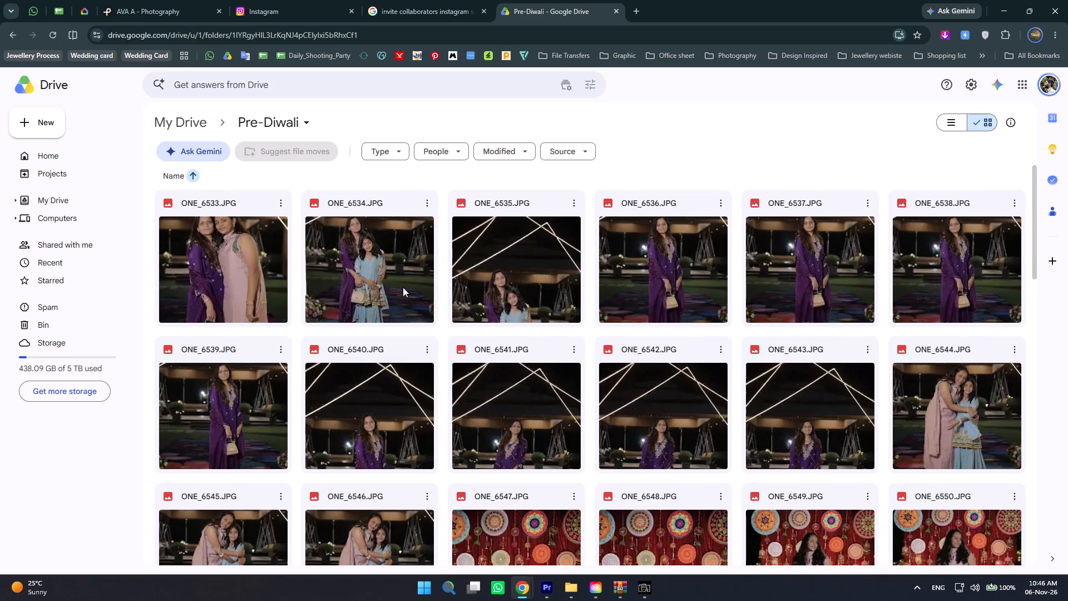
Browse through the photos in the Pre-Diwali folder on Google Drive.
click(429, 204)
click(504, 168)
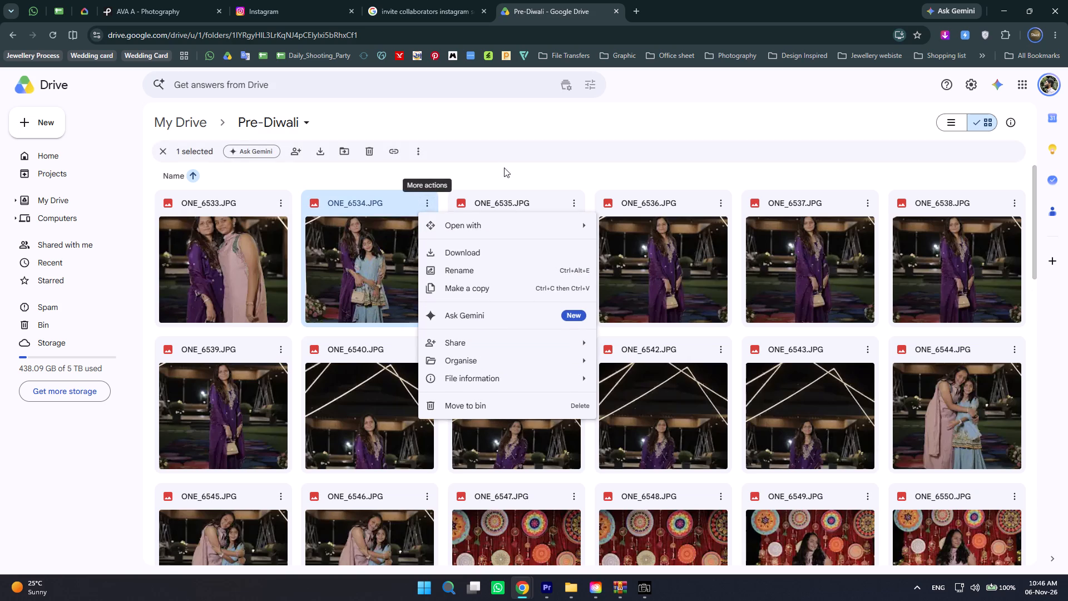
scroll(452, 285, down, 18)
scroll(452, 285, down, 8)
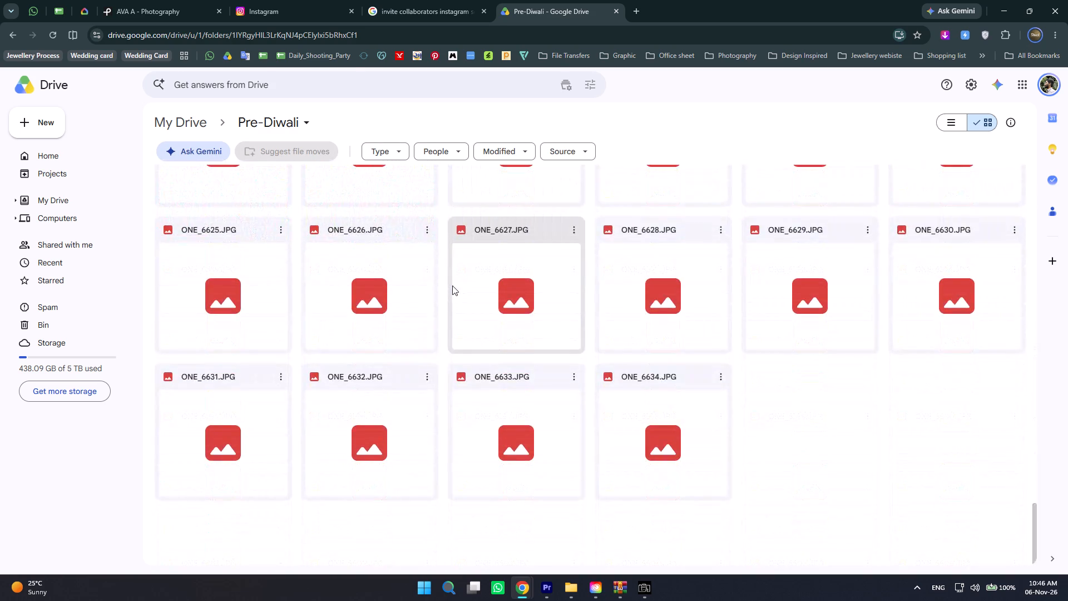
scroll(452, 285, down, 11)
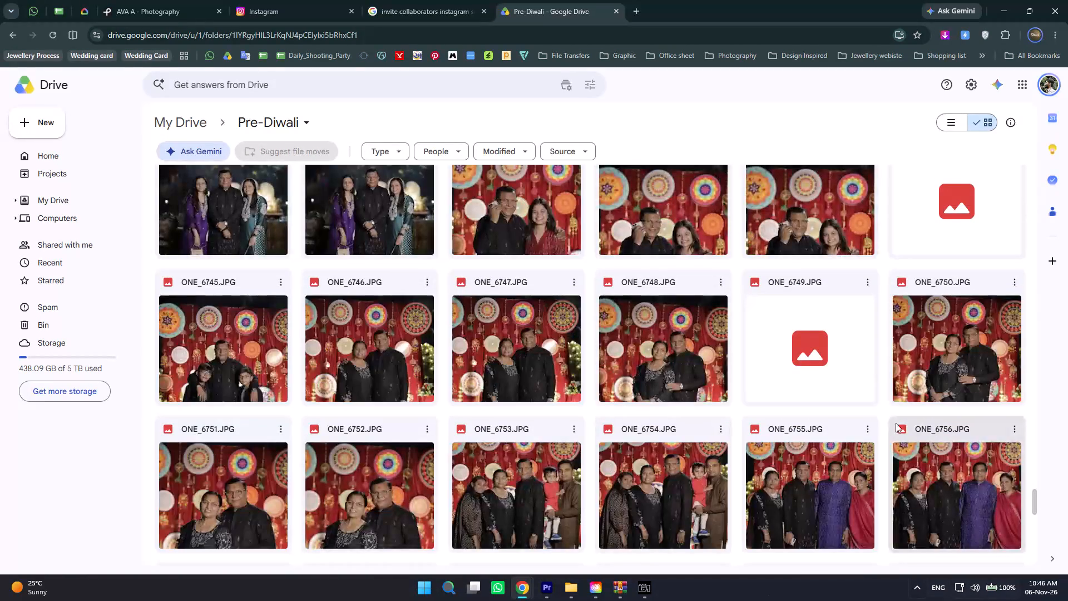
scroll(748, 475, down, 9)
click(916, 587)
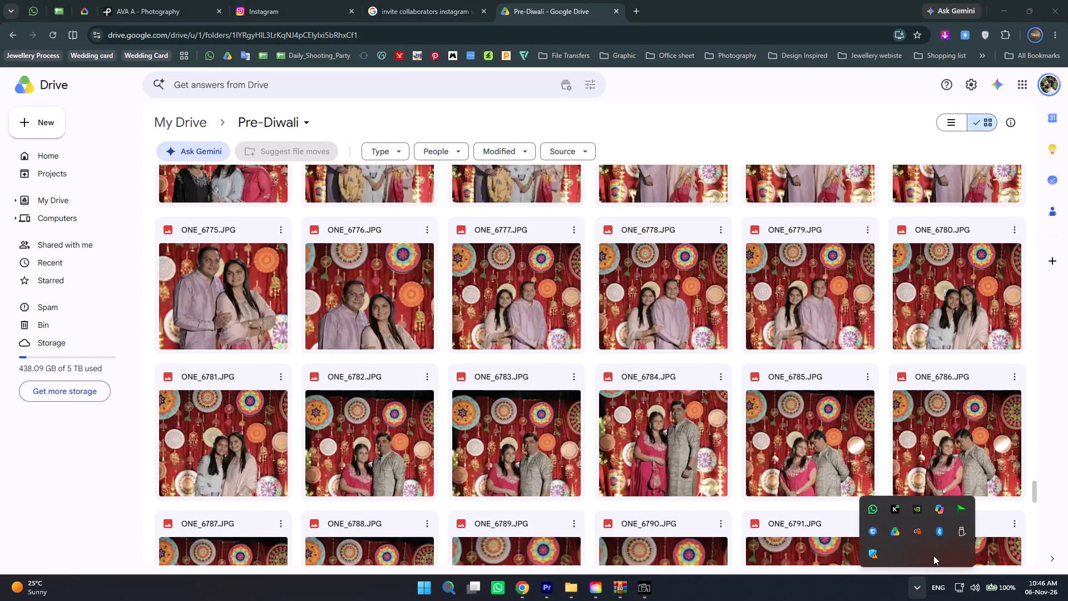
Check the photo upload progress in the Google Drive desktop app's sync activity, showing 100 rows per page.
click(897, 533)
scroll(590, 275, down, 5)
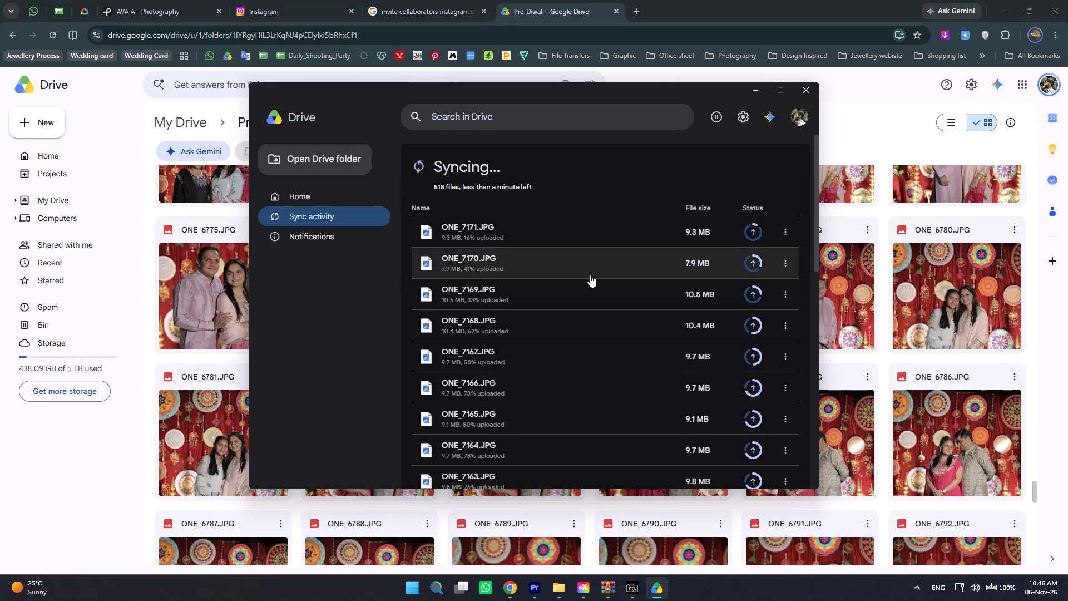
scroll(590, 275, down, 3)
click(596, 449)
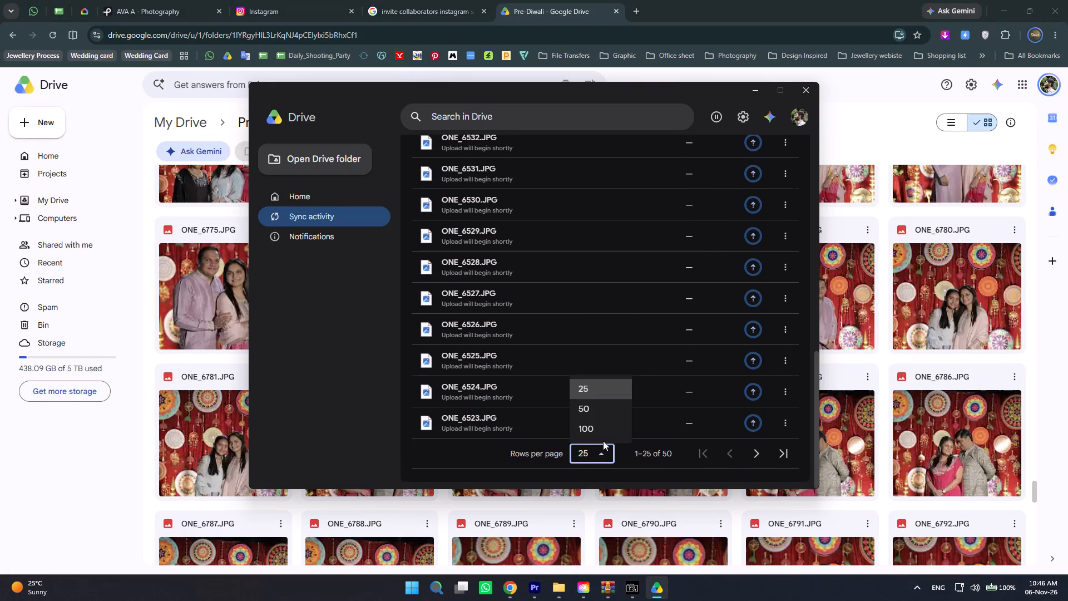
click(599, 426)
scroll(583, 264, up, 18)
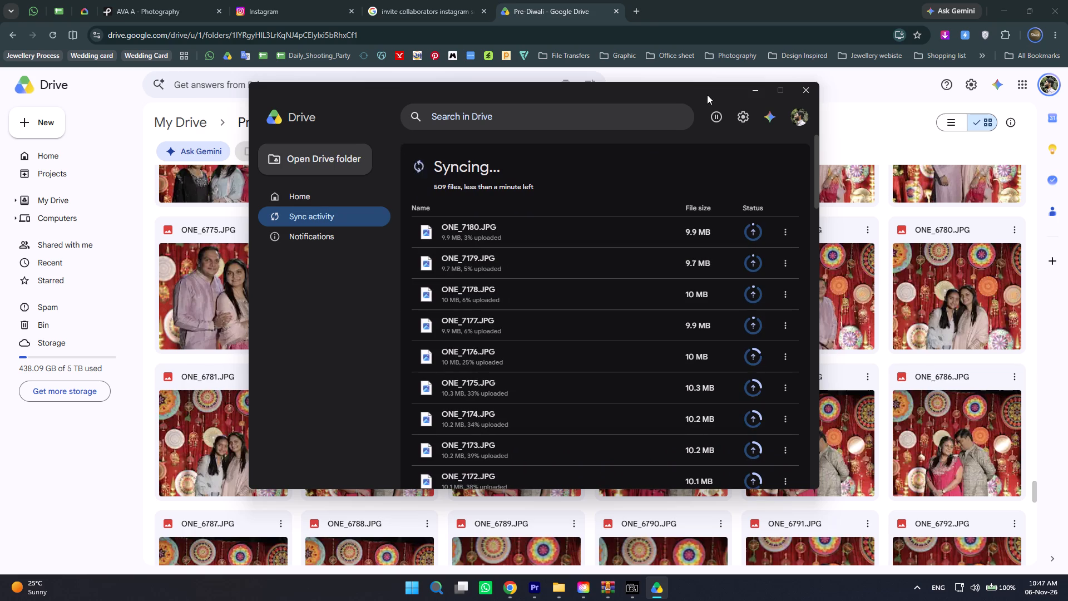
click(755, 89)
Browse through the photos in the Pre-Diwali folder on Google Drive and return to the start of the folder.
scroll(625, 336, down, 9)
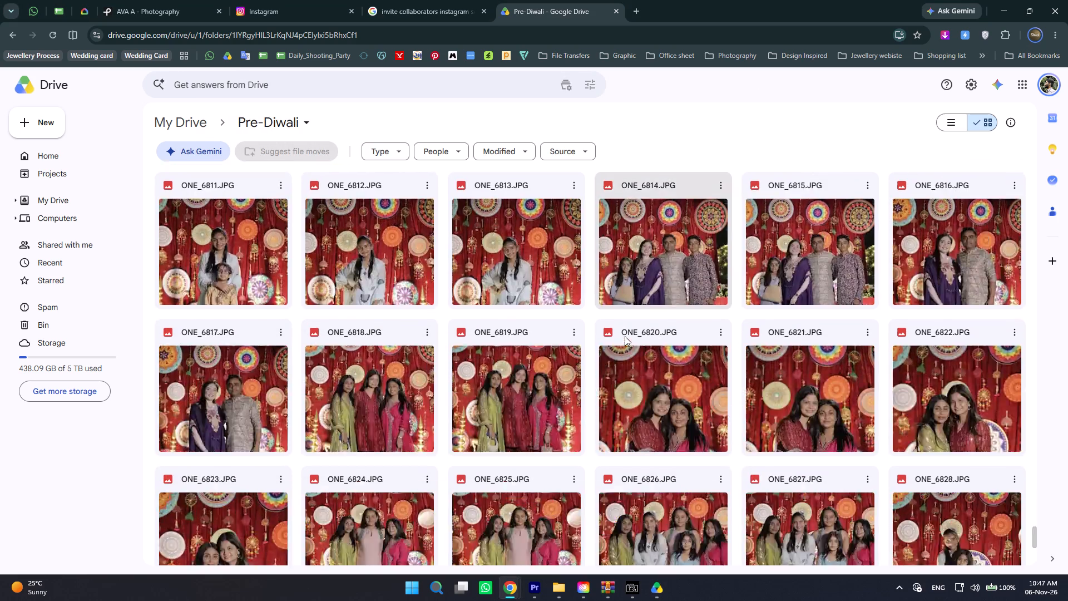
scroll(625, 336, down, 6)
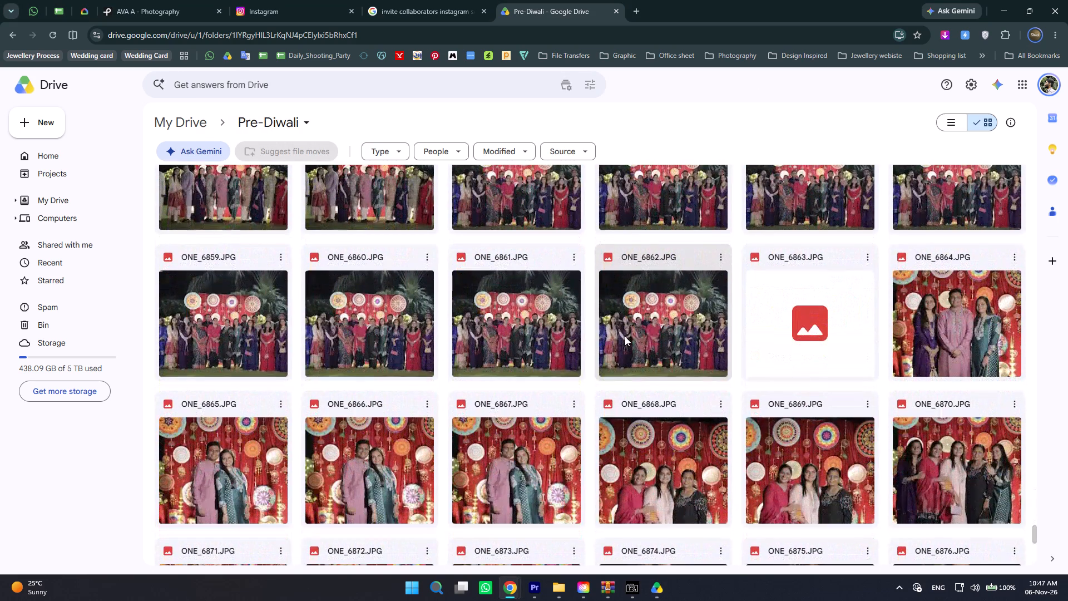
scroll(625, 336, down, 8)
scroll(625, 336, up, 9)
scroll(625, 336, up, 19)
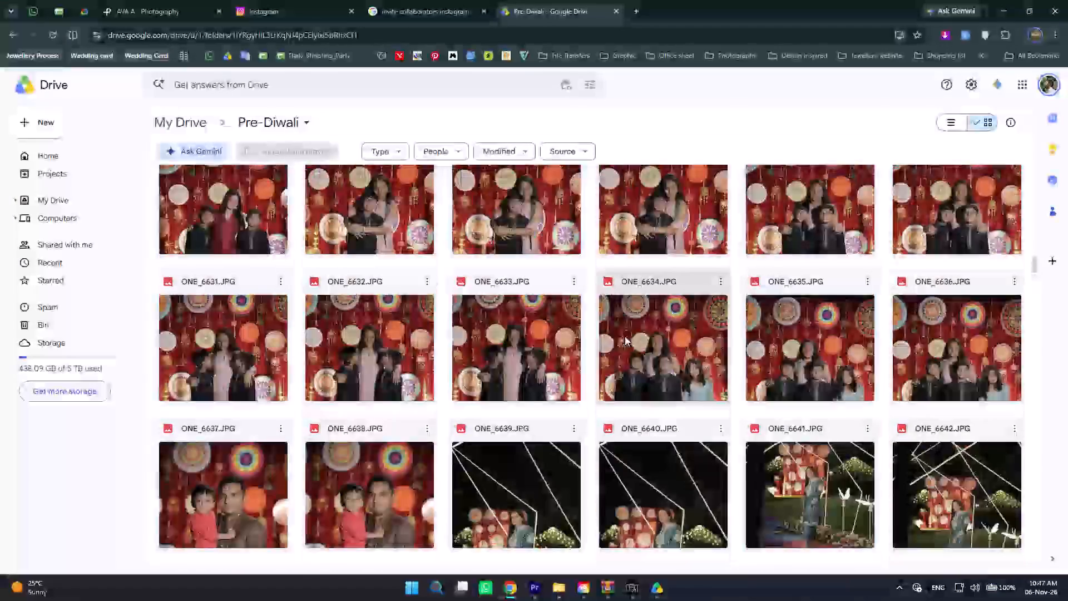
scroll(625, 336, up, 18)
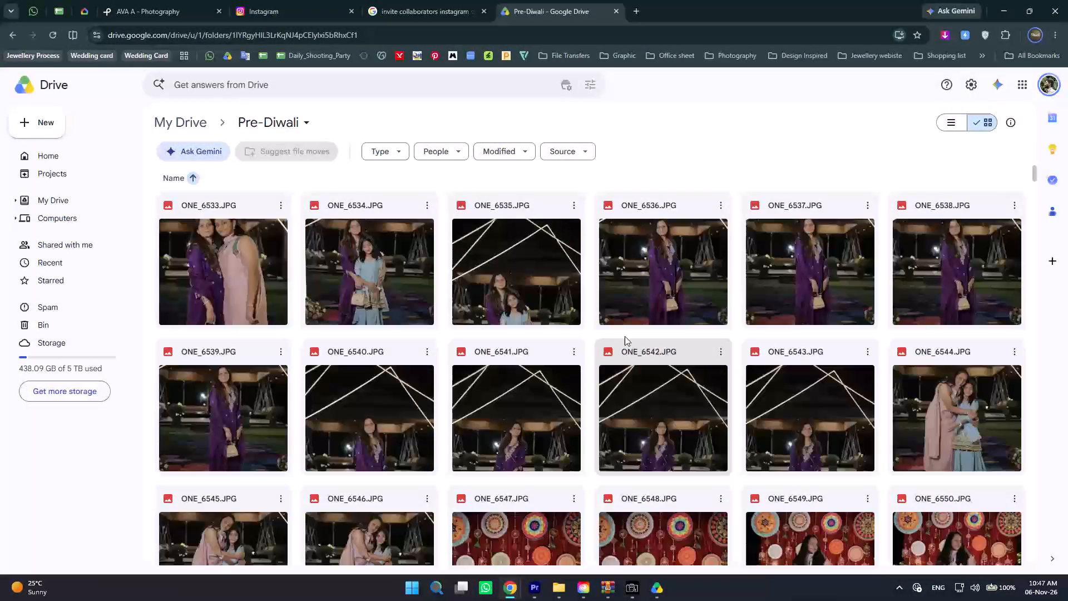
Look through the open browser tabs, go to the Pexels home page, and close that tab.
click(430, 0)
click(322, 0)
click(431, 0)
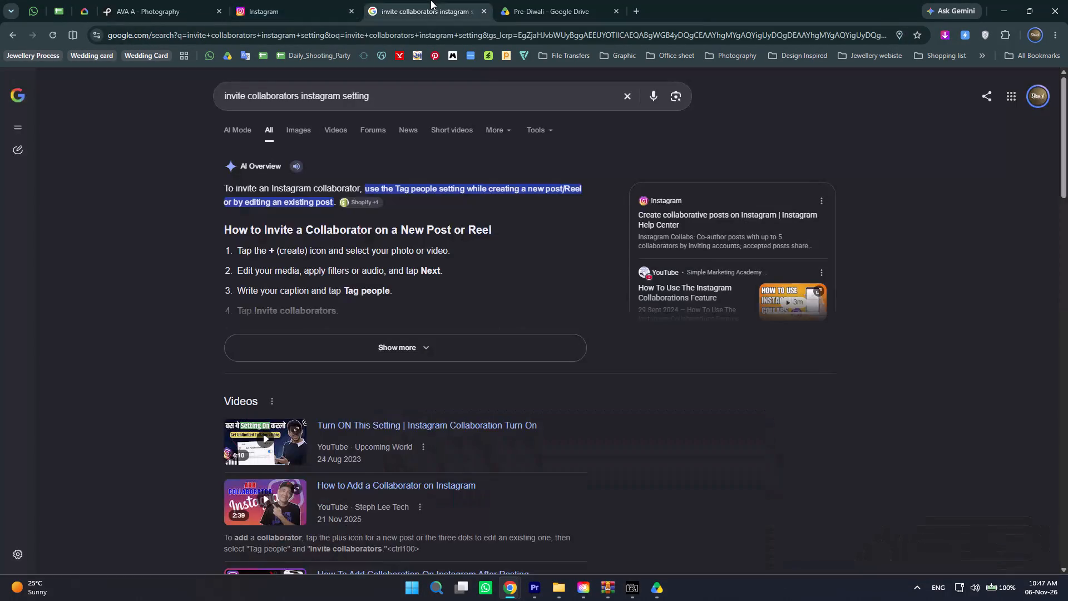
click(280, 0)
click(158, 0)
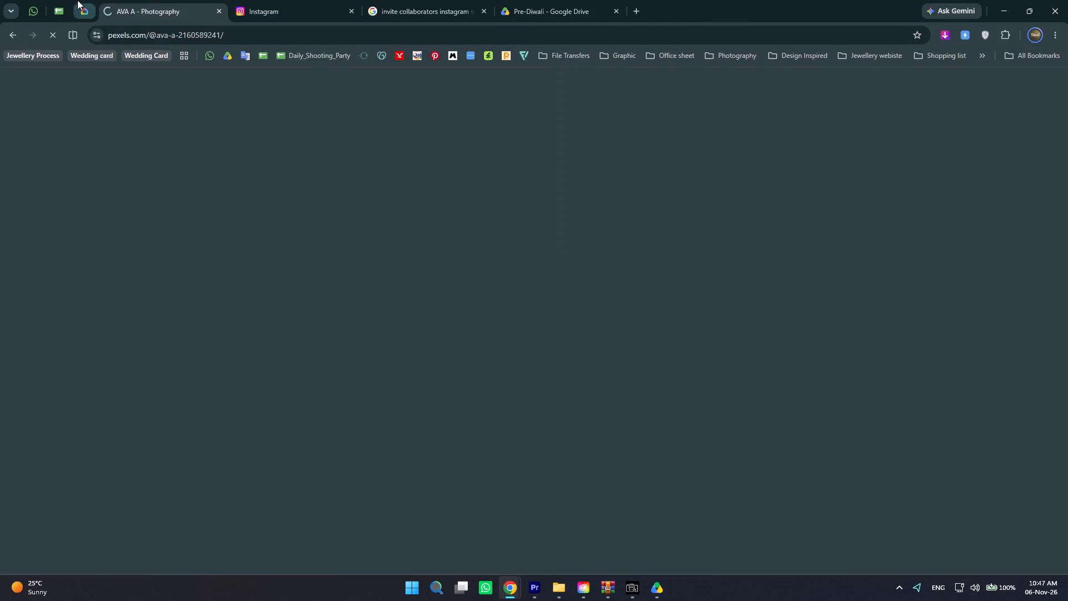
click(77, 0)
click(150, 0)
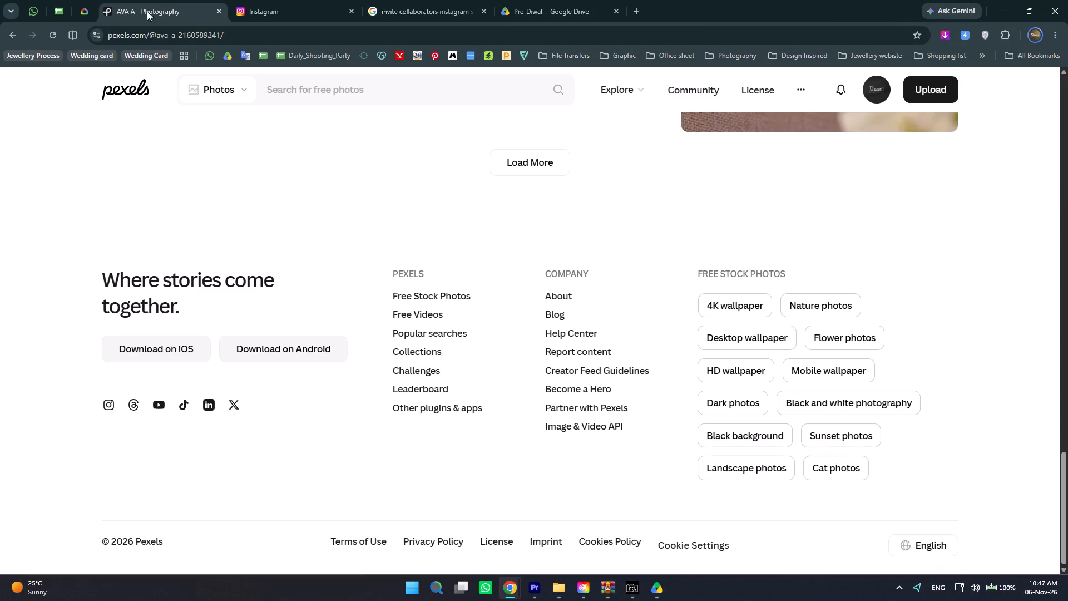
click(258, 1)
click(173, 0)
scroll(316, 334, up, 10)
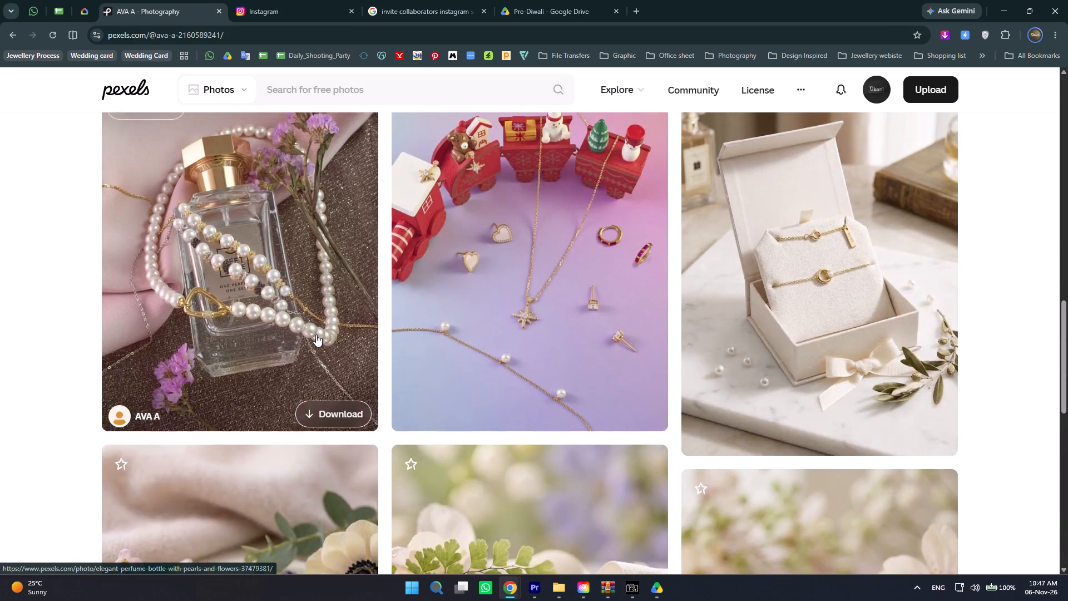
scroll(316, 334, up, 3)
click(131, 87)
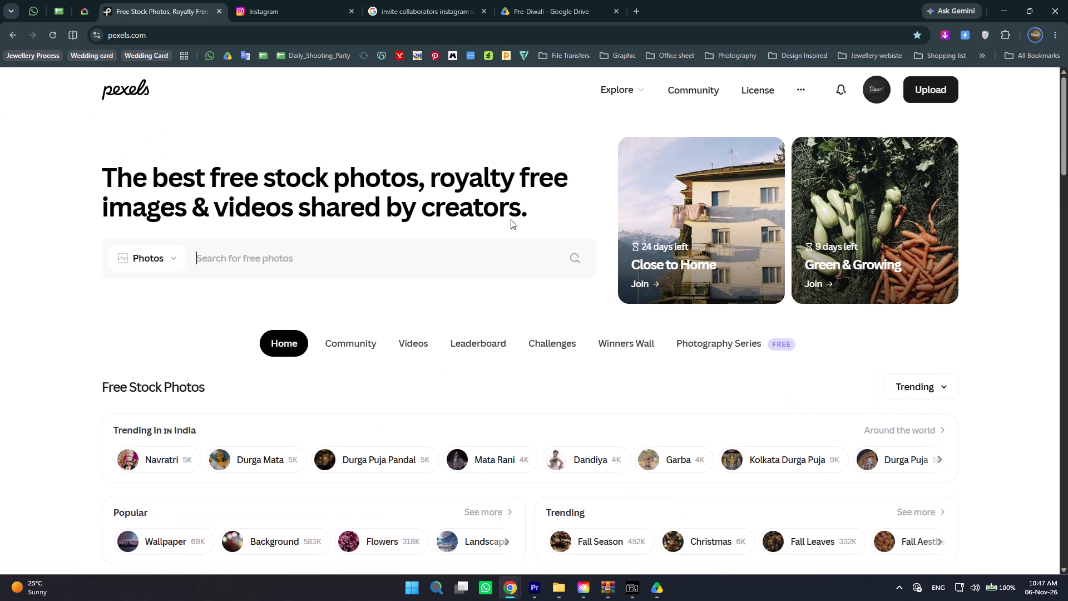
key(ctrl+w)
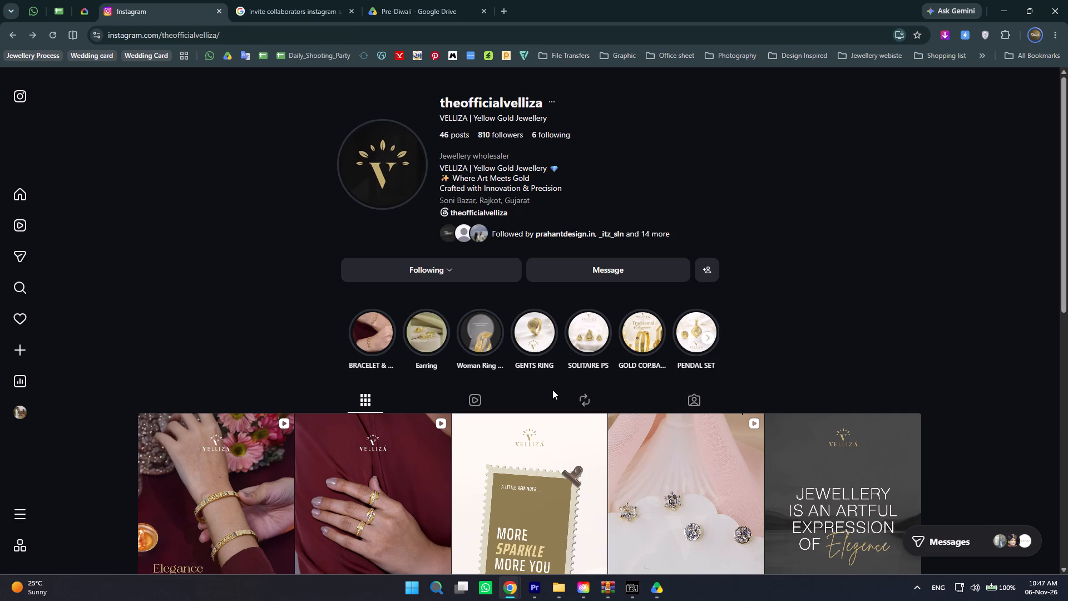
Look through the posts and reels on the theofficialvelliza Instagram profile.
scroll(393, 430, down, 1)
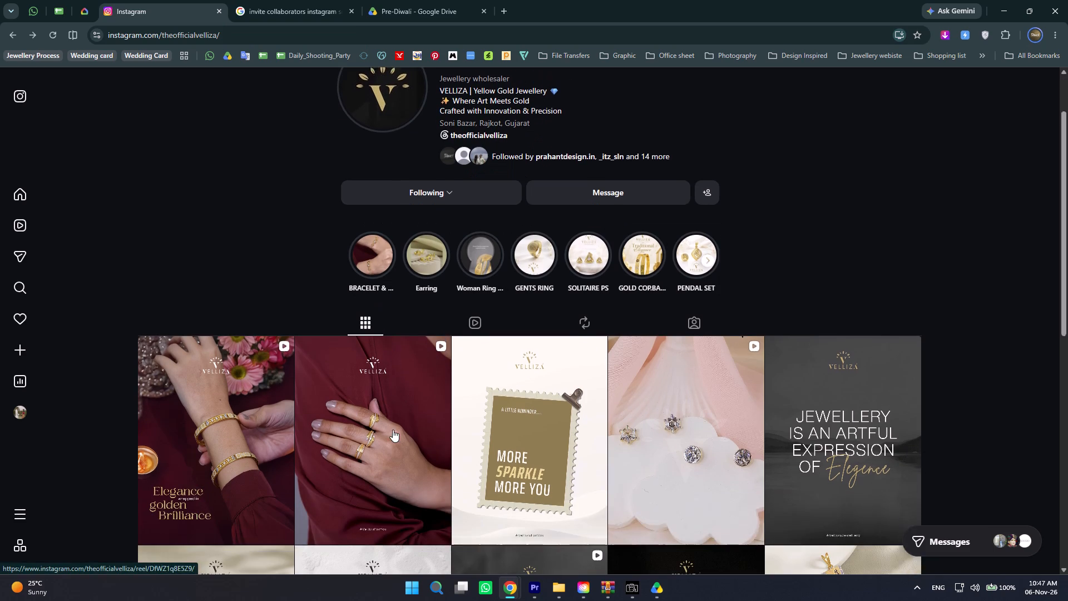
scroll(393, 430, down, 2)
click(482, 249)
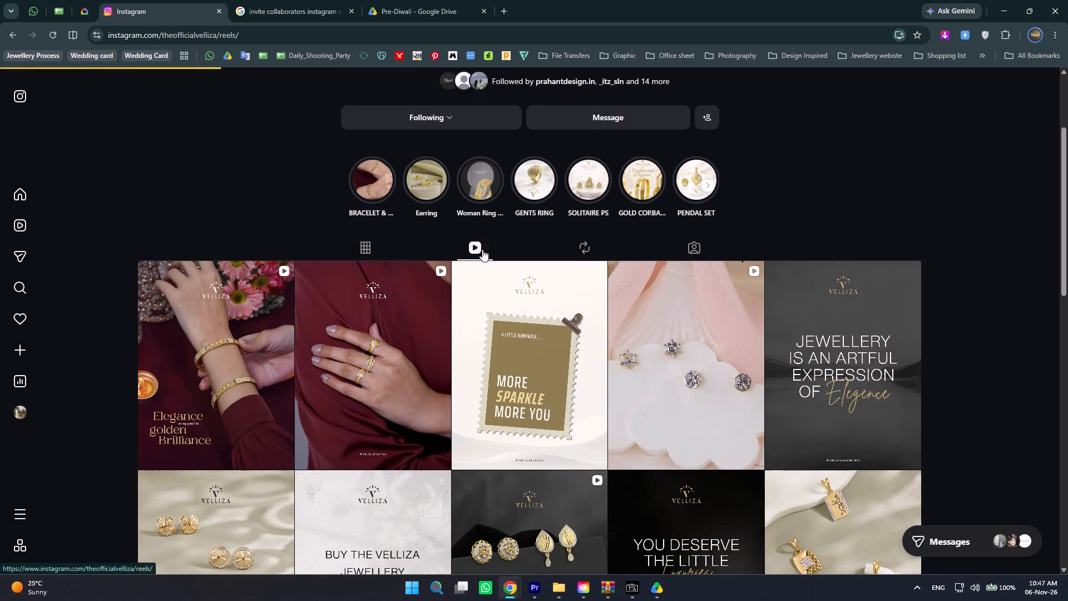
scroll(597, 343, down, 3)
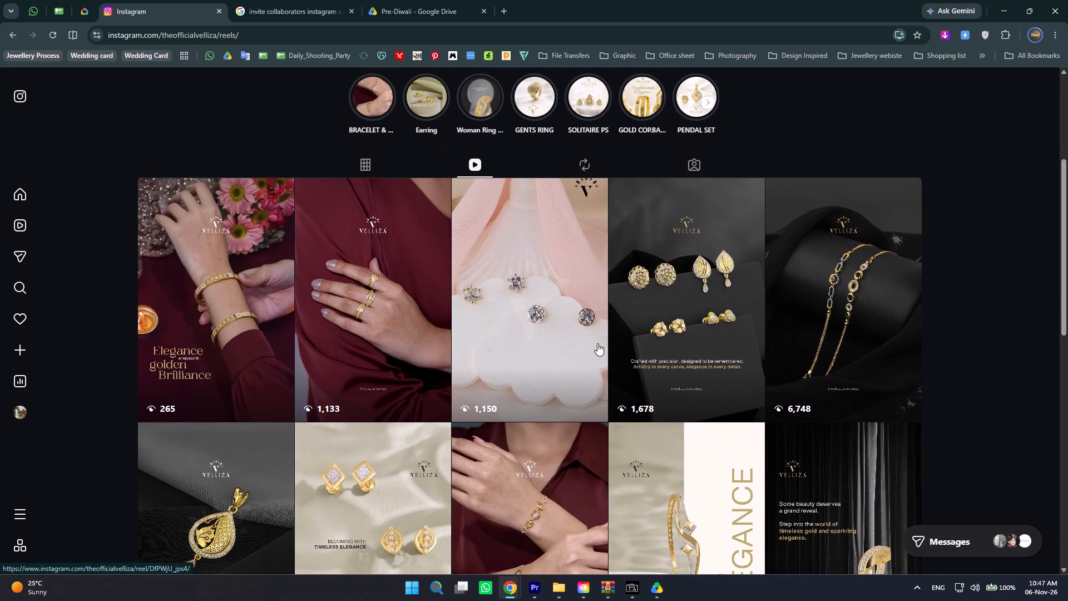
scroll(597, 343, down, 3)
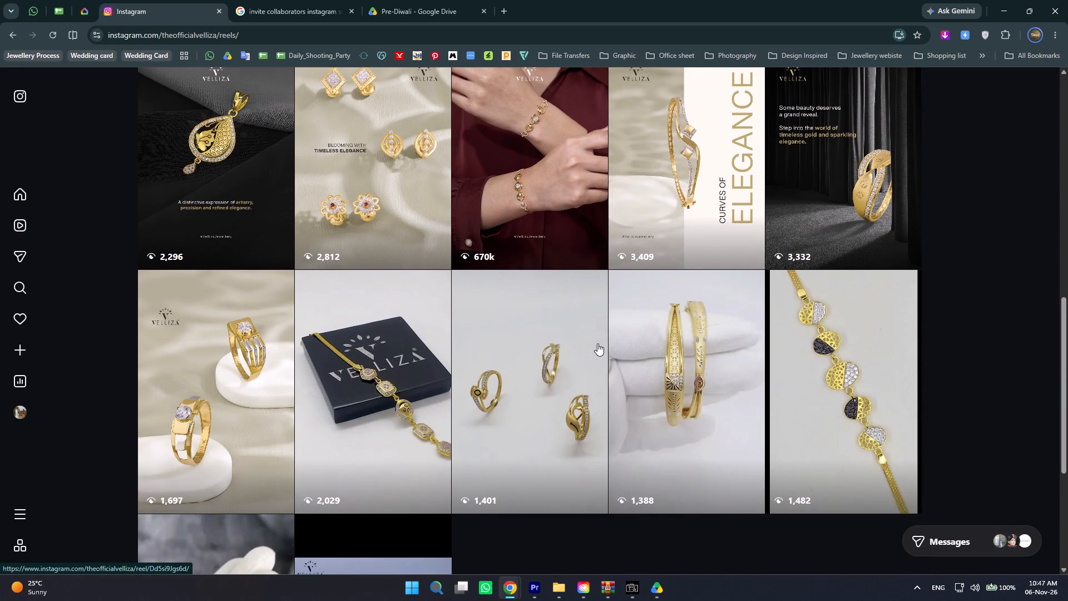
scroll(597, 343, down, 1)
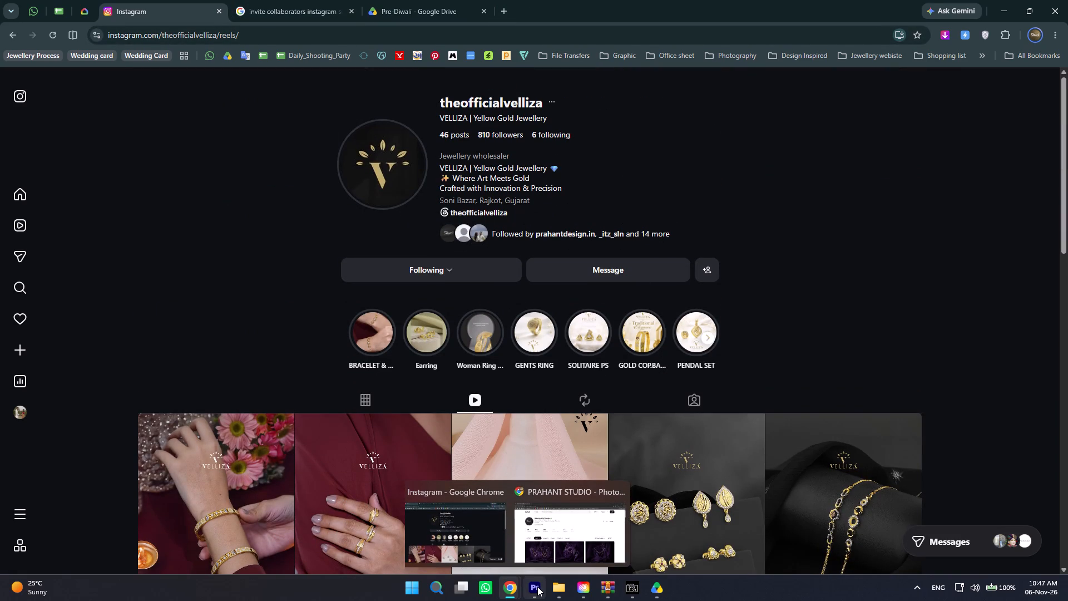
In Premiere, copy the V1 and A1 clips from the MUDHURESH sequence and paste them at the start of the ANEX GOLD sequence.
click(545, 529)
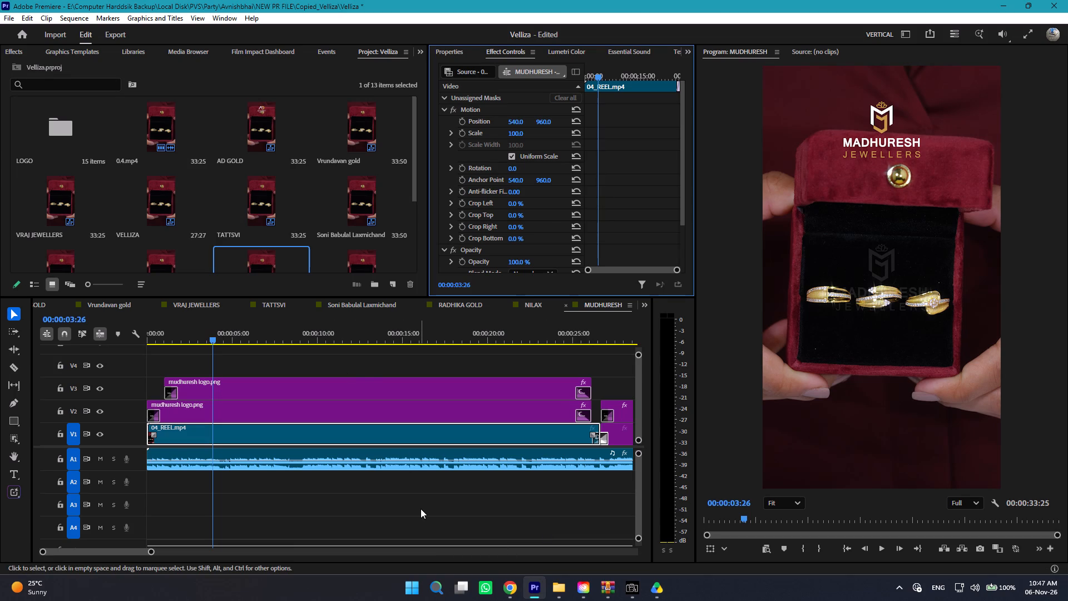
alt+scroll(417, 508, down, 2)
alt+scroll(417, 508, up, 2)
alt+scroll(417, 507, down, 1)
click(594, 507)
drag(593, 513, 427, 451)
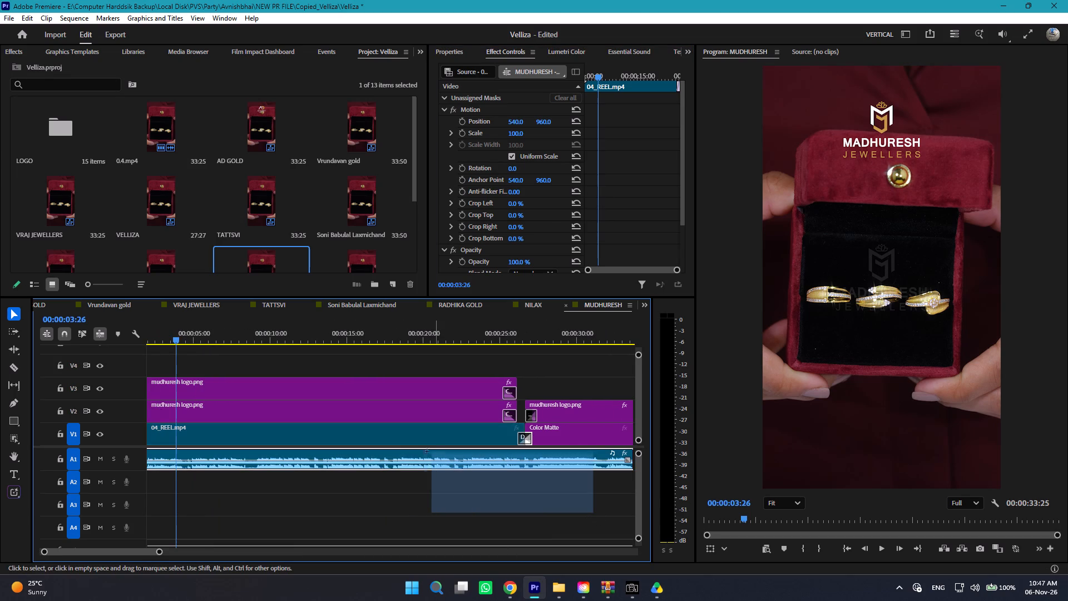
drag(427, 451, 383, 438)
key(ctrl+c)
key(ctrl+c)
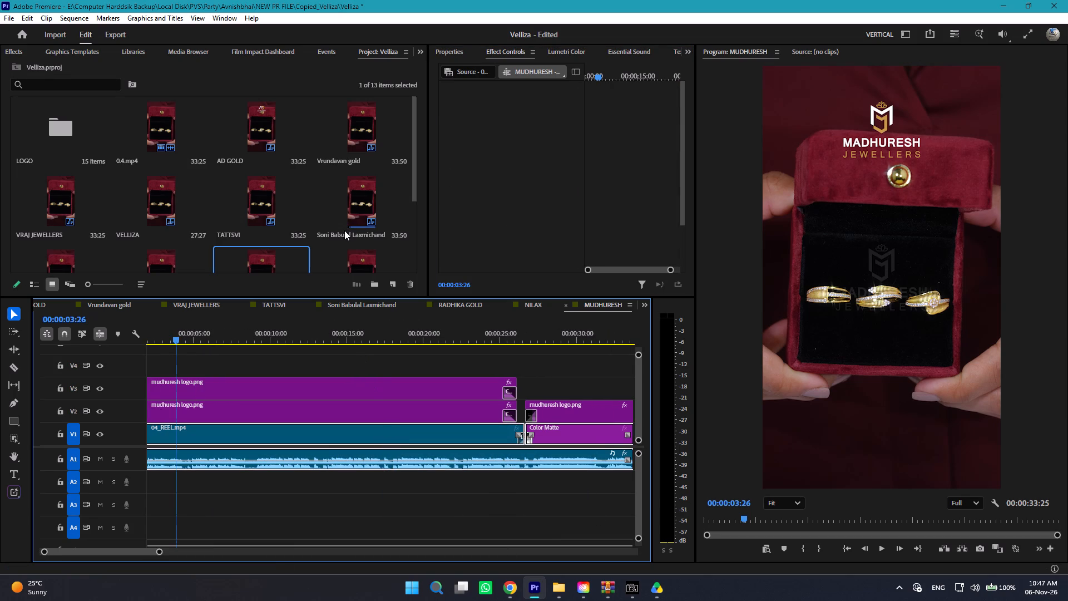
scroll(338, 245, down, 2)
triple_click(366, 150)
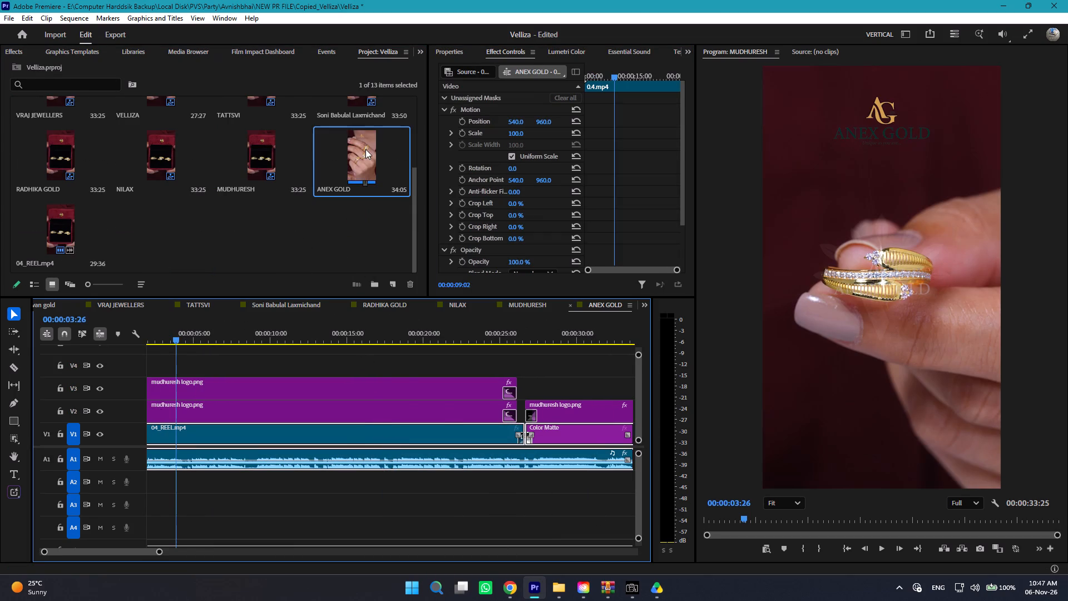
drag(238, 334, 0, 336)
key(ctrl+v)
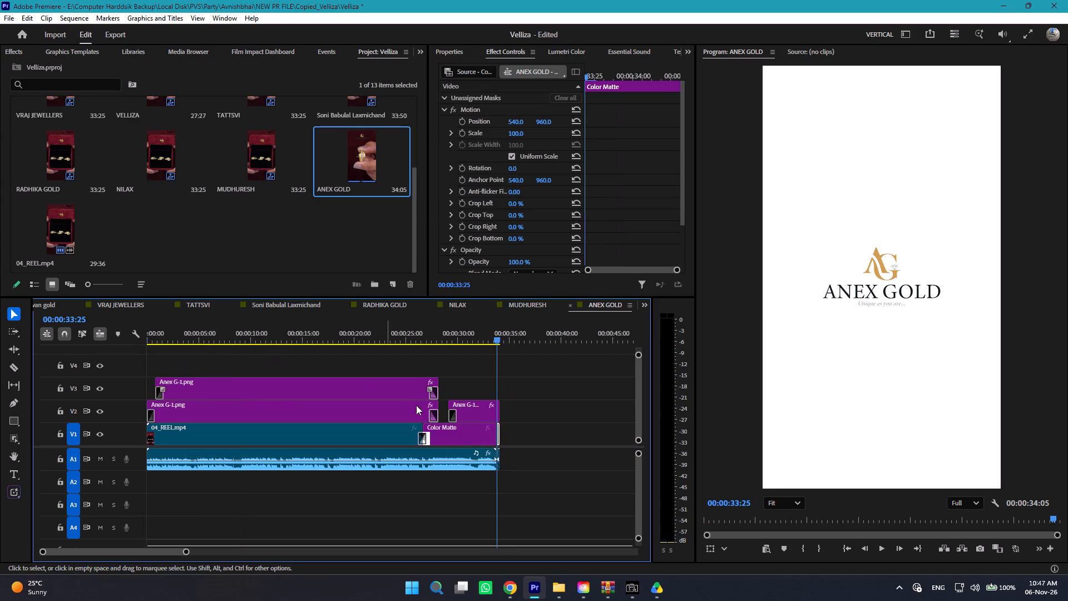
Select the leftover V1 and A1 pieces after the pasted clips at the end of the ANEX GOLD sequence.
alt+scroll(488, 457, up, 5)
drag(535, 476, 508, 445)
drag(528, 473, 502, 435)
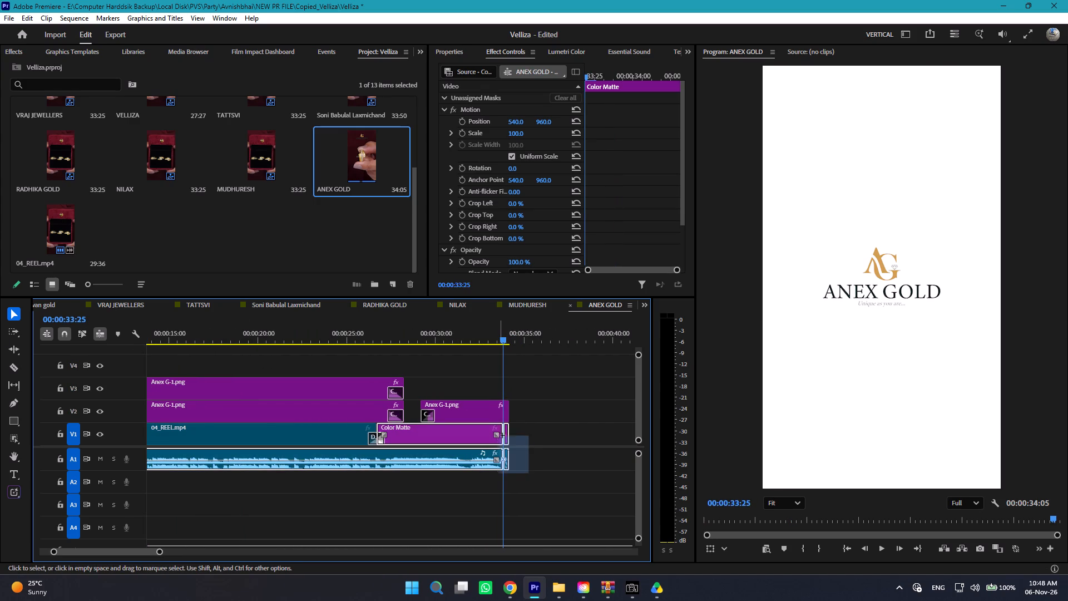
In Premiere's ANEX GOLD sequence, delete the leftover V1 and A1 clip pieces after 00:00:33:25.
drag(502, 435, 507, 436)
key(Delete)
Shorten the long Anex G-1.png clips on V2 and V3 together so both end at about 26 seconds, just before the Color Matte.
drag(351, 377, 342, 407)
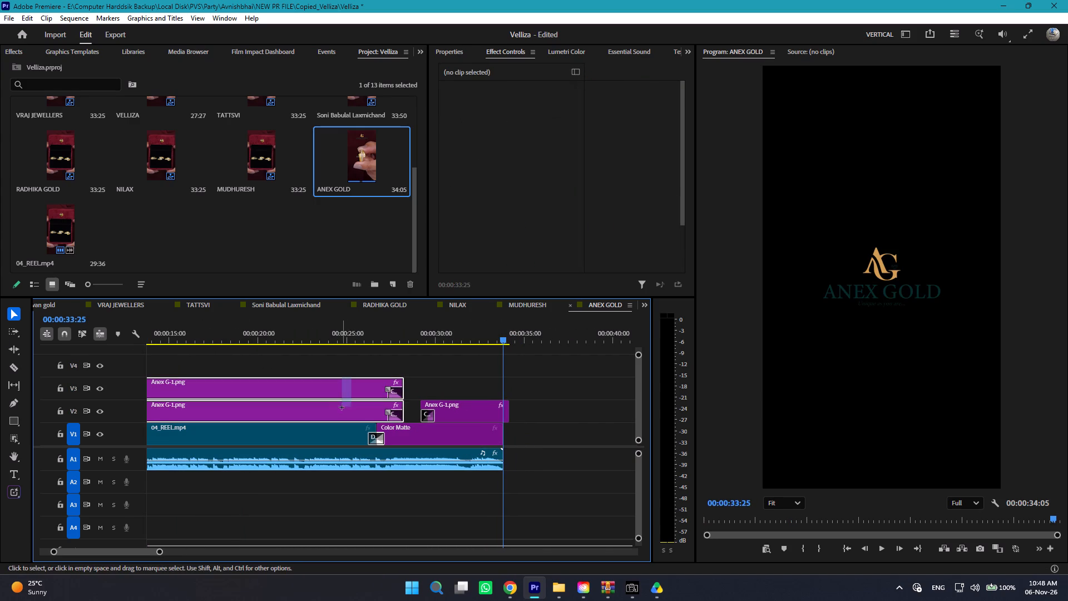
drag(342, 407, 342, 411)
drag(403, 397, 366, 397)
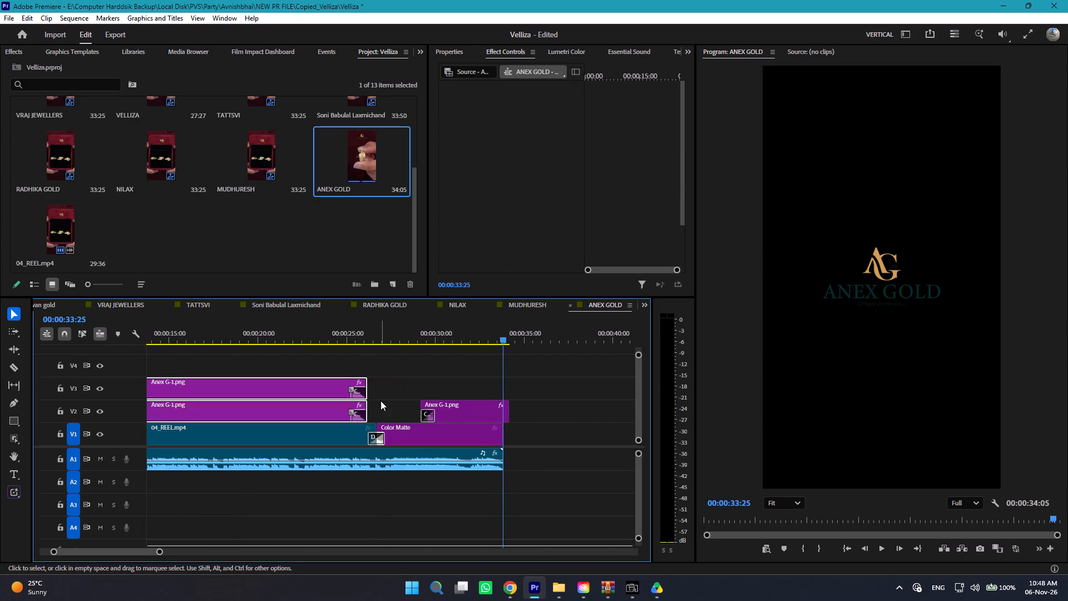
Fit the closing Anex G-1.png clip on V2 to the Color Matte's span, removing its excess past 00:00:33:25, and play the transition to check.
drag(427, 404, 381, 404)
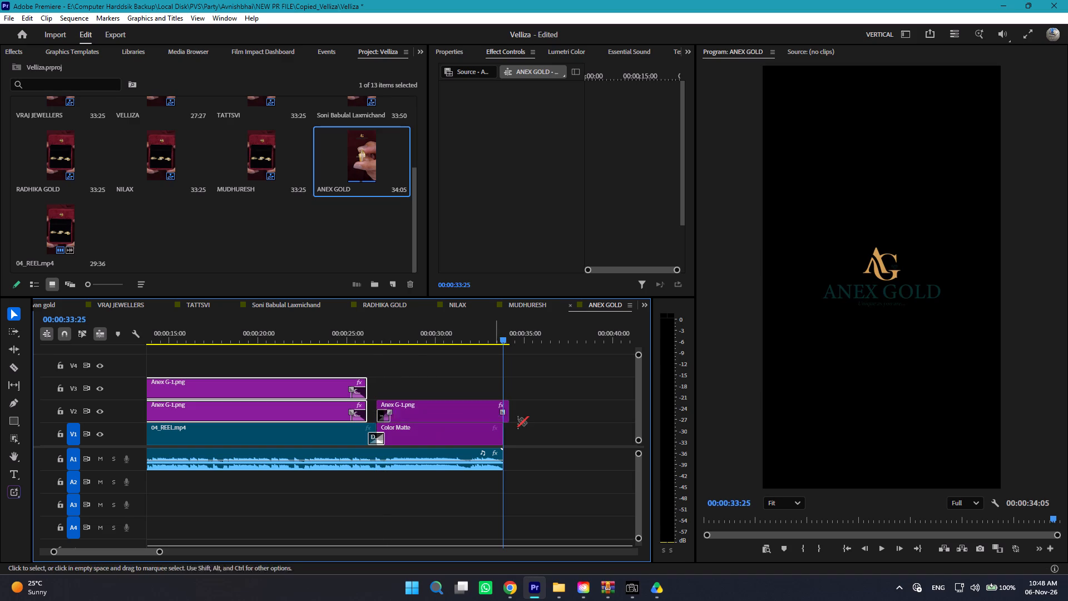
key(c)
click(506, 417)
key(v)
click(508, 417)
key(Delete)
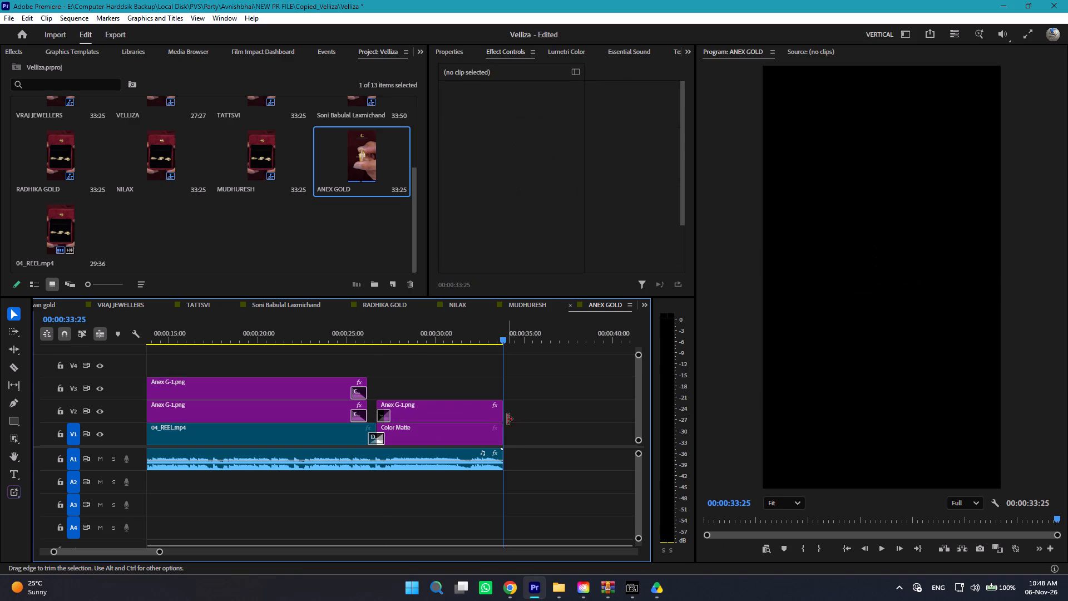
drag(413, 341, 329, 357)
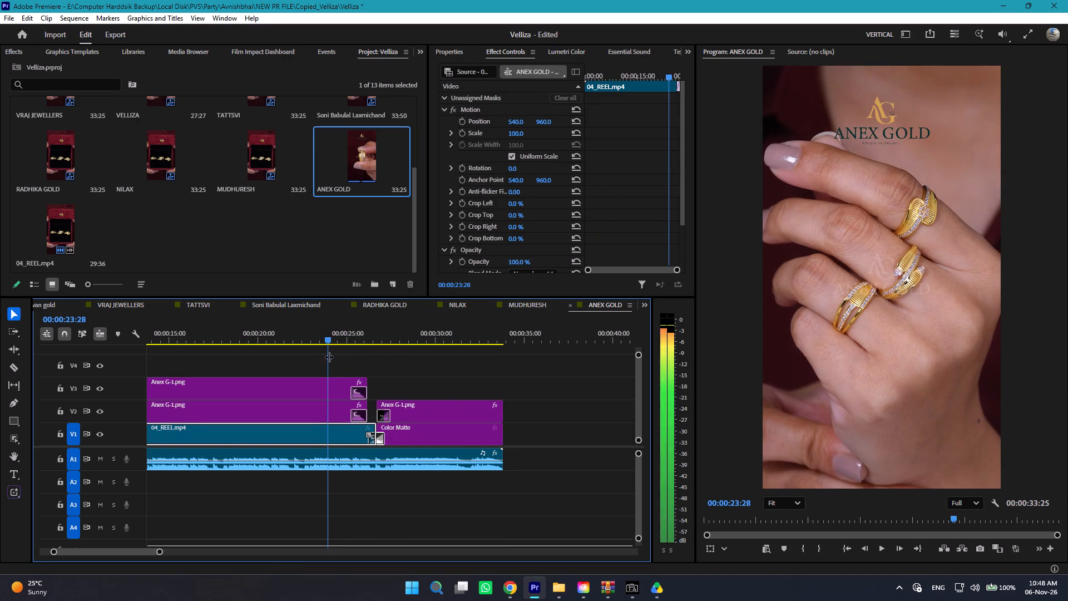
key(space)
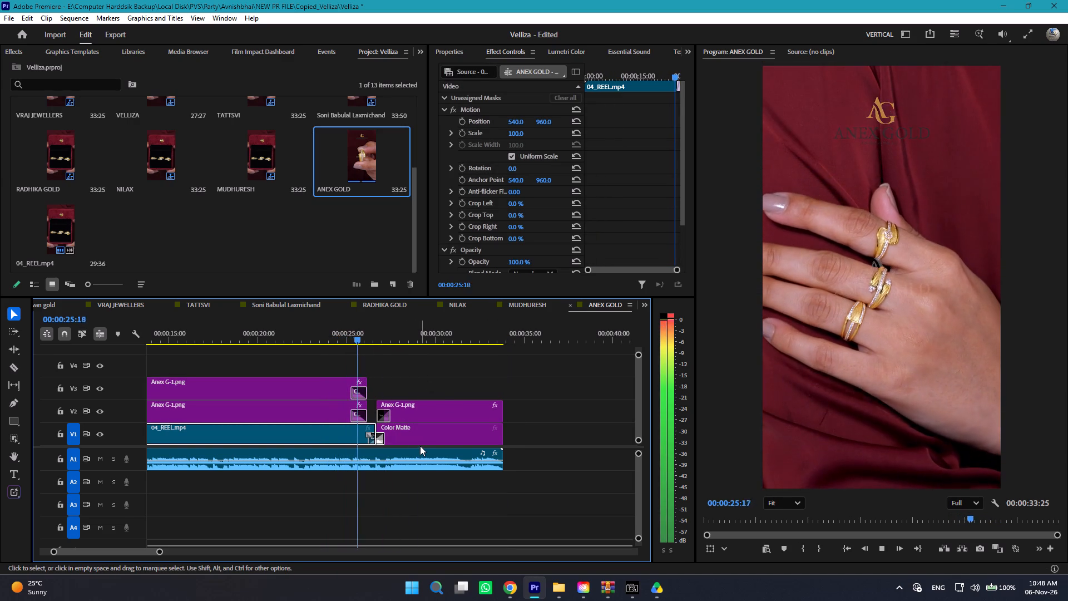
key(space)
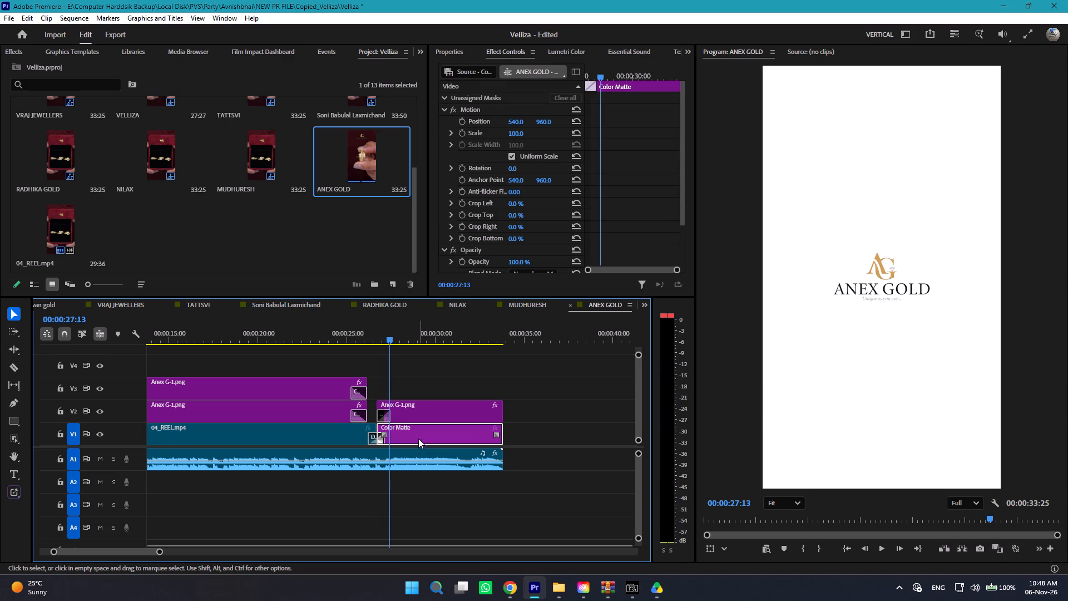
Add a Scale keyframe of 20.0 at the start of the closing Anex G-1.png clip on V2, at 00:00:26:20.
drag(393, 340, 381, 340)
click(431, 414)
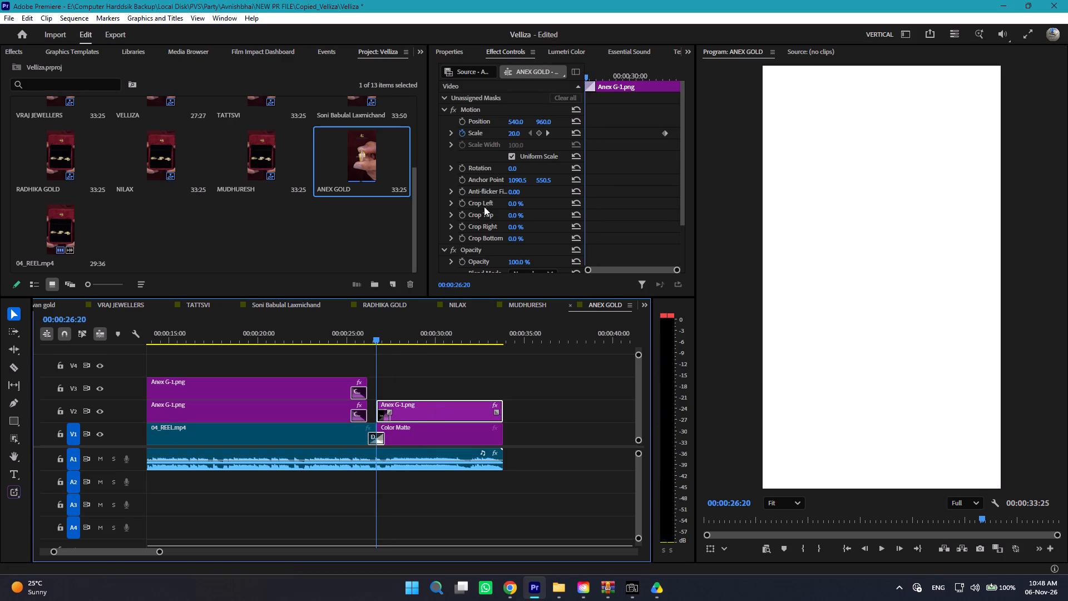
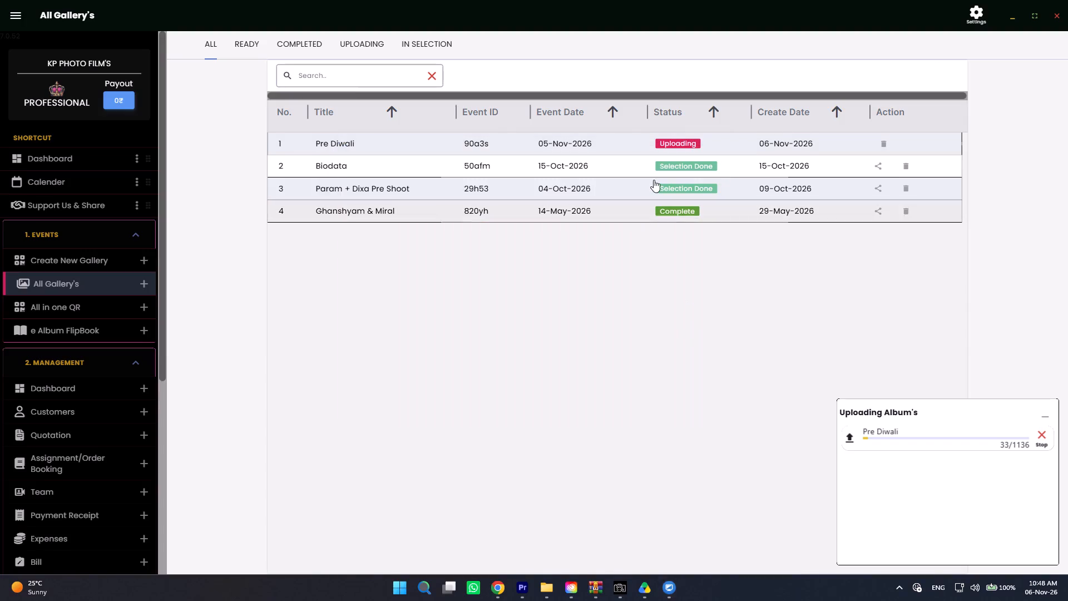
In Premiere, move the second Scale keyframe of the closing Anex G-1.png clip on V2 to the clip's end.
click(1011, 15)
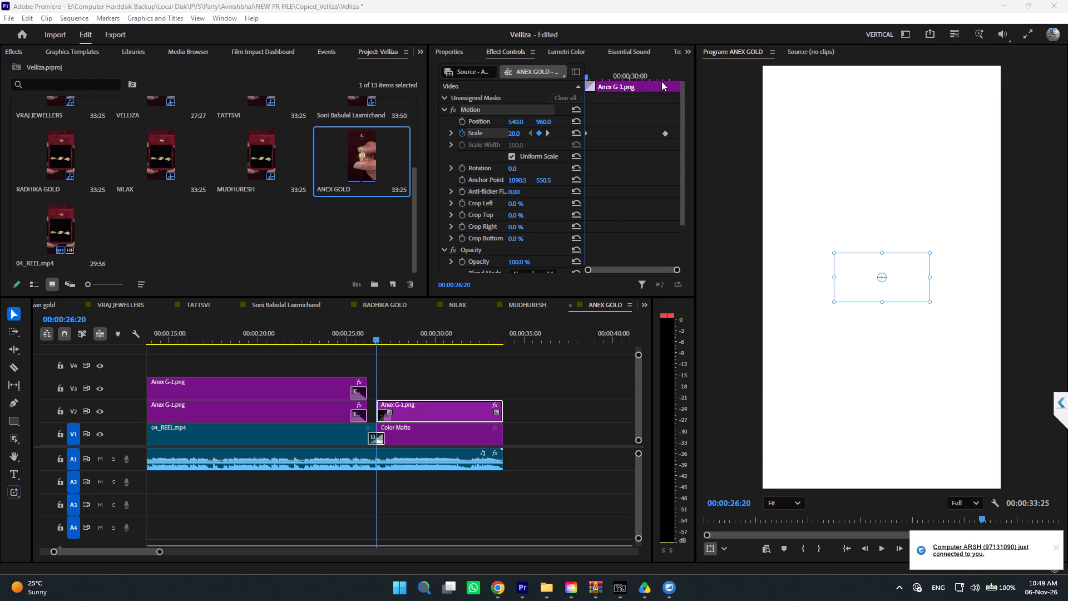
drag(661, 81, 682, 72)
drag(660, 71, 670, 73)
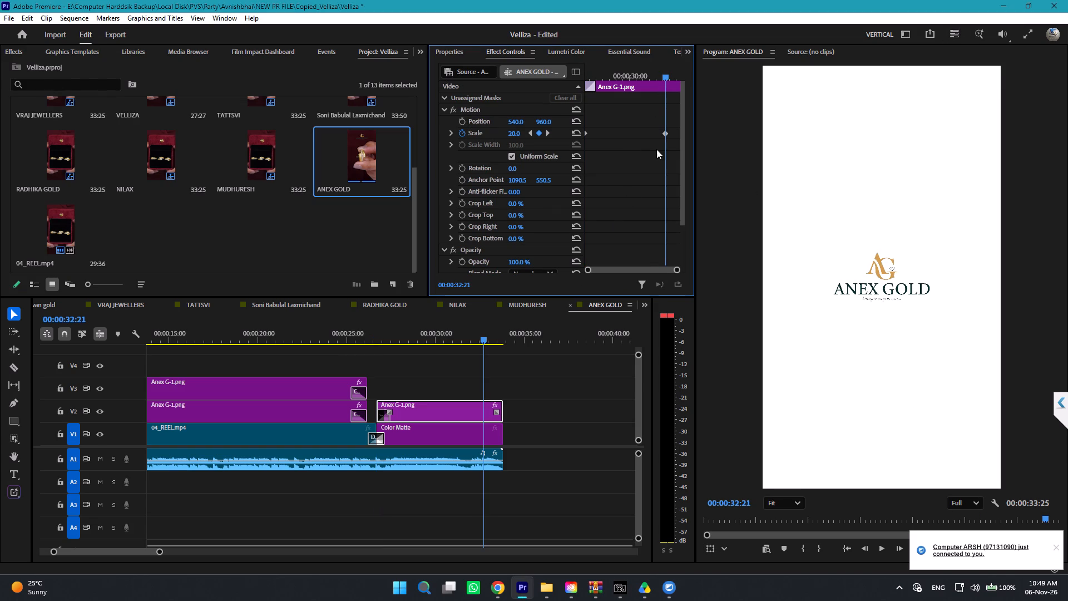
drag(665, 134, 720, 136)
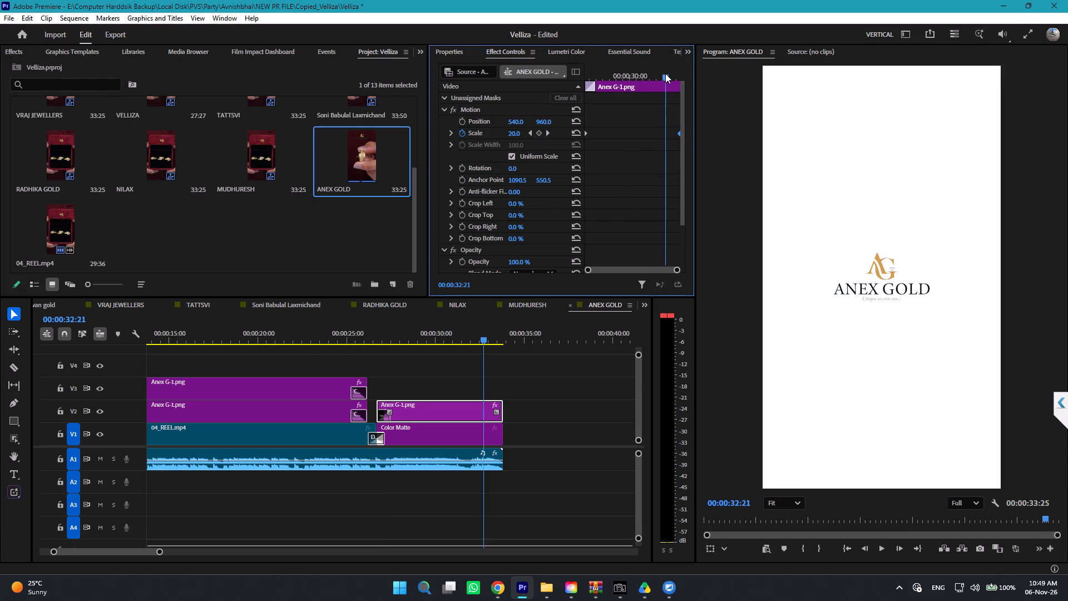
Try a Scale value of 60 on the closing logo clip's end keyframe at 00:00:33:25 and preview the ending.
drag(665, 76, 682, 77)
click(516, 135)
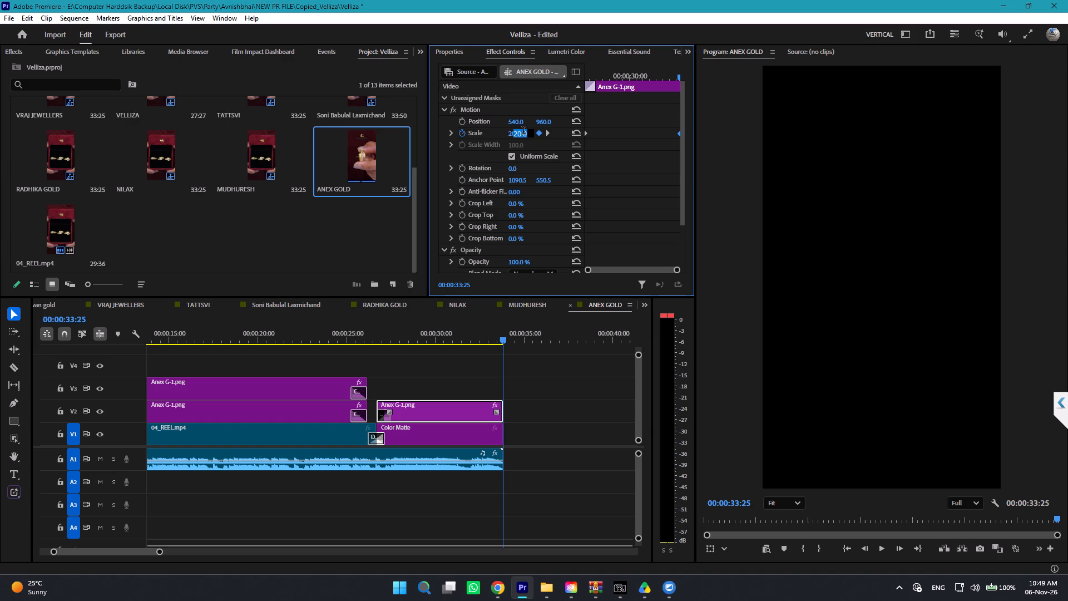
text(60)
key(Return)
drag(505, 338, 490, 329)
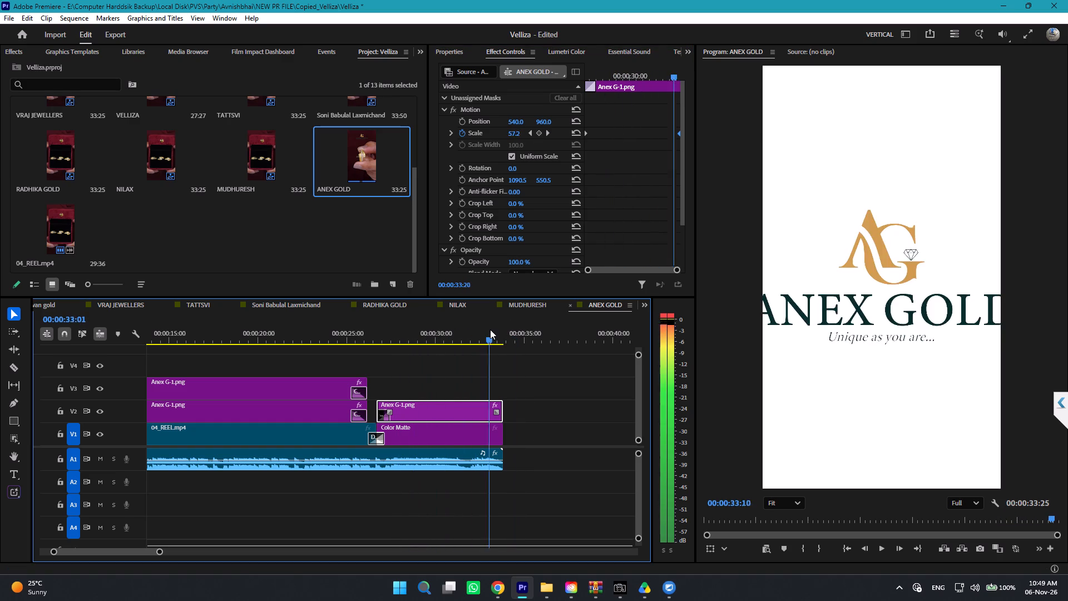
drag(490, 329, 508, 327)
Set the closing logo clip's Scale to 40 at the 00:00:33:25 keyframe and scrub back through the sequence to check.
click(512, 135)
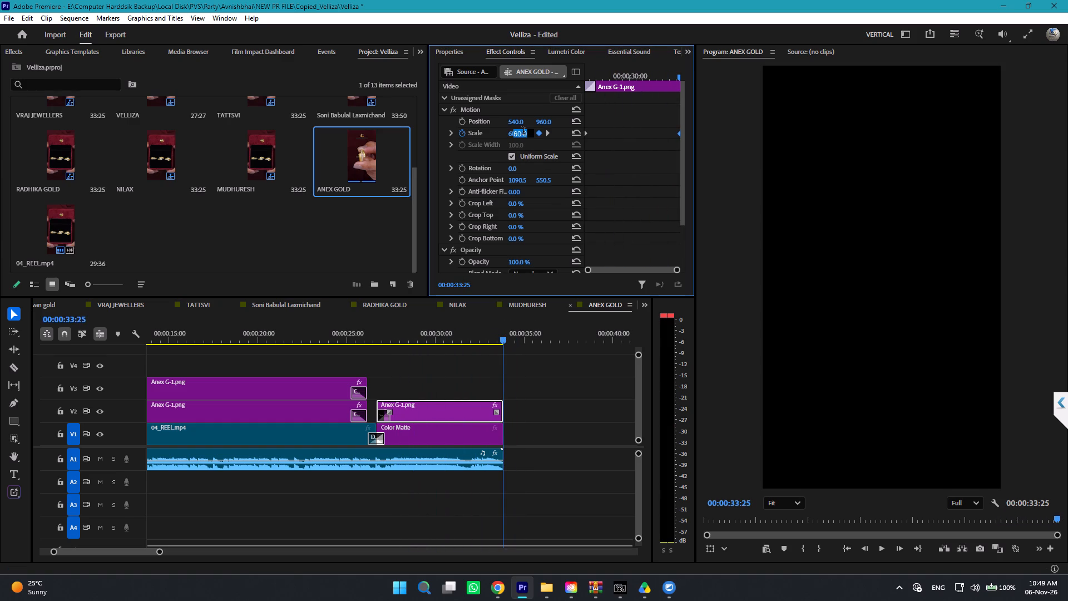
text(40)
key(Return)
drag(498, 341, 498, 339)
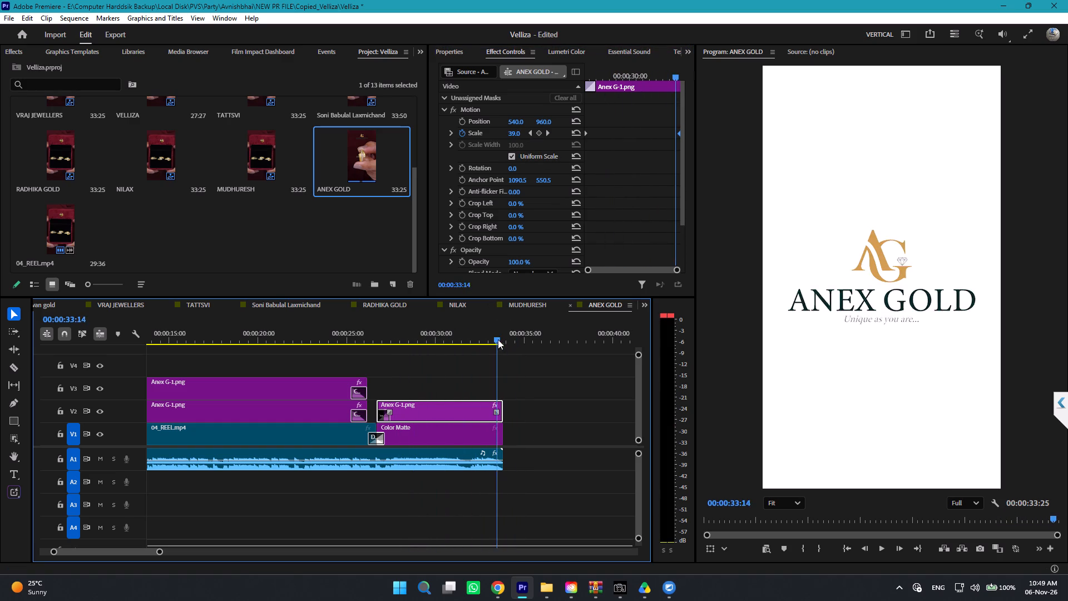
drag(498, 339, 406, 362)
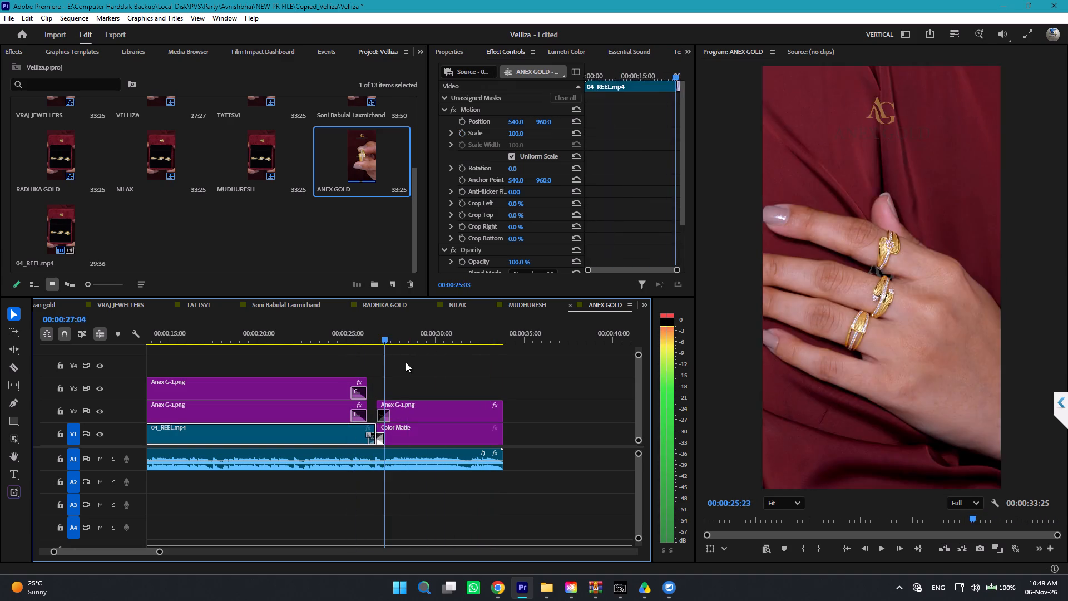
drag(406, 362, 271, 355)
Apply the Color Replace effect to the long Anex G-1.png clip on V2, keeping its blend mode at Normal.
click(240, 391)
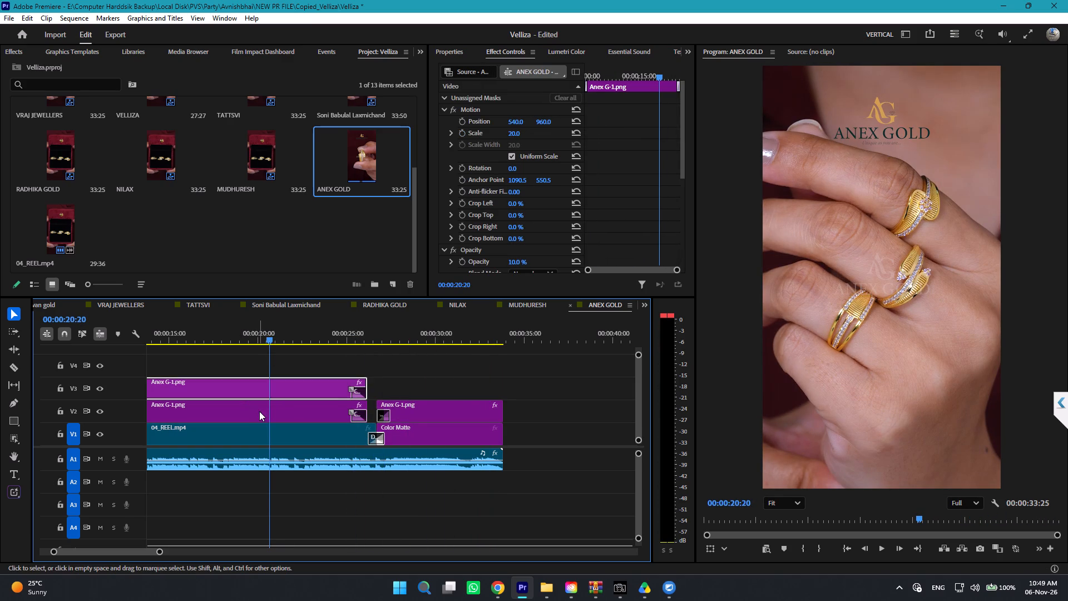
click(259, 413)
drag(268, 338, 238, 346)
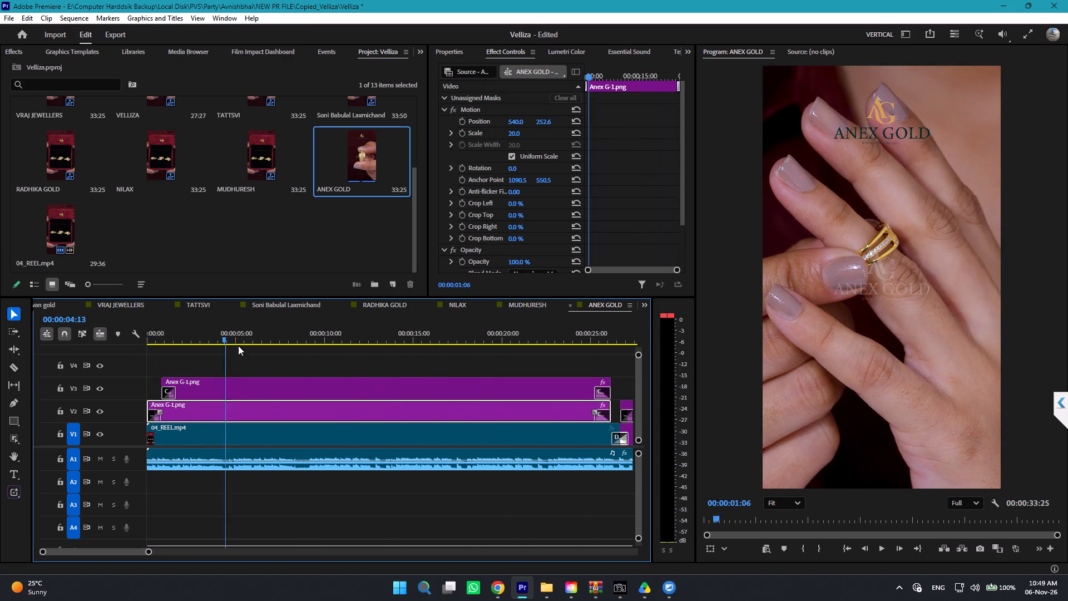
drag(238, 346, 263, 354)
scroll(483, 210, down, 9)
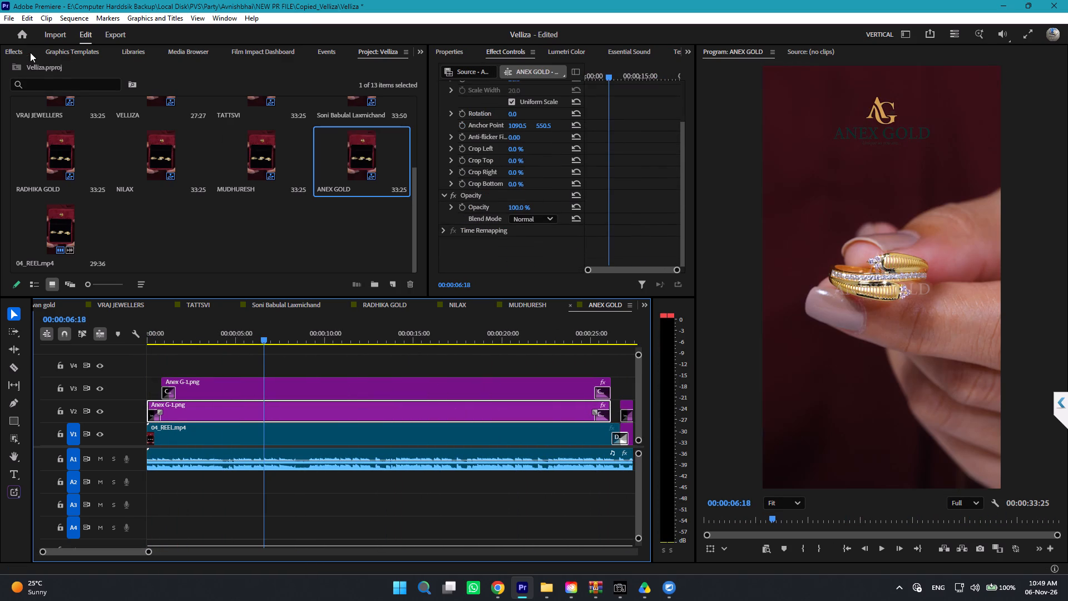
click(20, 49)
scroll(85, 201, down, 1)
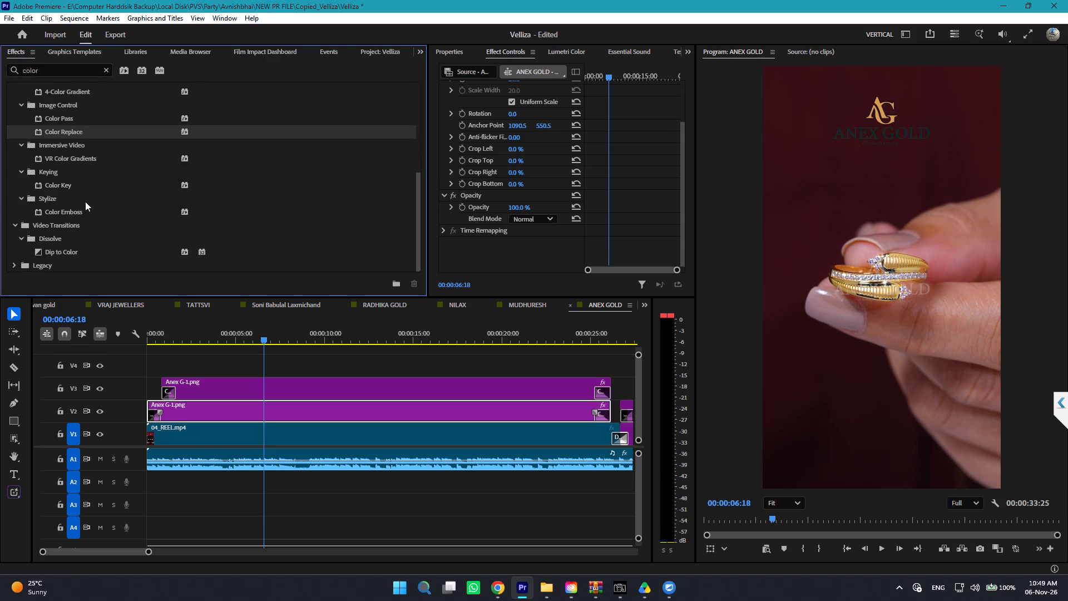
scroll(85, 201, down, 1)
drag(76, 131, 330, 416)
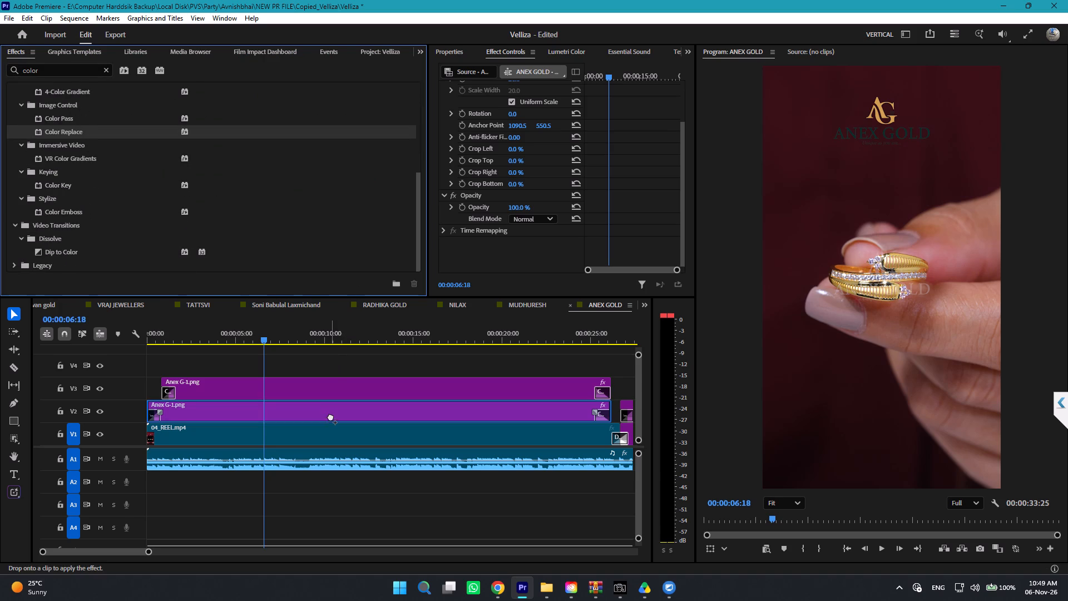
drag(330, 416, 330, 420)
scroll(512, 218, down, 2)
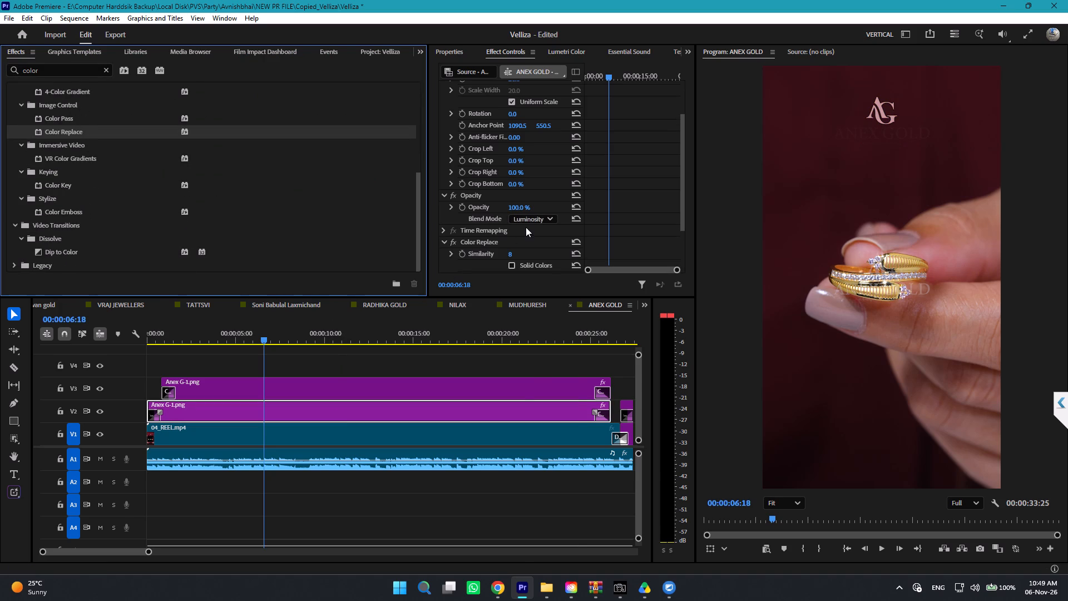
click(526, 222)
scroll(526, 222, up, 5)
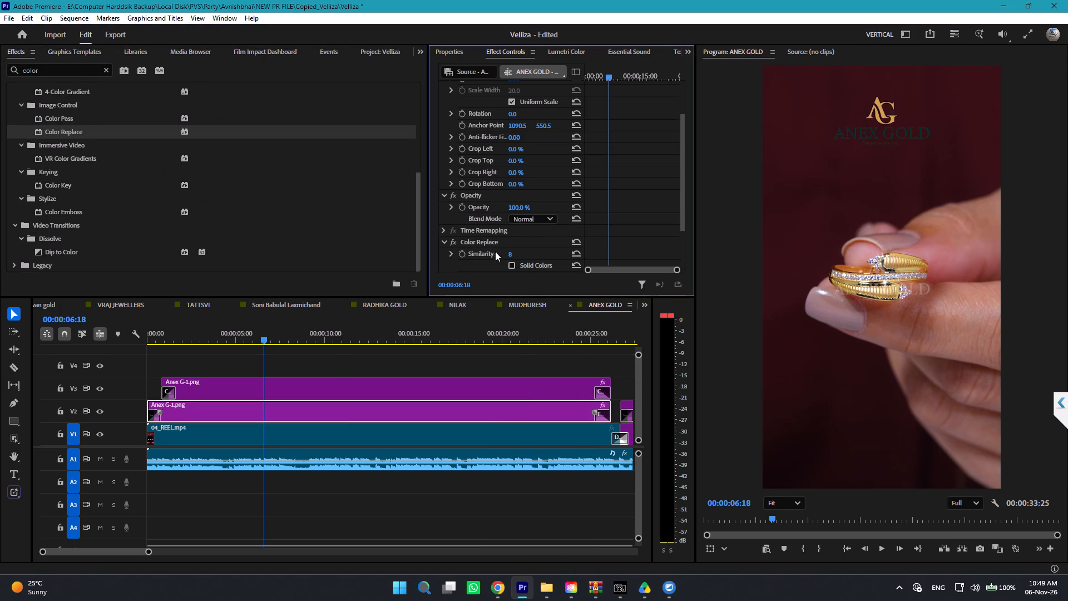
Enable Solid Colors in the V2 logo clip's Color Replace effect and set its Replace Color to white.
scroll(492, 252, down, 1)
click(512, 207)
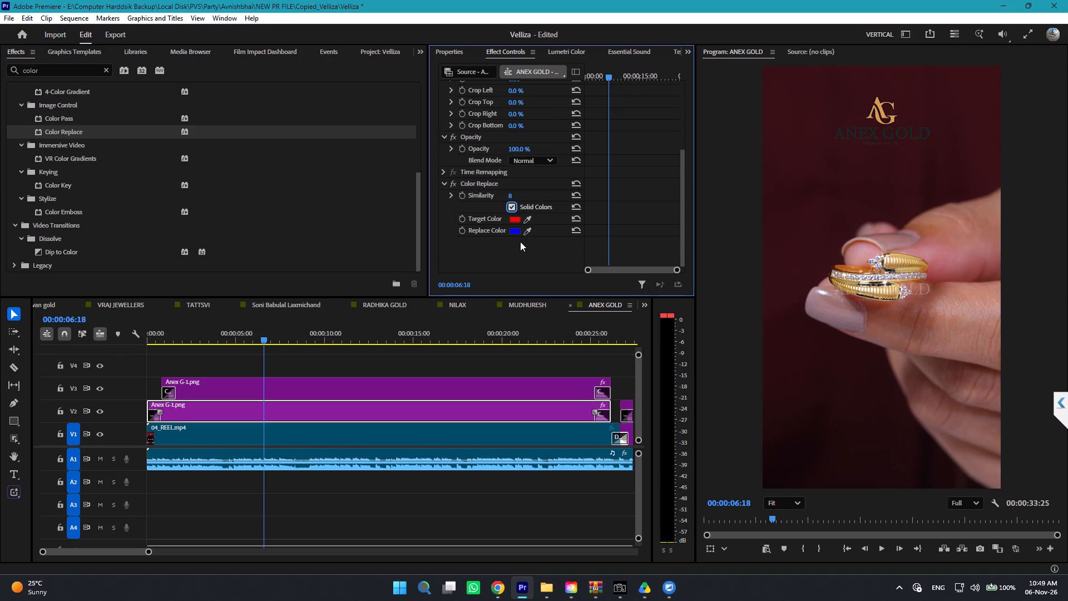
click(514, 231)
drag(461, 258, 410, 276)
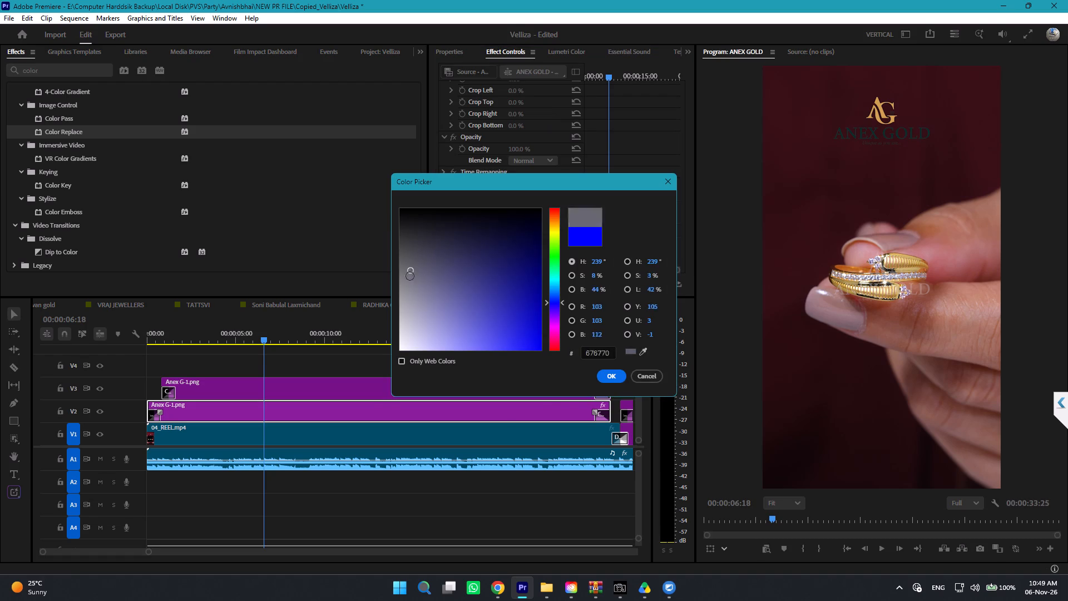
drag(410, 276, 316, 432)
click(608, 382)
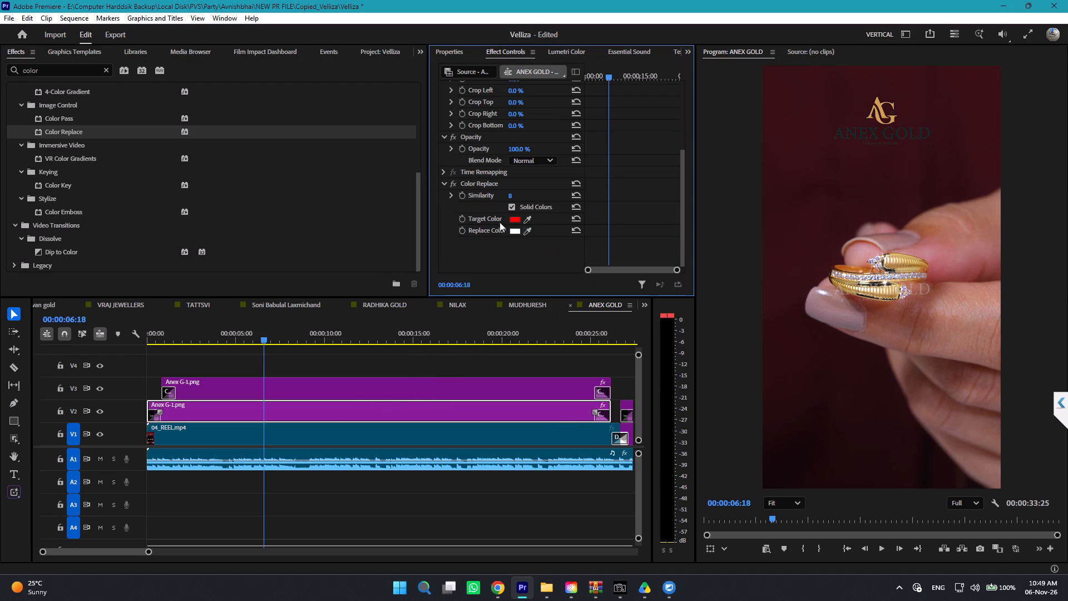
Sample the logo's dark green ANEX GOLD lettering as the Color Replace Target Color and inspect the recoloured logo up close.
scroll(803, 57, up, 3)
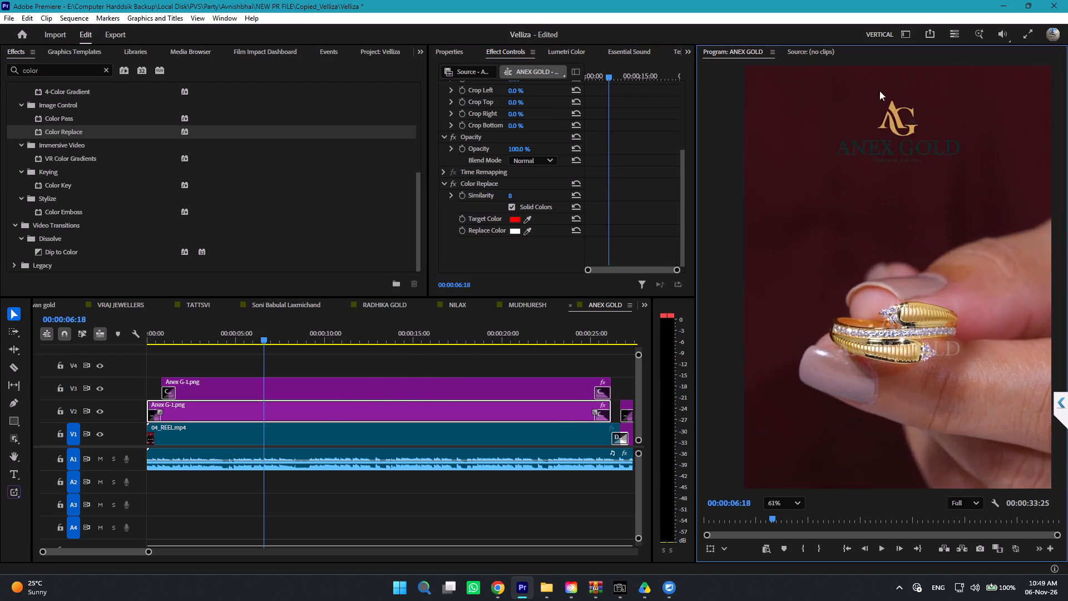
scroll(879, 91, up, 9)
scroll(926, 127, down, 1)
scroll(926, 127, up, 11)
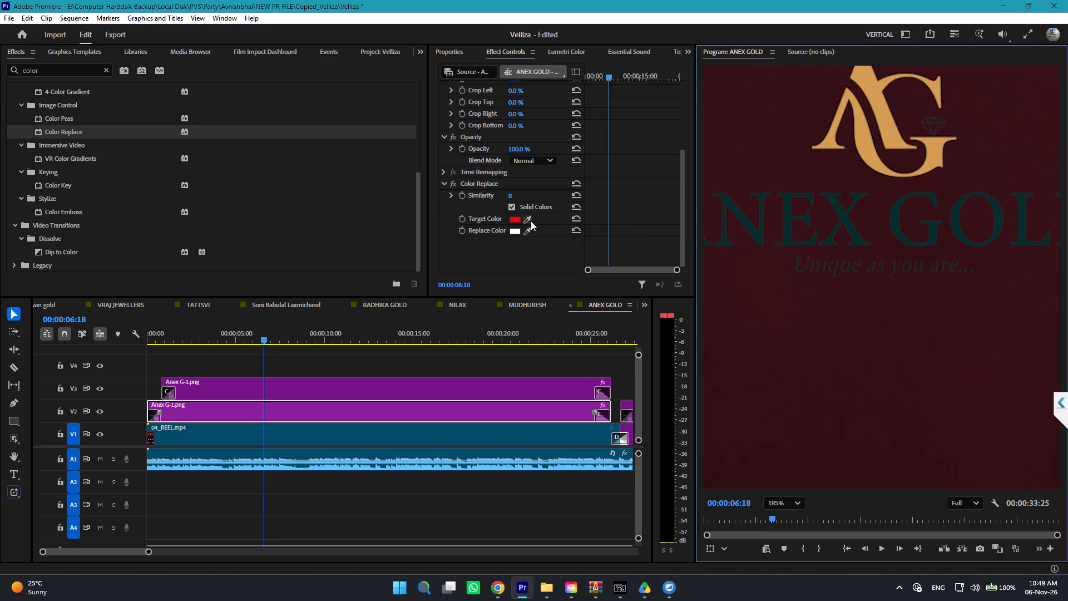
click(530, 217)
click(749, 226)
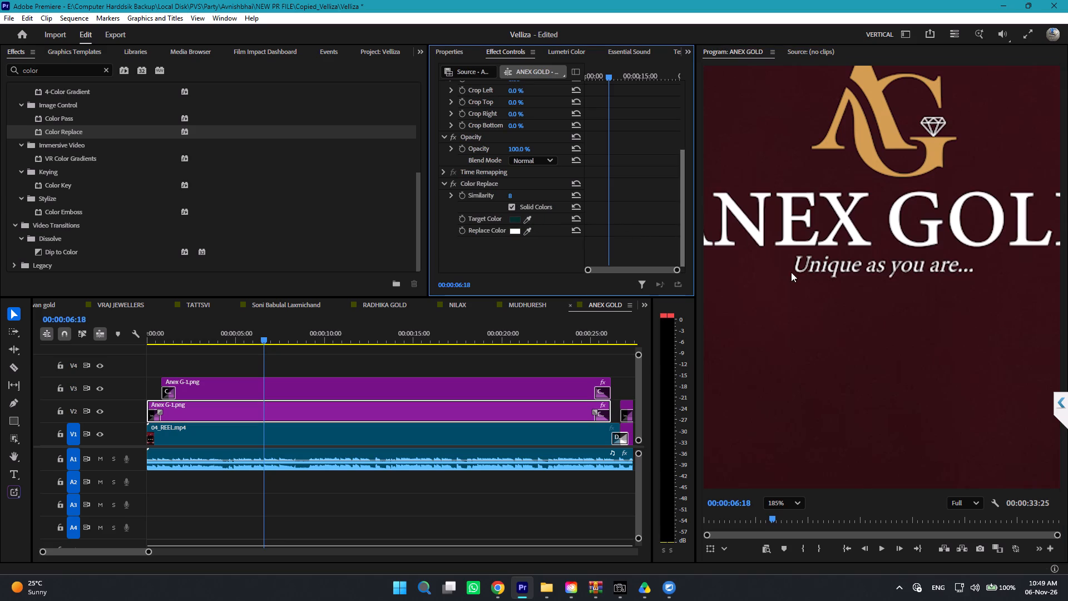
scroll(788, 273, down, 3)
scroll(804, 274, up, 1)
scroll(805, 274, down, 2)
scroll(814, 273, up, 1)
scroll(867, 260, down, 8)
scroll(856, 262, up, 1)
scroll(853, 263, down, 4)
scroll(849, 264, up, 3)
scroll(849, 264, down, 1)
scroll(850, 264, up, 1)
scroll(850, 265, down, 5)
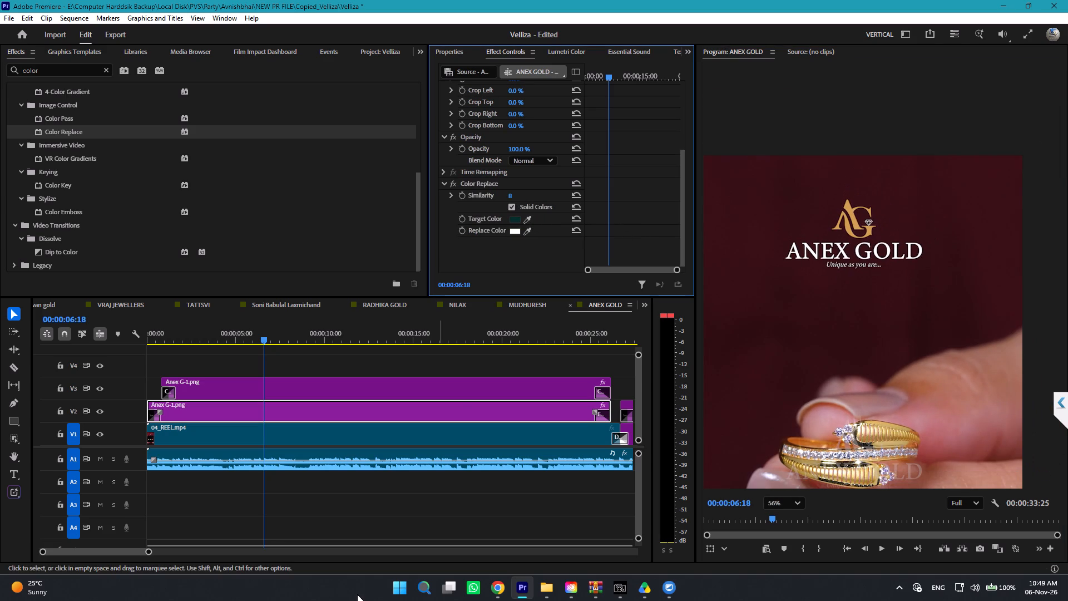
Set the blend mode of the long Anex G-1.png watermark clip on V3 to Screen.
click(453, 393)
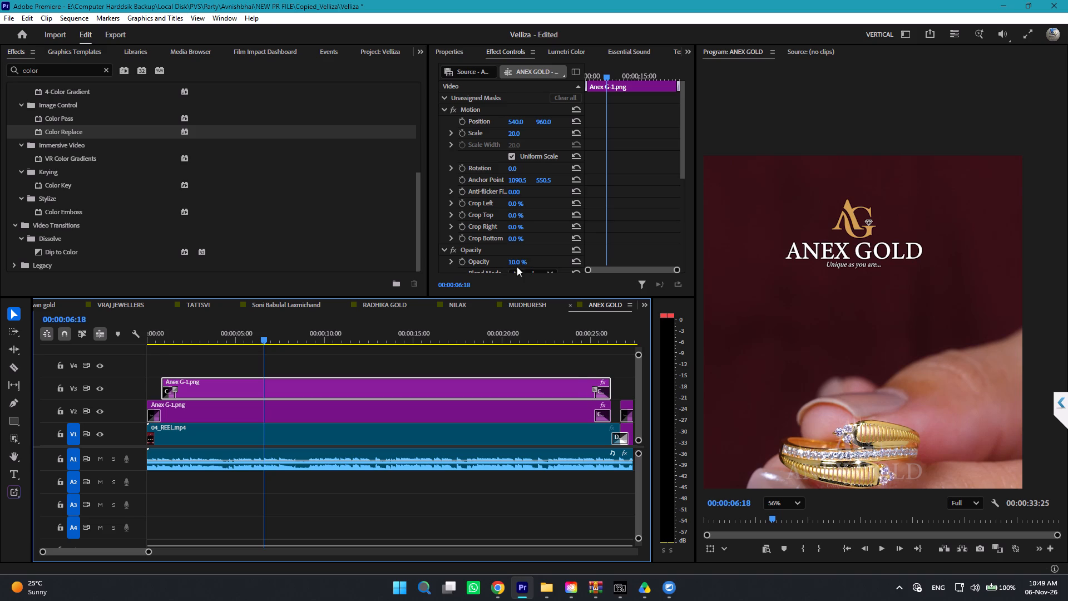
click(534, 269)
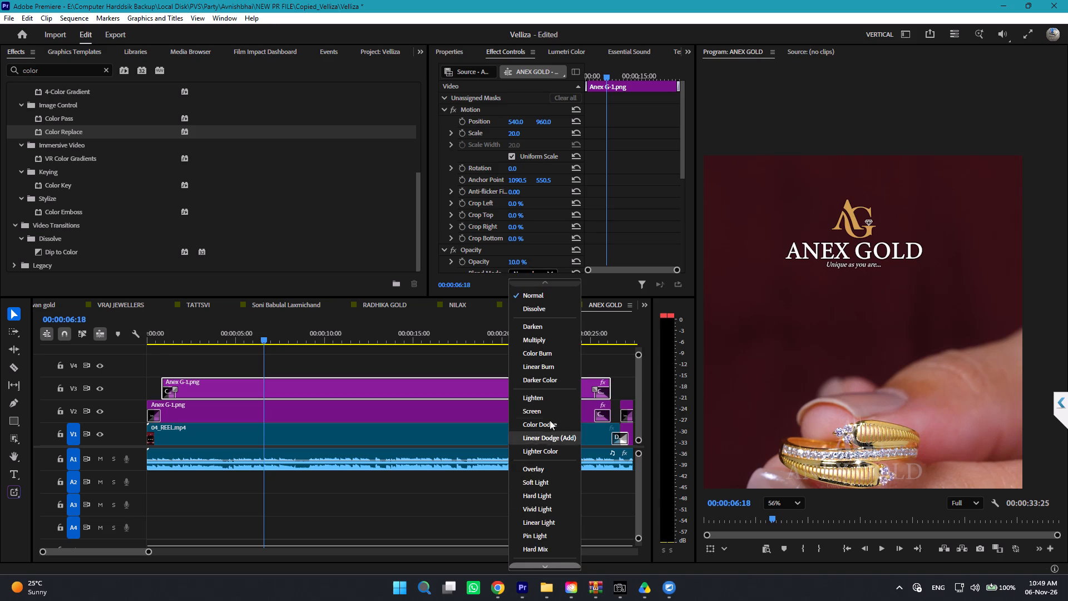
click(550, 414)
click(530, 468)
Export the ANEX GOLD sequence as an H.264 video named ANEX GOLD-11 into V-Customer's ANEX GOLD folder.
key(ctrl+m)
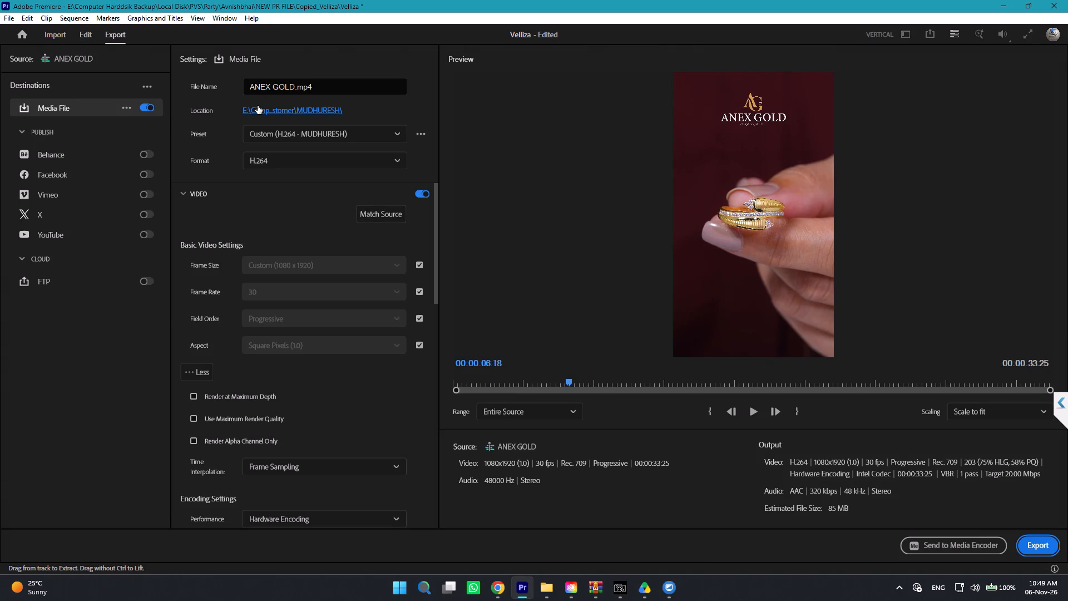
click(261, 106)
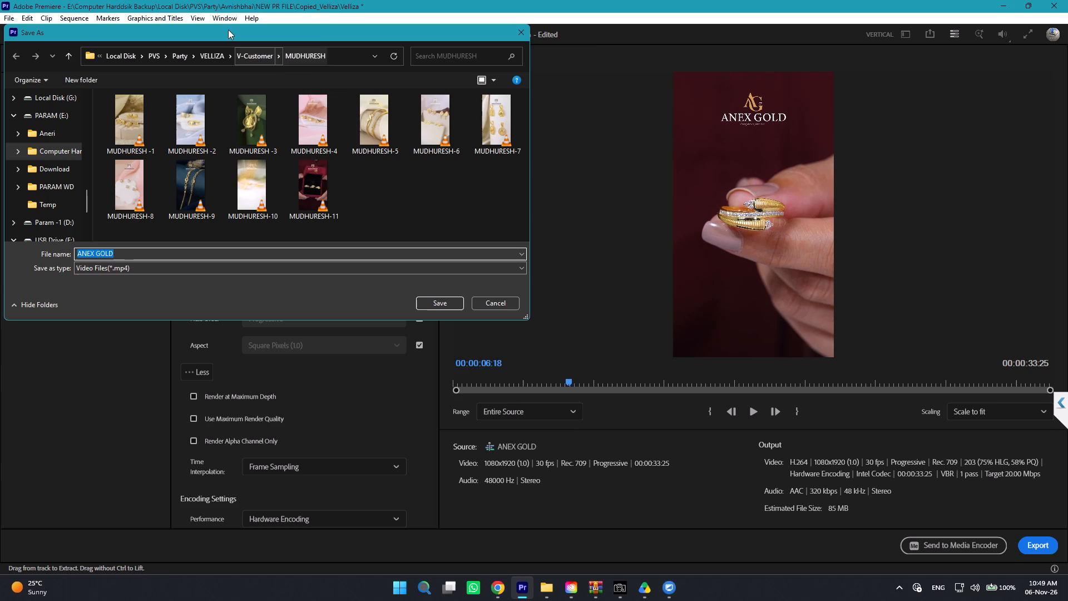
click(253, 57)
scroll(302, 209, down, 4)
scroll(187, 193, down, 1)
scroll(187, 192, up, 6)
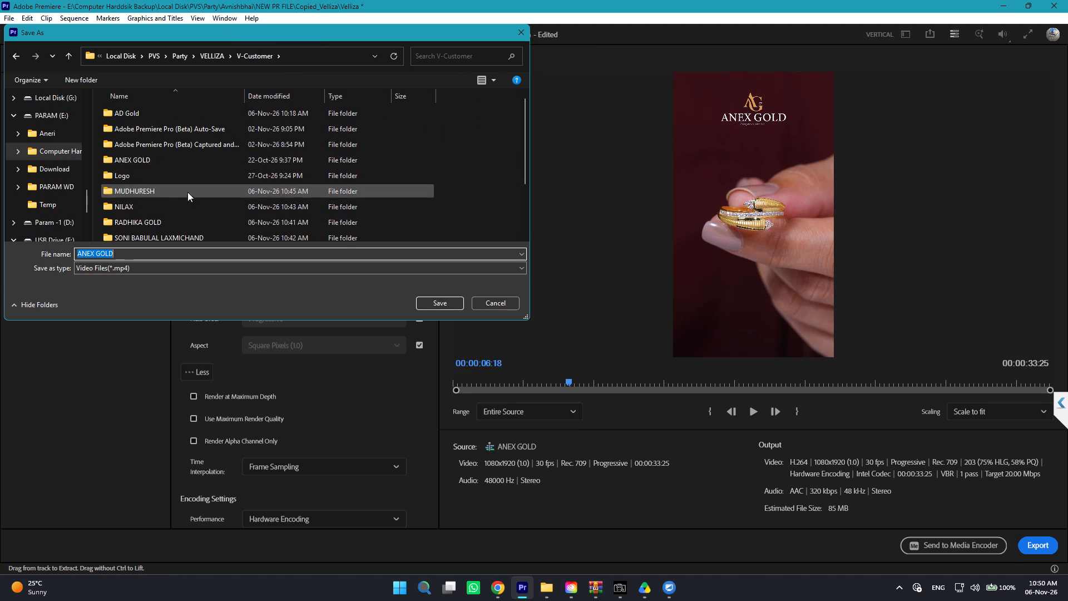
scroll(155, 203, up, 6)
double_click(164, 158)
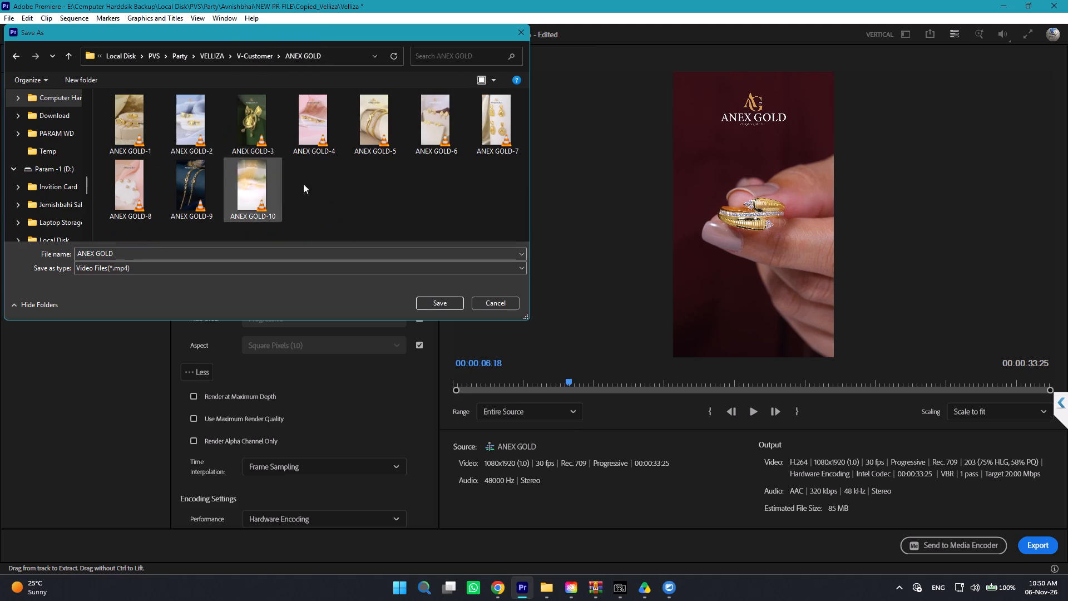
click(264, 185)
click(266, 251)
click(275, 254)
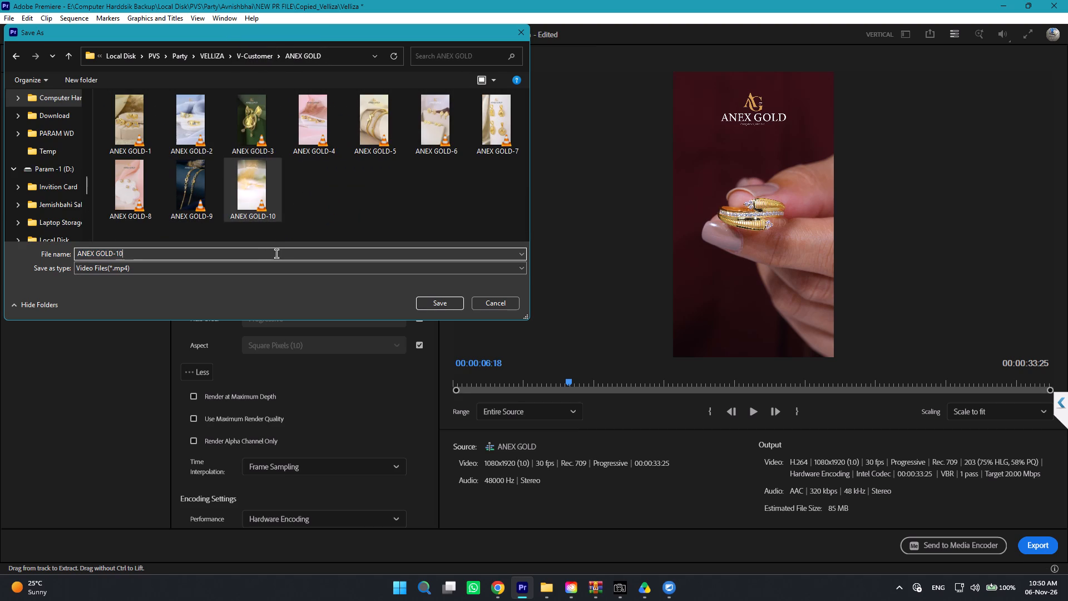
key(BackSpace)
key(1)
key(Return)
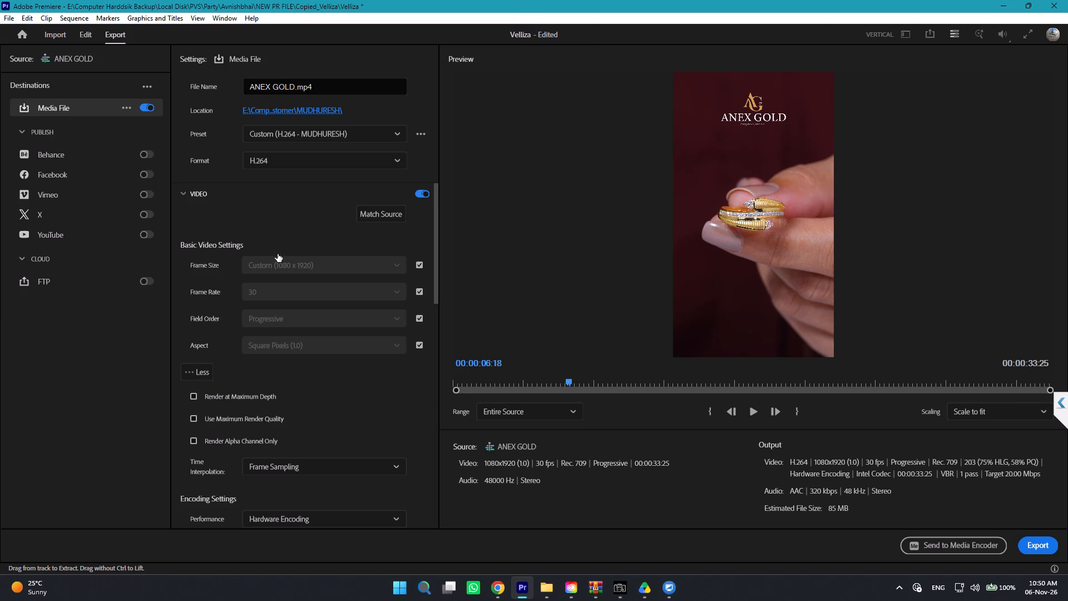
click(1035, 547)
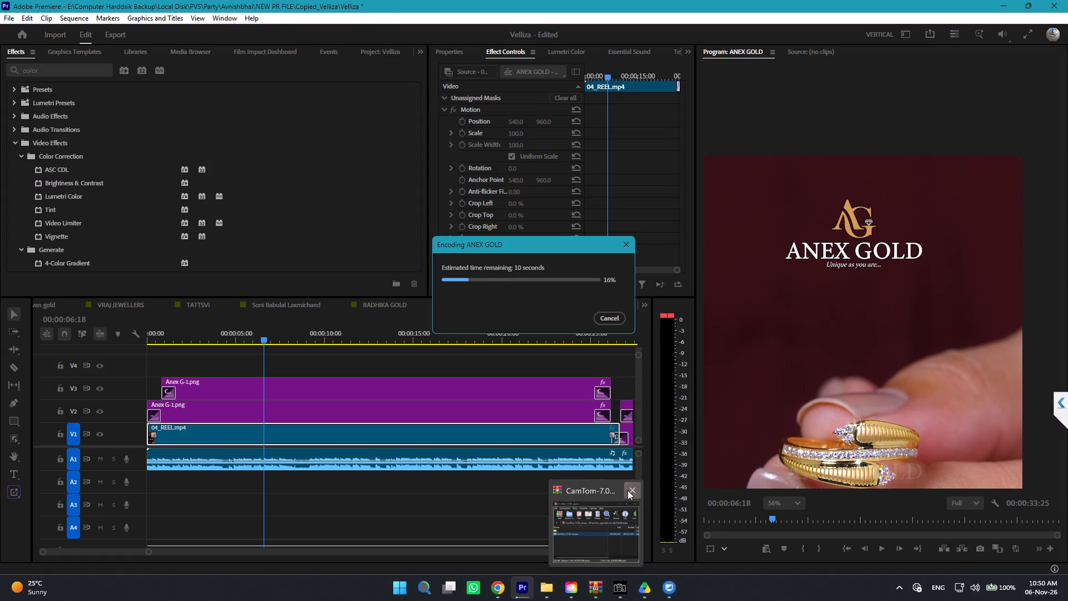
Close the CamTom archive window and the leftover Pre-Diwali and Compressed File Explorer windows.
click(630, 491)
click(631, 484)
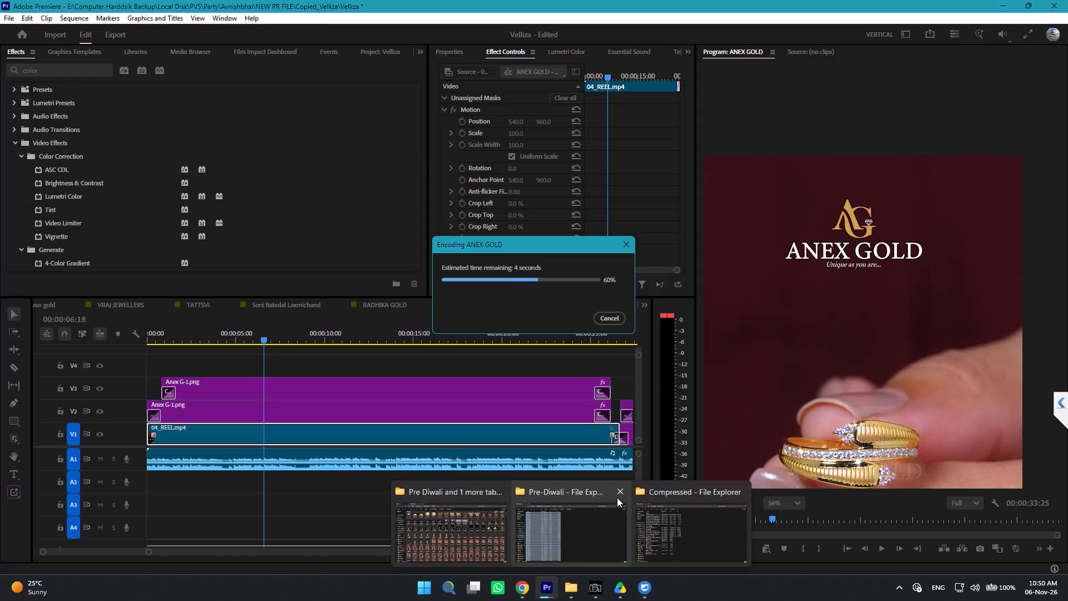
click(617, 495)
click(676, 490)
Open the Invition Card folder on the Param -1 (D:) drive in a new File Explorer tab.
click(613, 521)
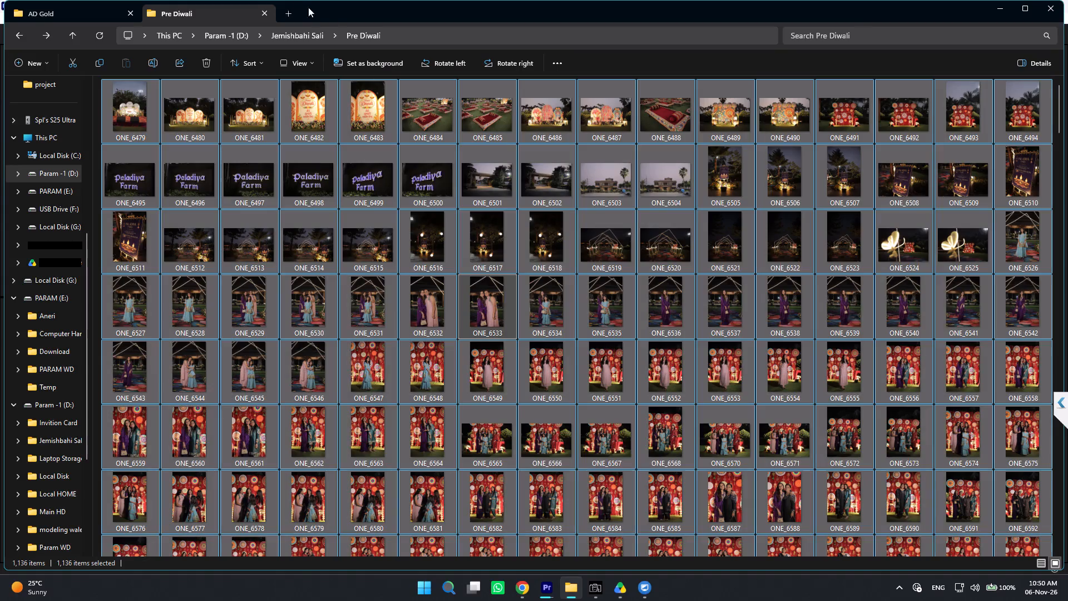
click(288, 15)
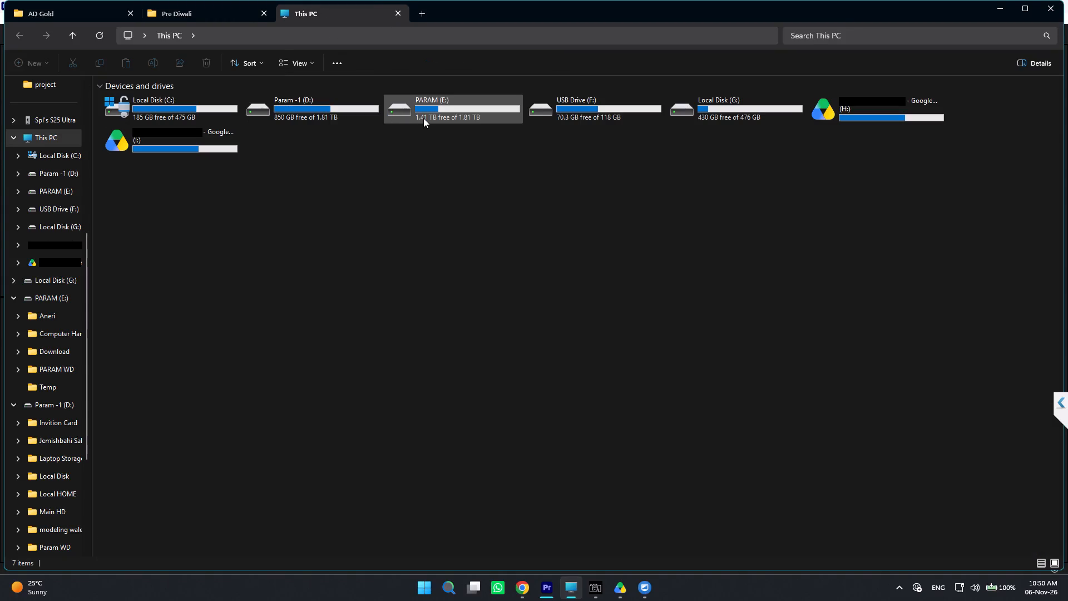
click(864, 311)
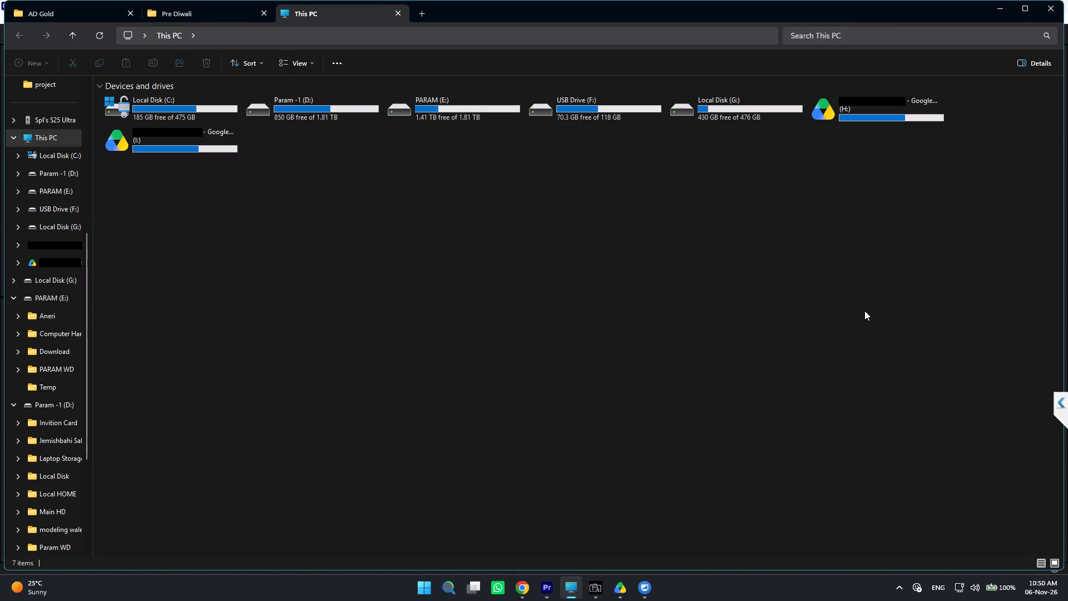
key(Right)
key(Right)
key(Left)
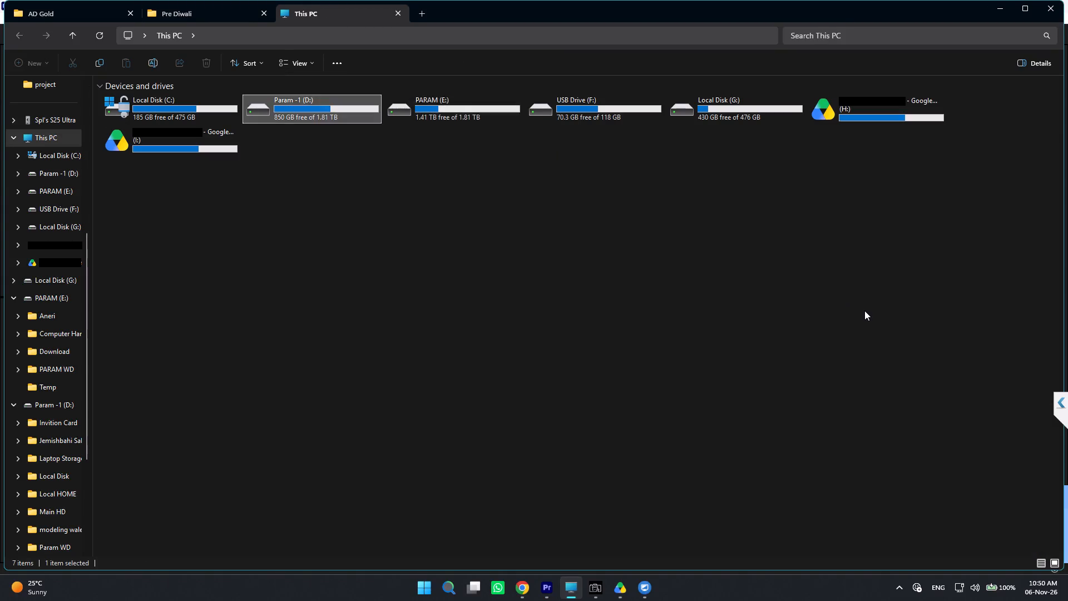
key(Right)
key(Return)
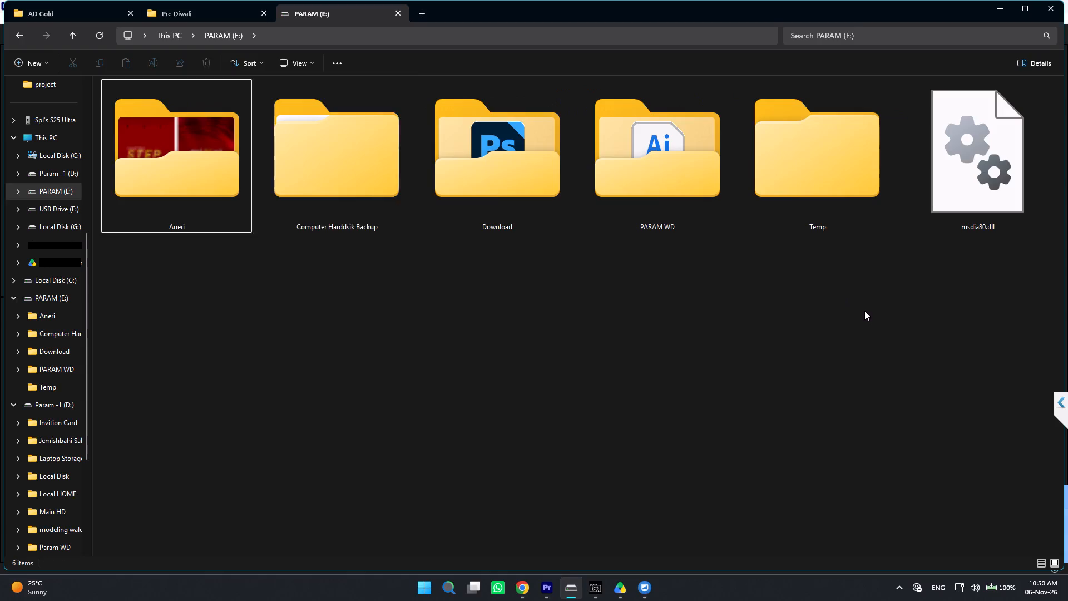
key(Right)
key(BackSpace)
key(Left)
key(Return)
key(Right)
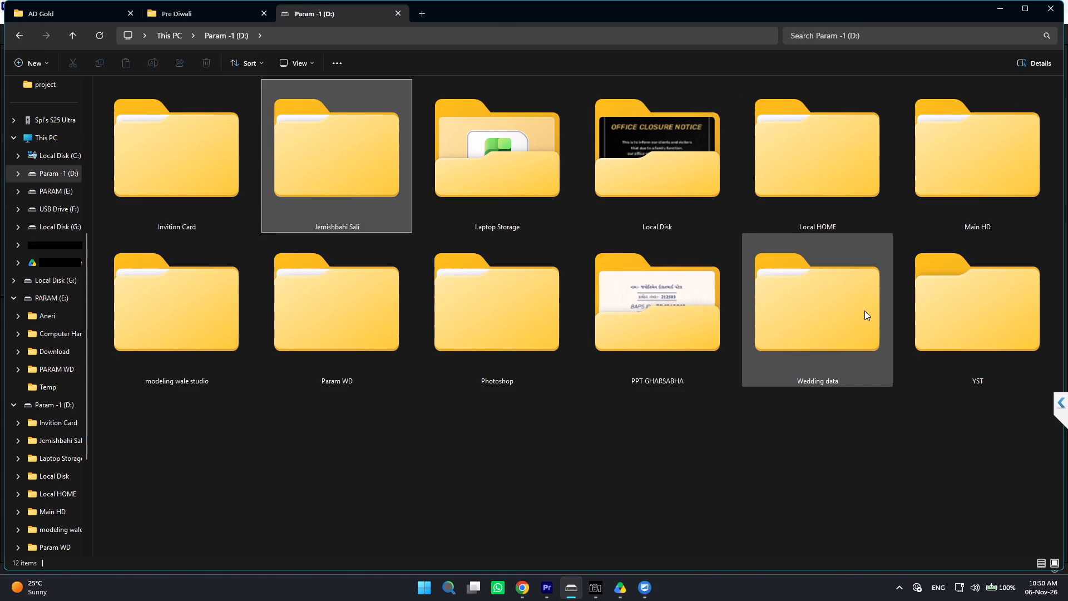
key(Left)
key(Return)
Look through the subfolders of Invitation Card and open its Gujarati folder.
key(Right)
key(Left)
key(Right)
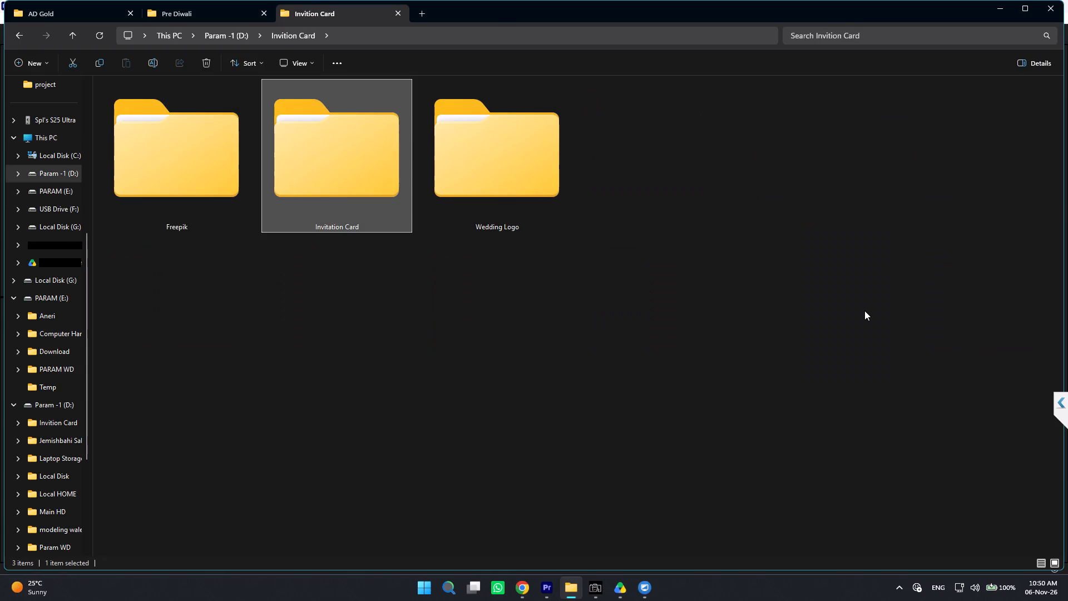
key(Return)
key(Right)
key(Return)
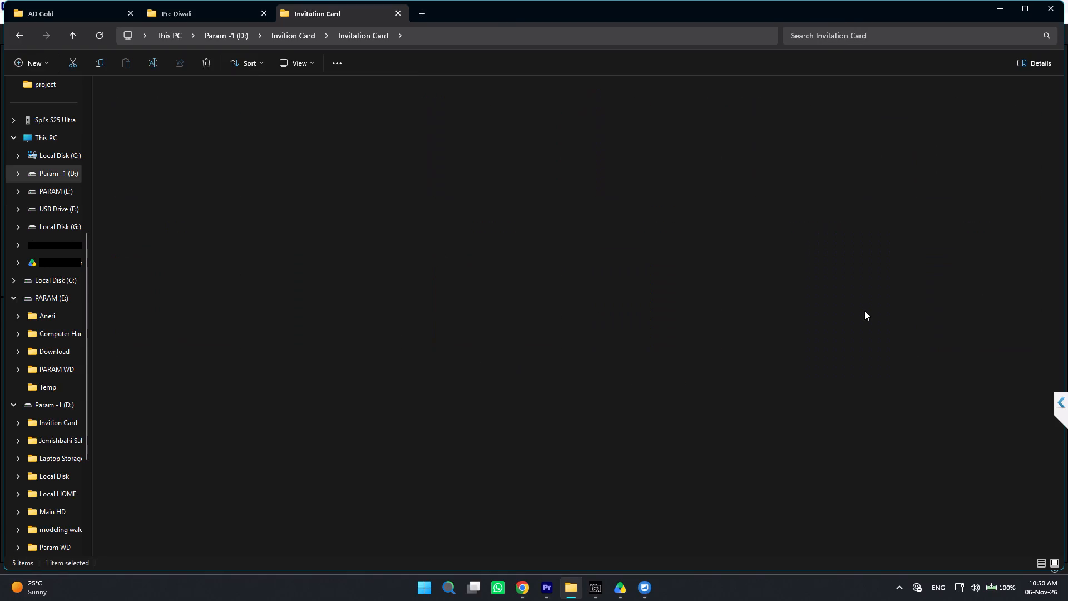
key(BackSpace)
key(Right)
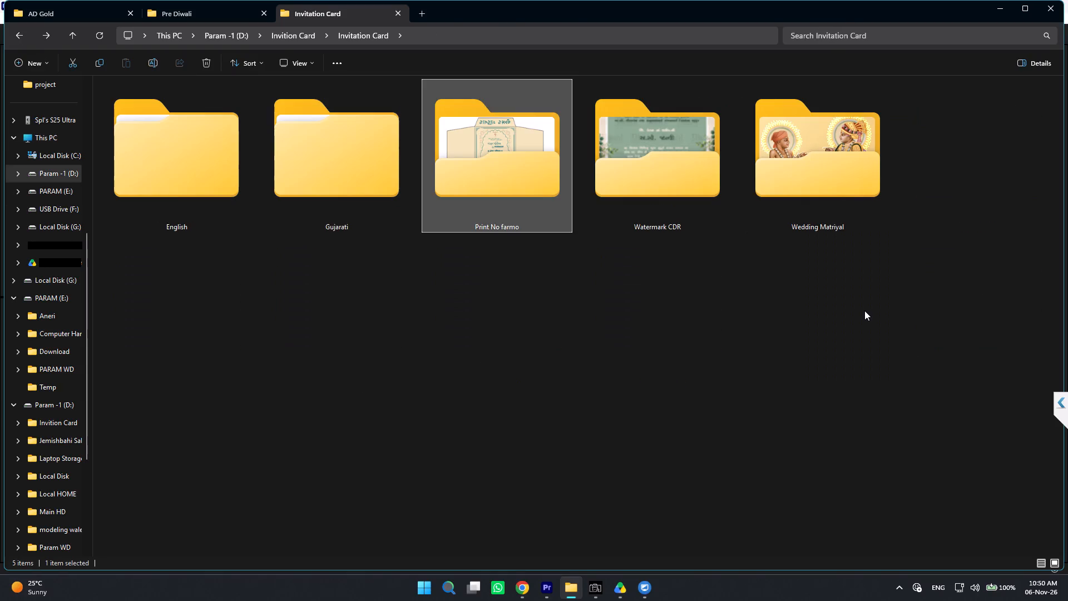
key(Right)
key(Return)
key(BackSpace)
key(Left)
key(Return)
key(BackSpace)
key(Left)
key(Return)
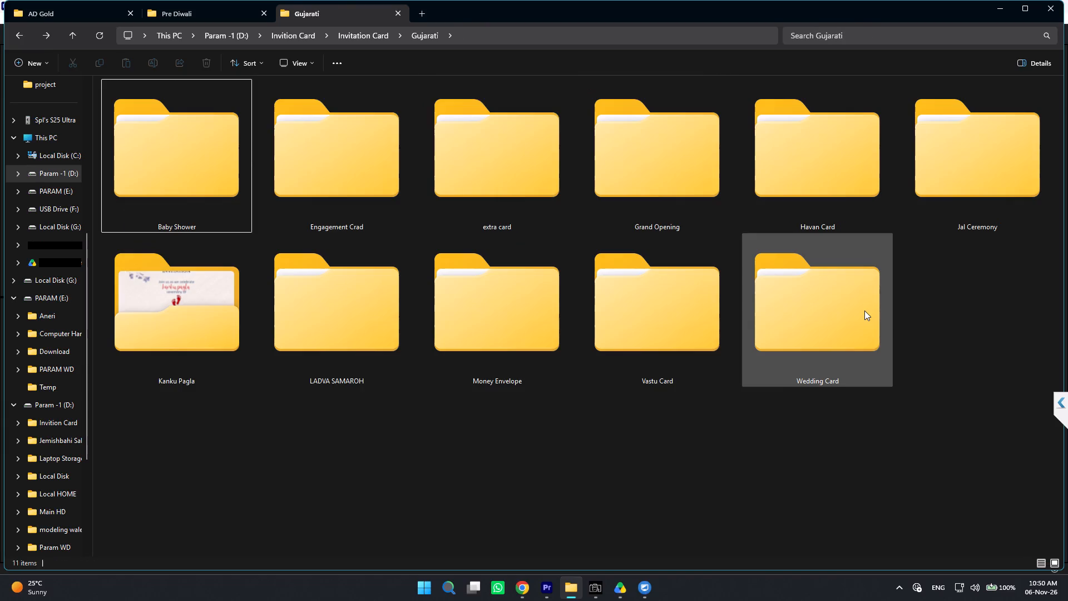
Open the NEW folder near the end of the Wedding Card folder.
key(Right)
key(Right)
key(Left)
key(Down)
key(Right)
key(Right)
key(Right)
key(Return)
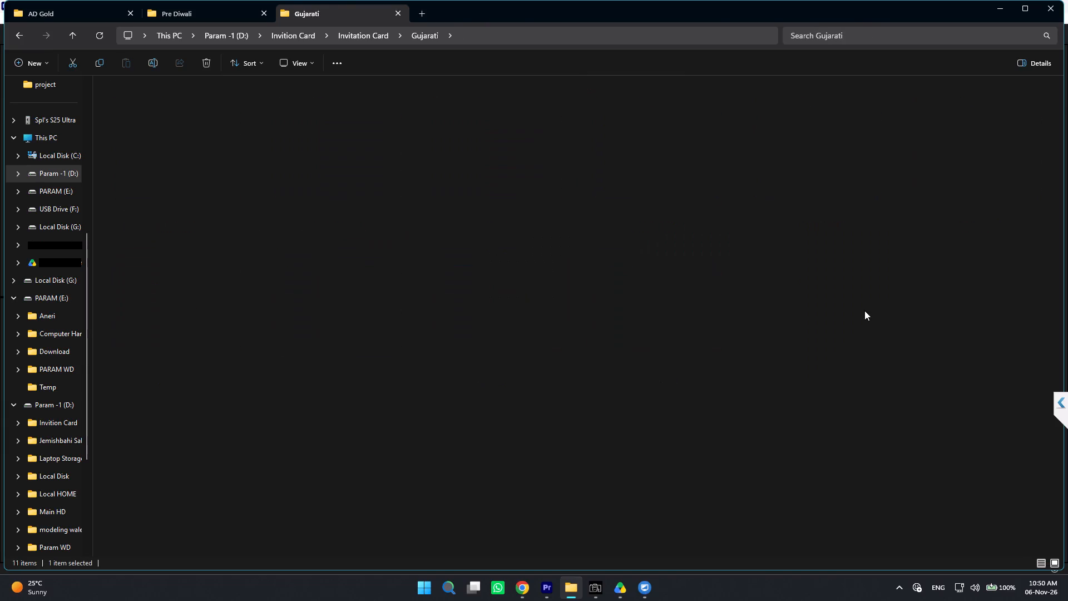
scroll(864, 311, down, 13)
scroll(864, 311, down, 8)
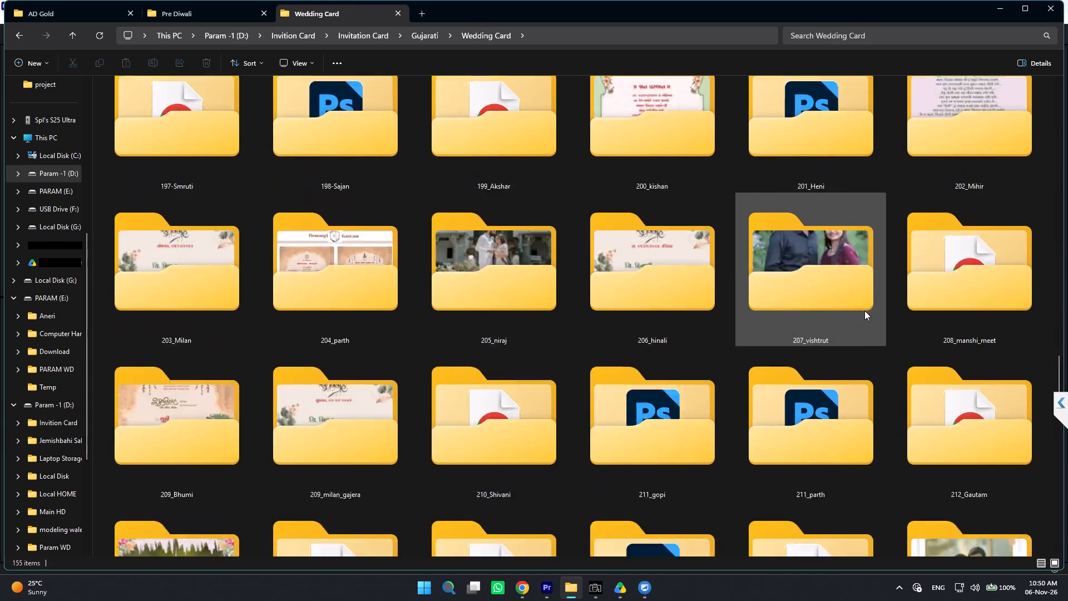
scroll(864, 311, down, 8)
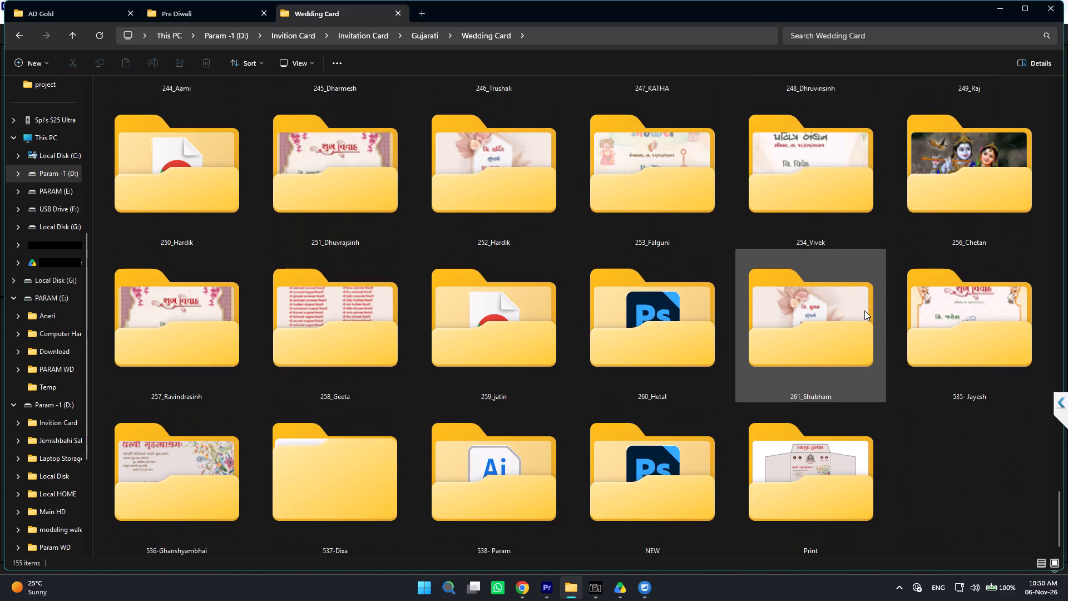
double_click(646, 436)
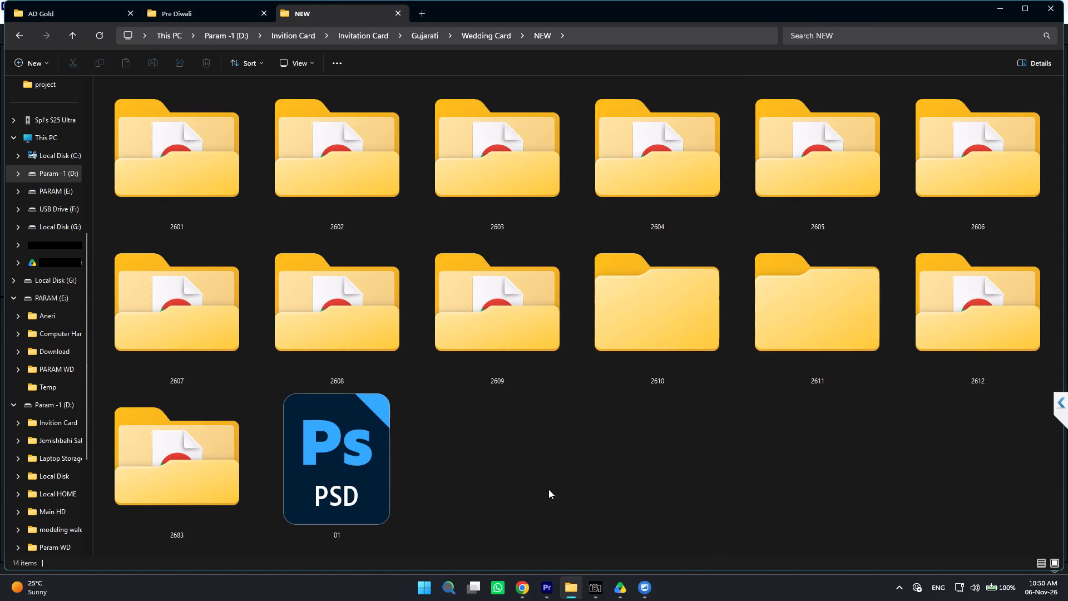
Examine the wedding card design files in folders 2683, 2612, 2611, 2609 and 2608.
double_click(224, 470)
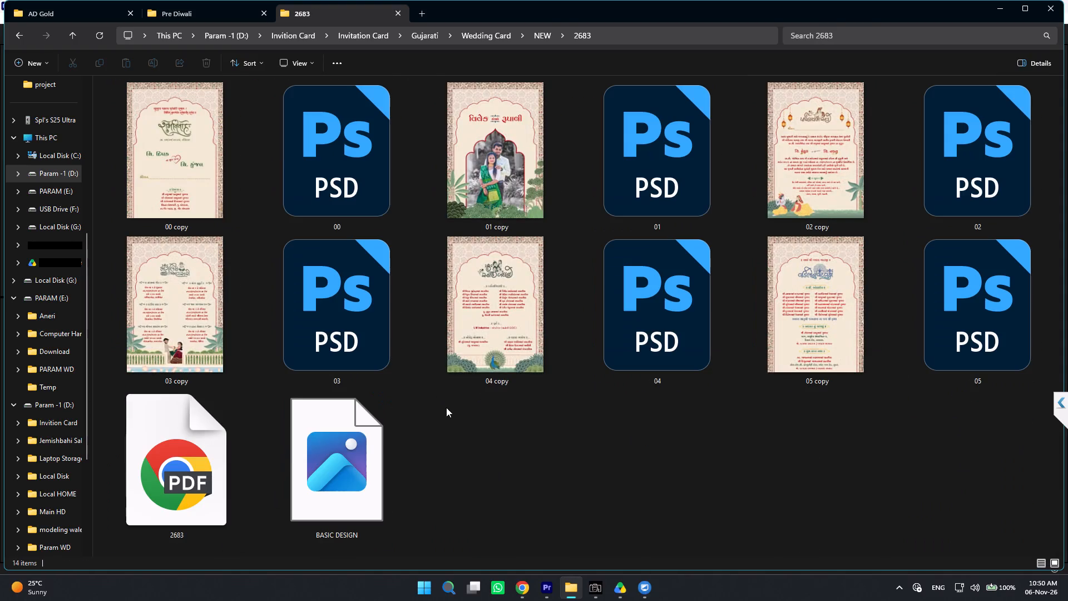
click(535, 538)
key(BackSpace)
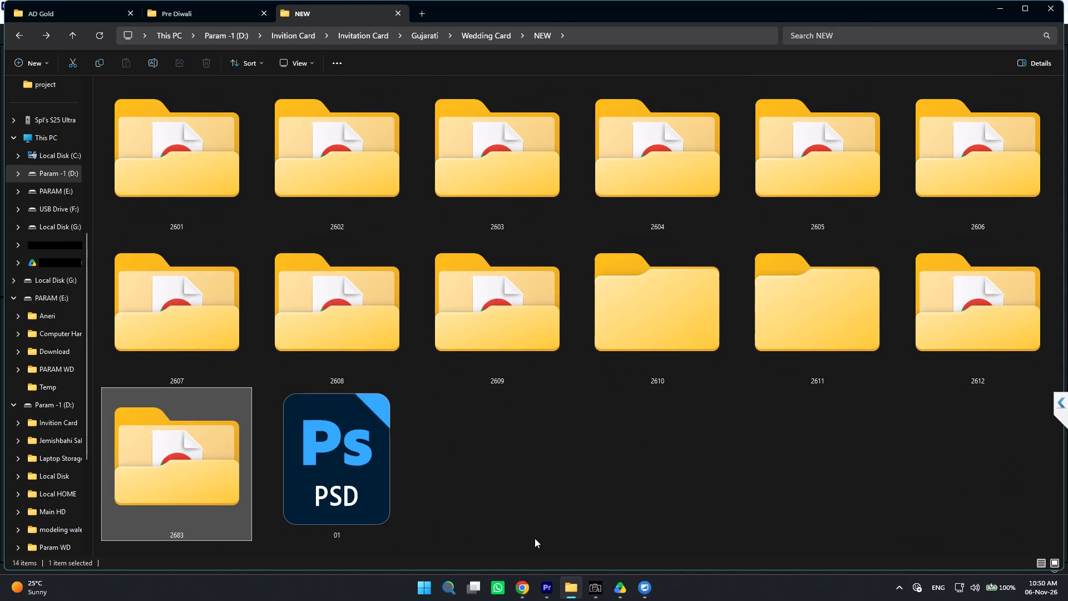
key(Left)
key(Return)
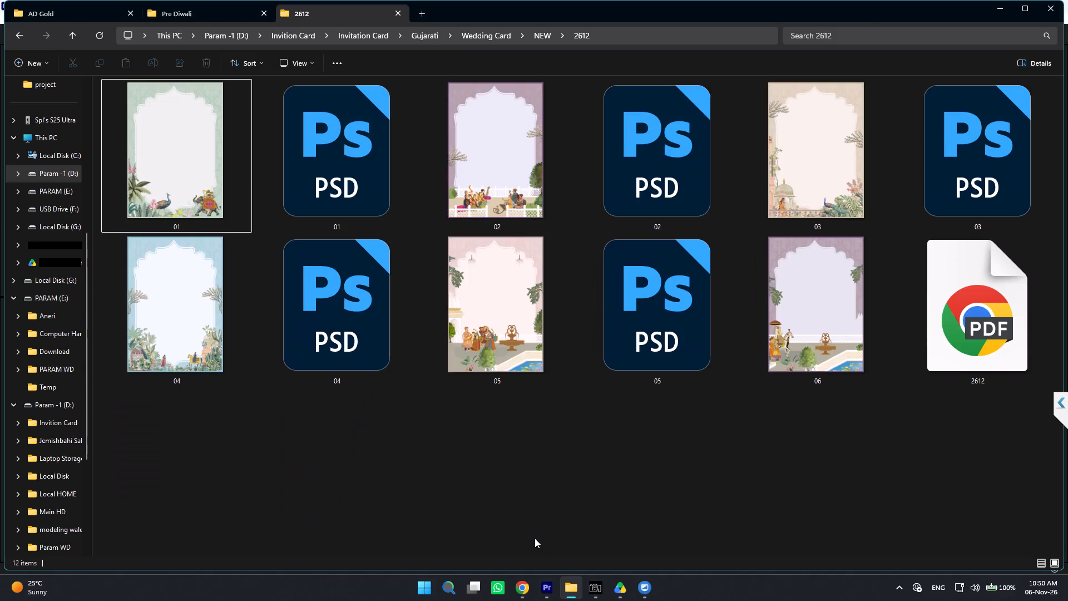
key(BackSpace)
key(Left)
key(Return)
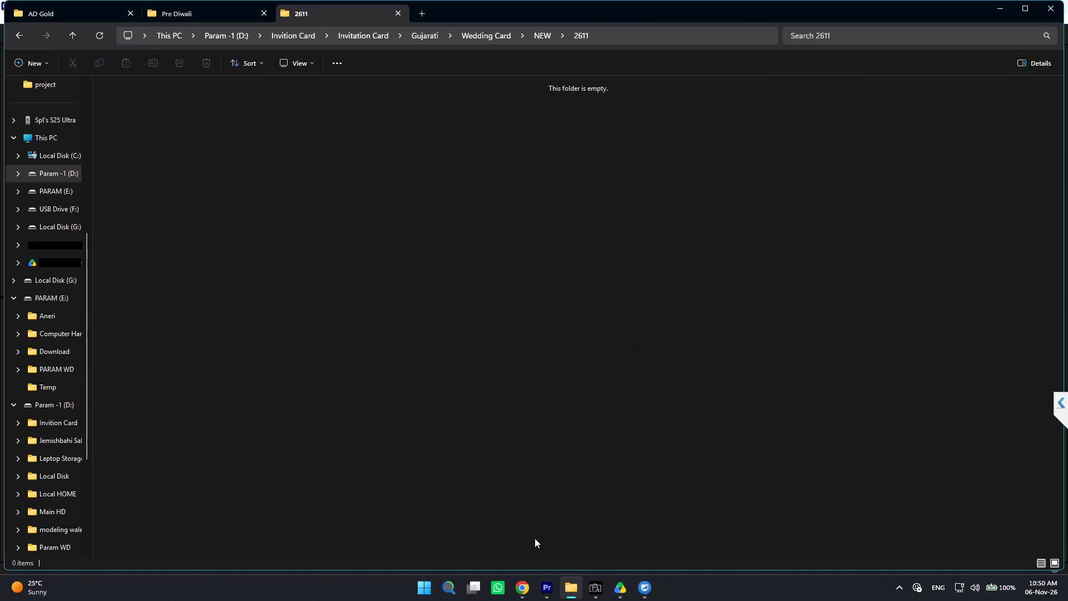
key(BackSpace)
key(Left)
key(Left)
key(Return)
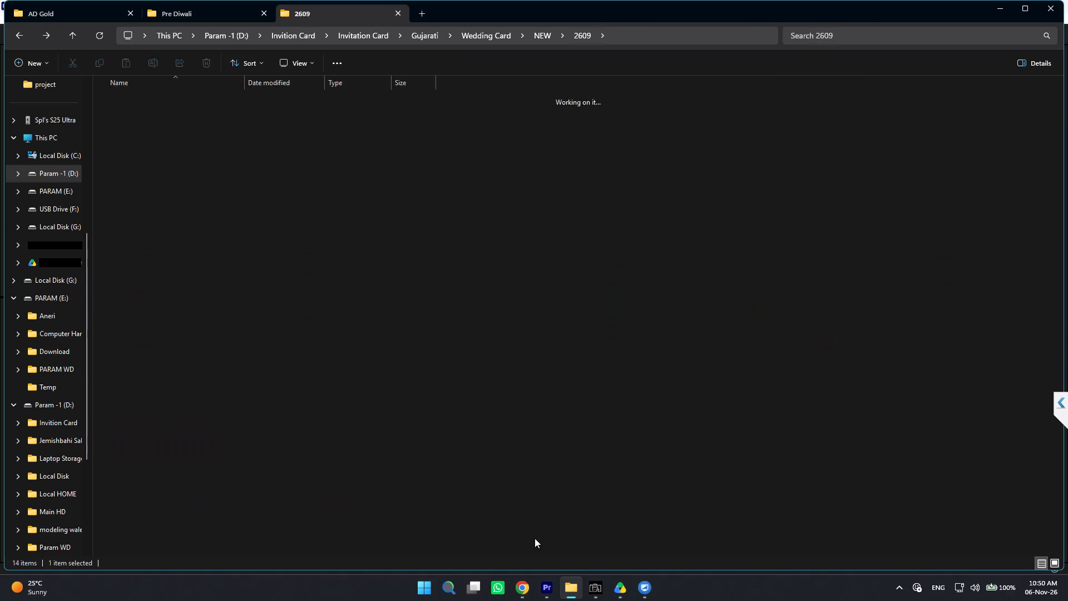
key(BackSpace)
key(Left)
key(Return)
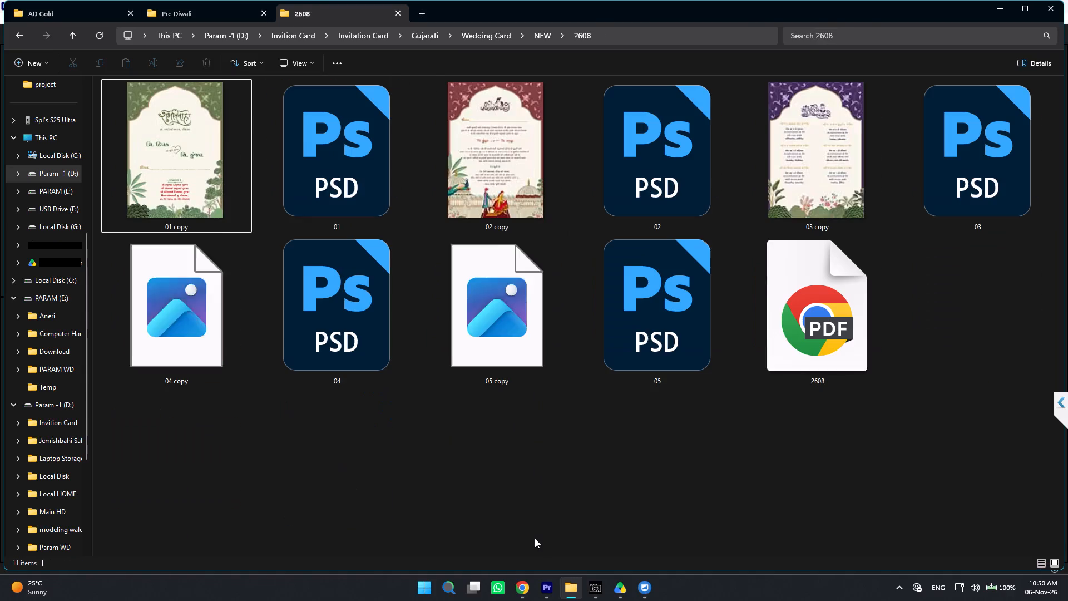
Examine the card design files in folders 2607, 2606 and 2605, and return to the Wedding Card folder.
key(BackSpace)
key(Left)
key(Return)
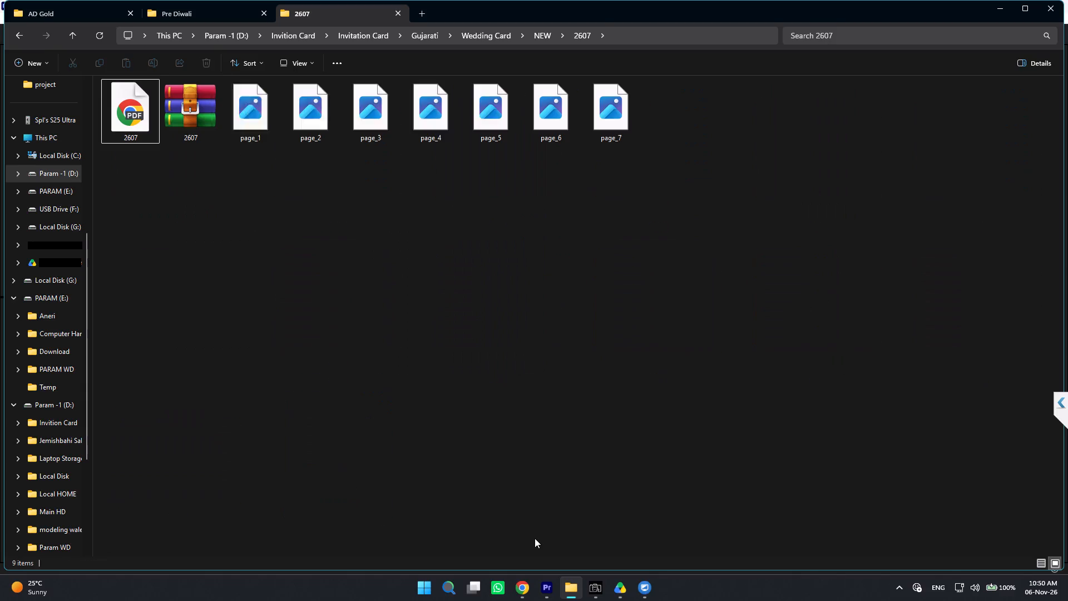
key(ctrl+shift+1)
key(BackSpace)
key(Left)
key(Return)
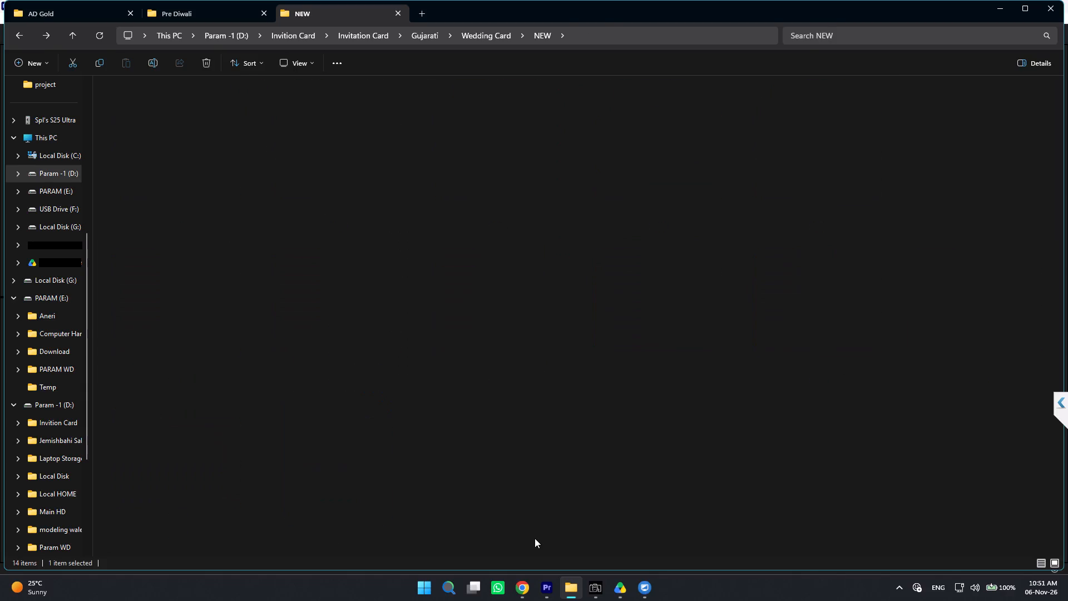
key(ctrl+shift+1)
key(Right)
key(Left)
key(Return)
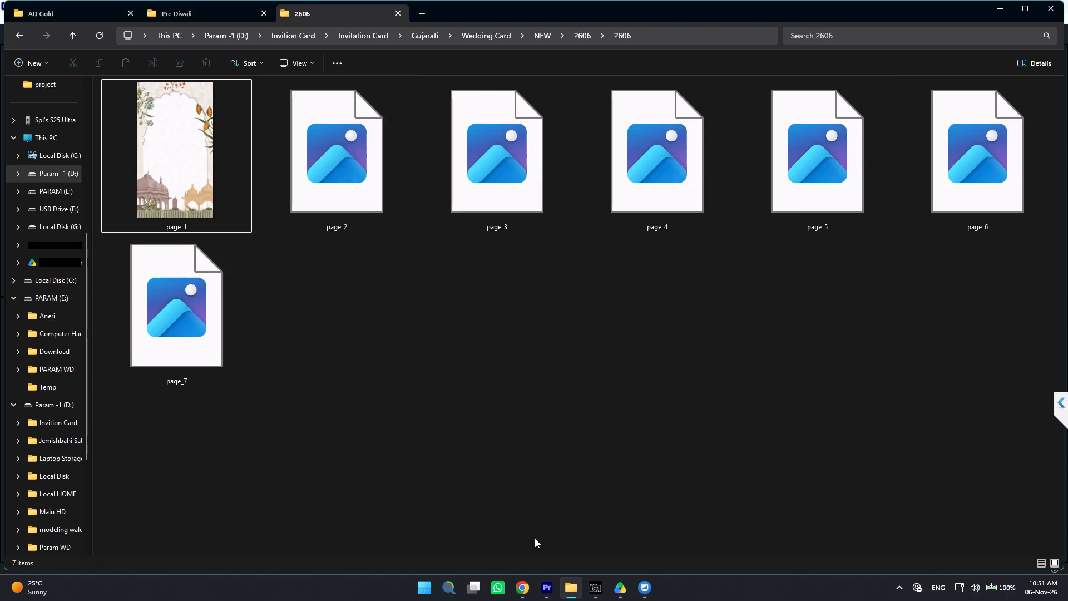
key(ctrl+shift+1)
key(Right)
key(BackSpace)
key(BackSpace)
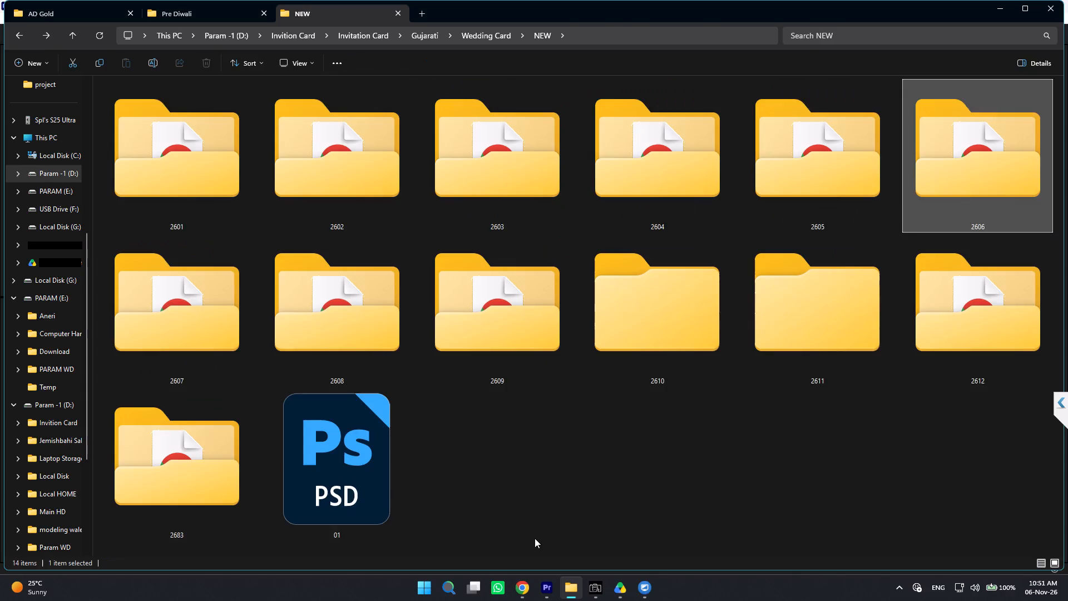
key(Left)
key(Return)
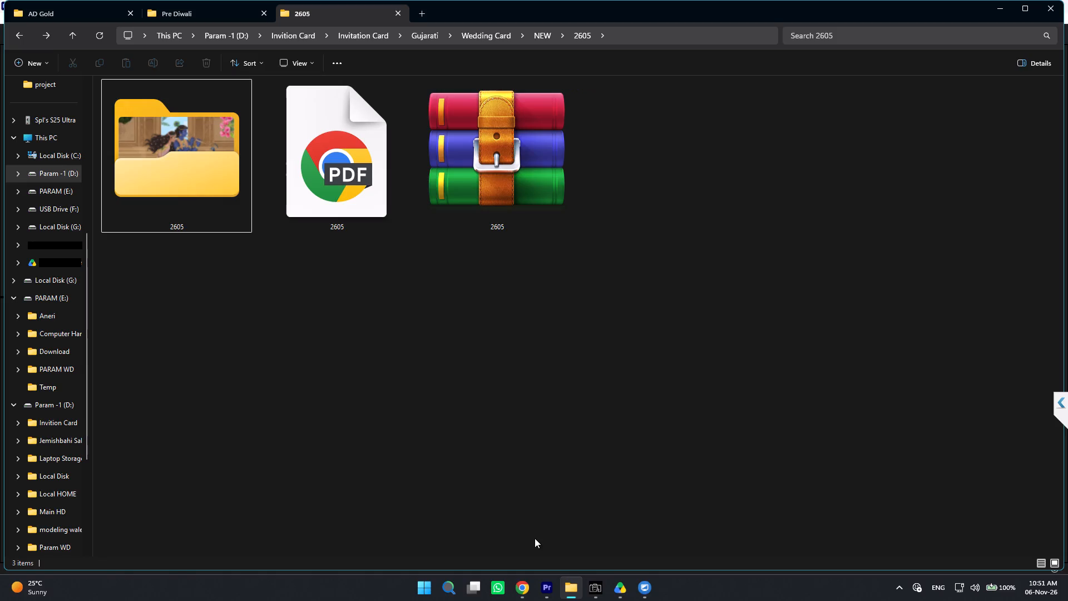
key(ctrl+shift+1)
key(Right)
key(Left)
key(BackSpace)
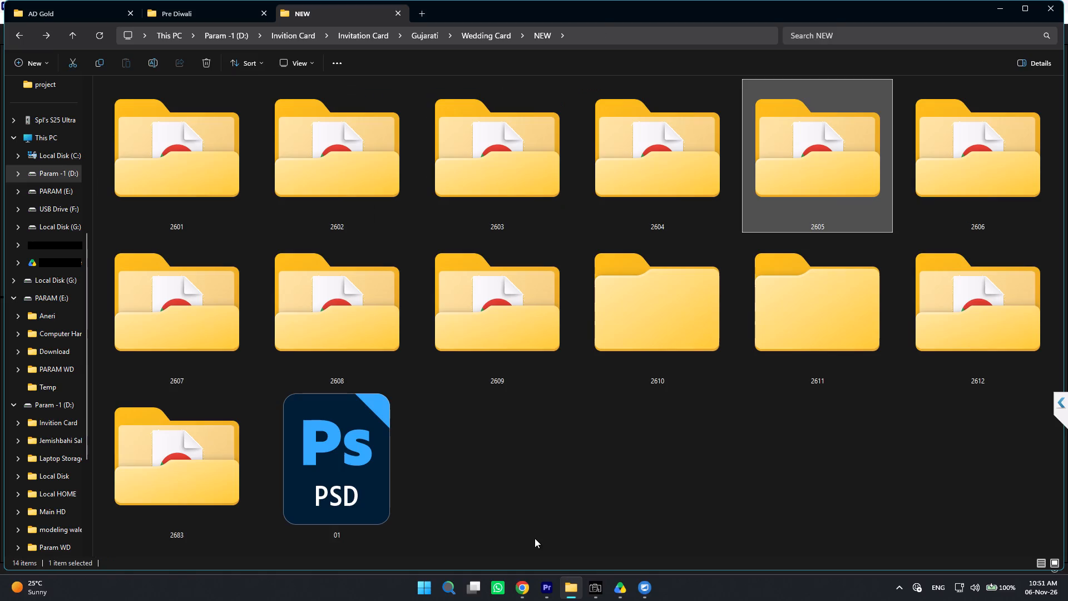
key(Left)
key(BackSpace)
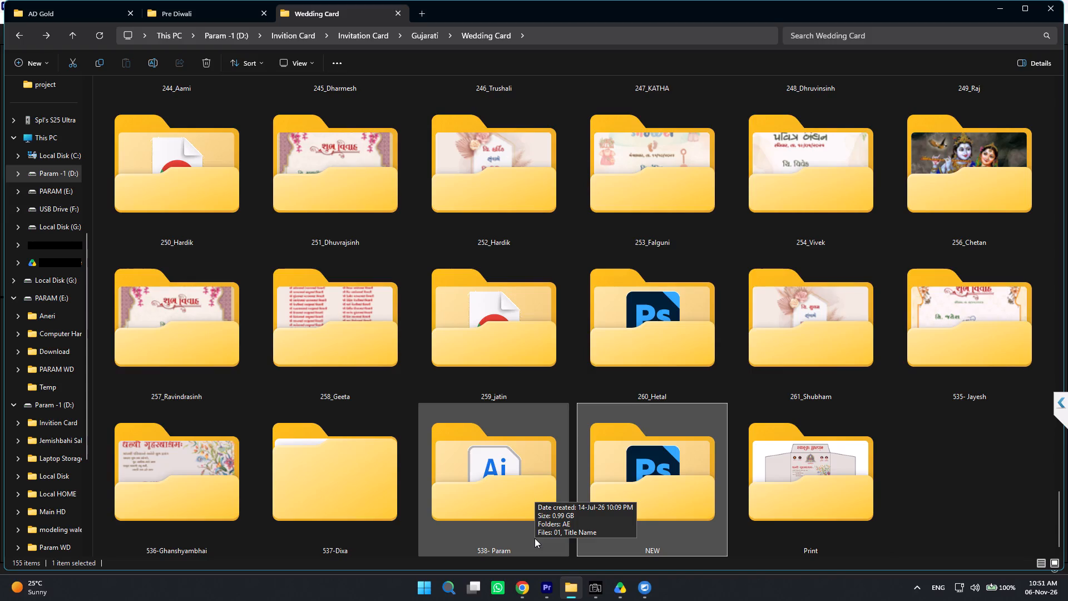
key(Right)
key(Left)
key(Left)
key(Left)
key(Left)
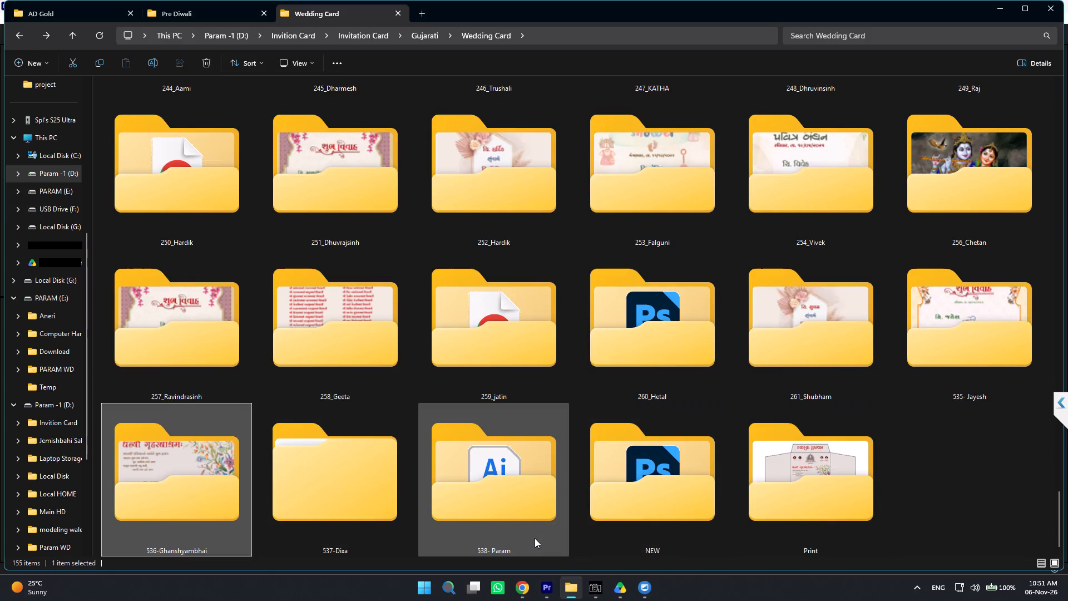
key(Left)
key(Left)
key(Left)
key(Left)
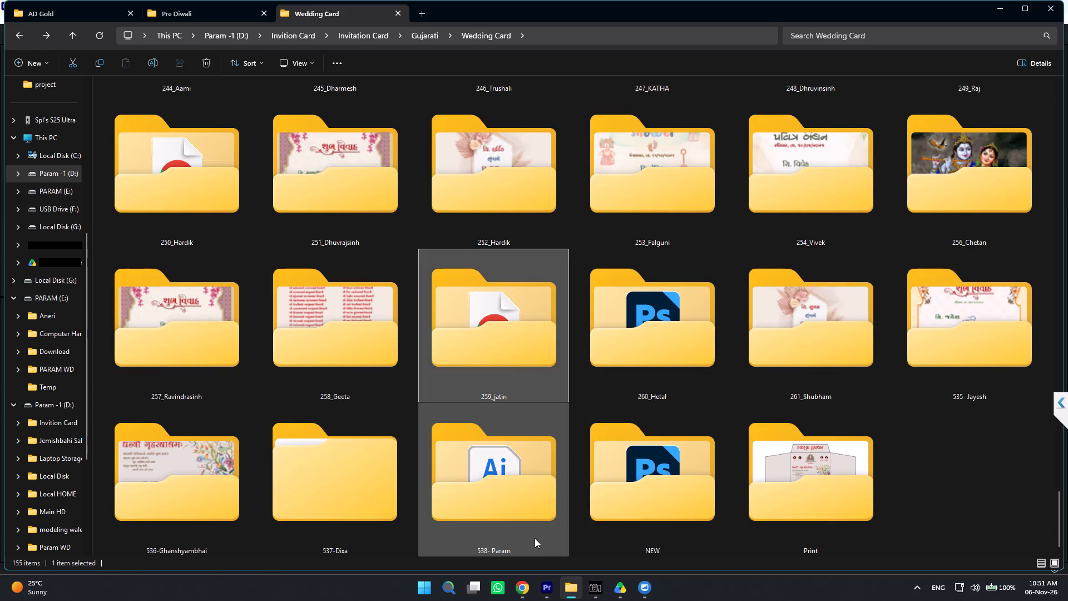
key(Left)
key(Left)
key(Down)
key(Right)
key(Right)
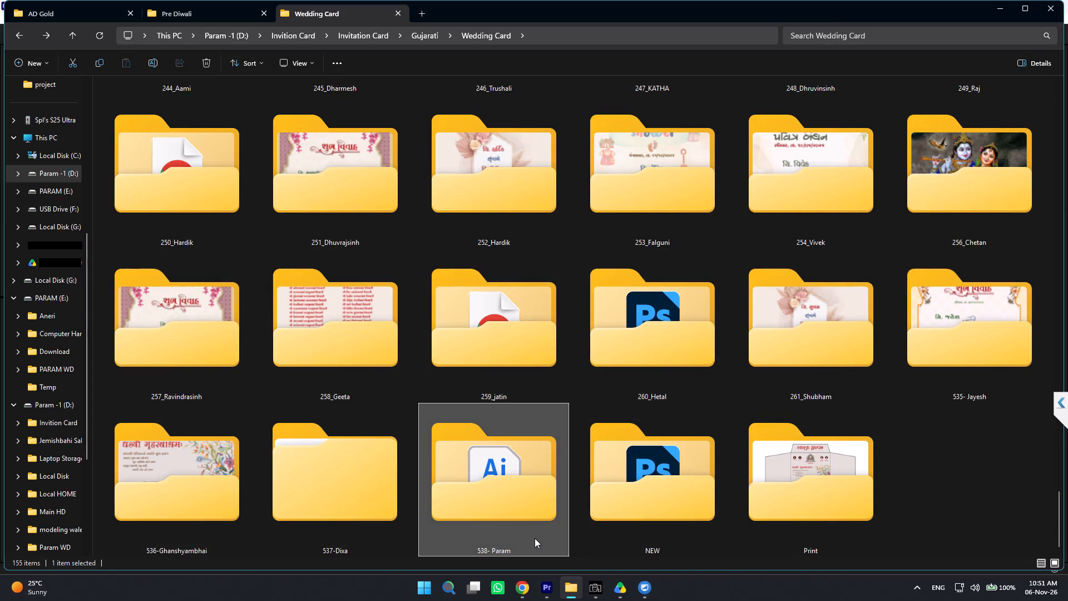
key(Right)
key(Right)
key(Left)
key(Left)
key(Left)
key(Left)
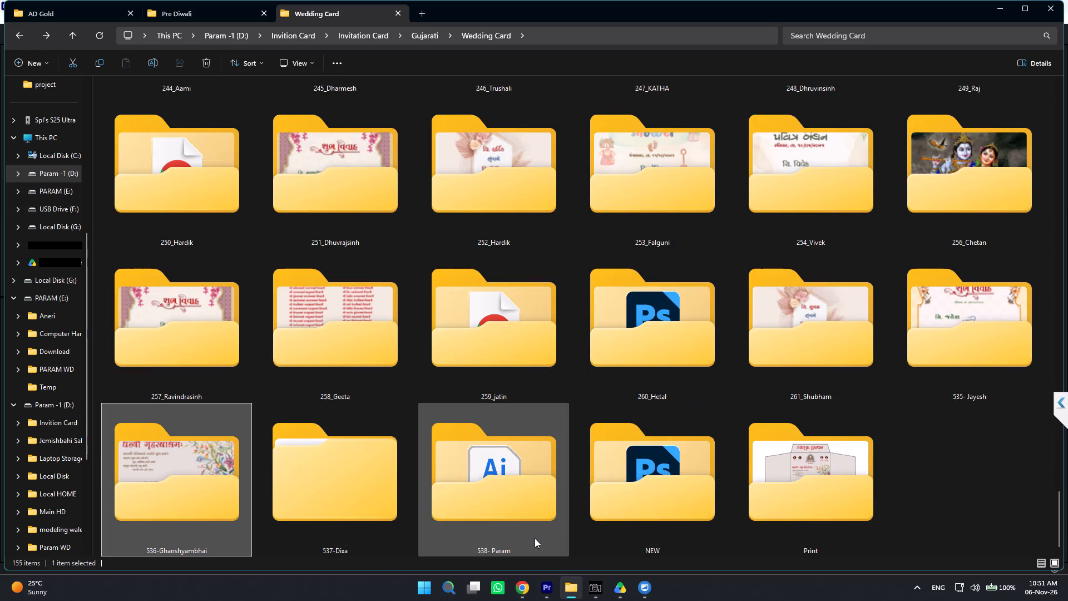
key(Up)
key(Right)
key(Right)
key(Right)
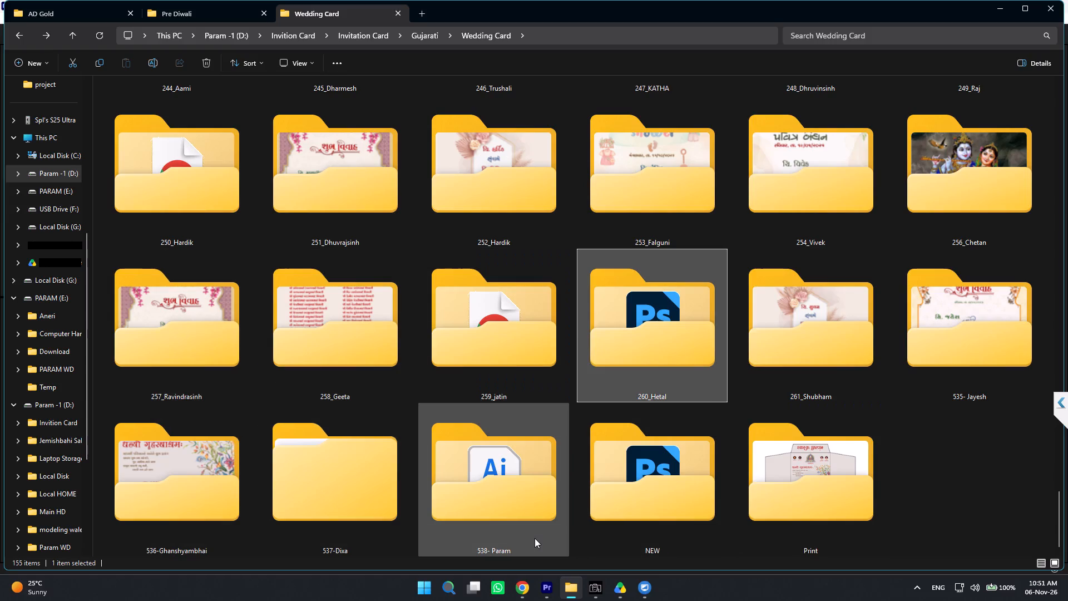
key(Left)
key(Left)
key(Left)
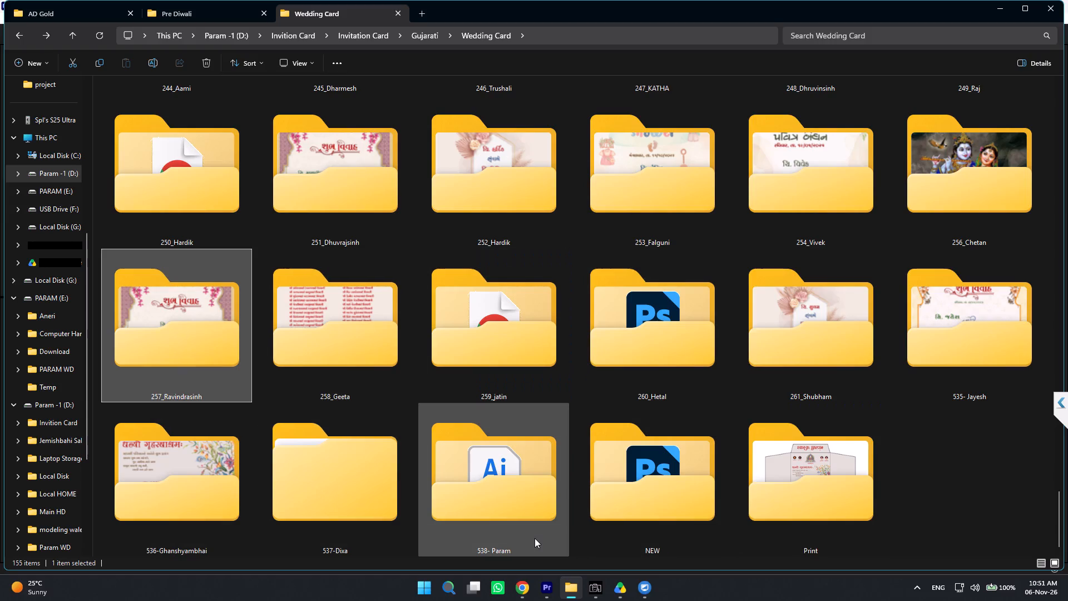
Look over the last folders in Wedding Card, check the contents of 260_Hetal, and return to the folder list.
key(Down)
key(Right)
key(Down)
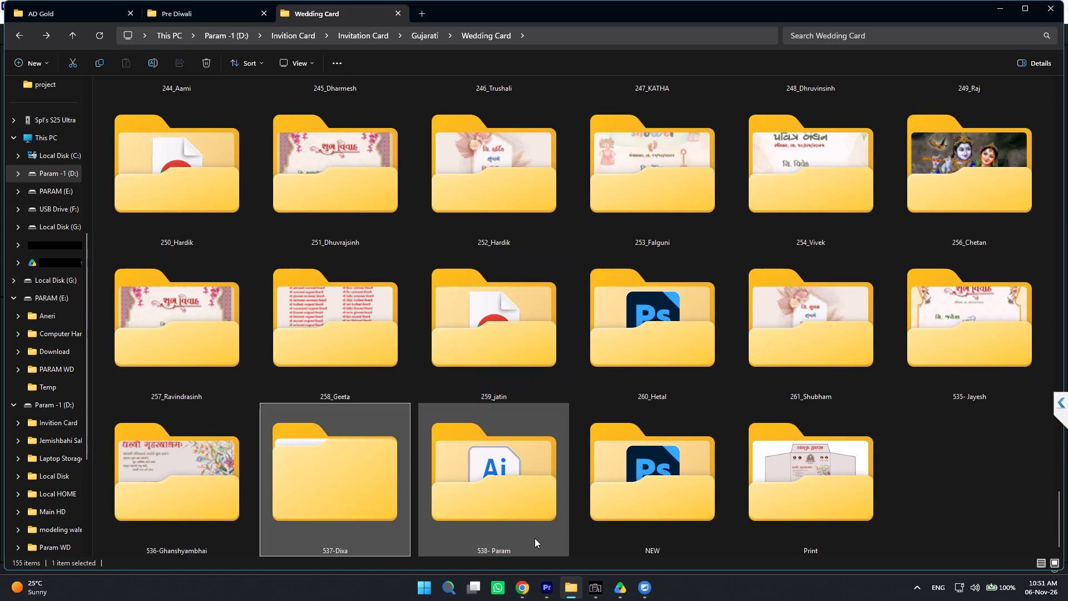
key(Right)
key(Right)
key(Right)
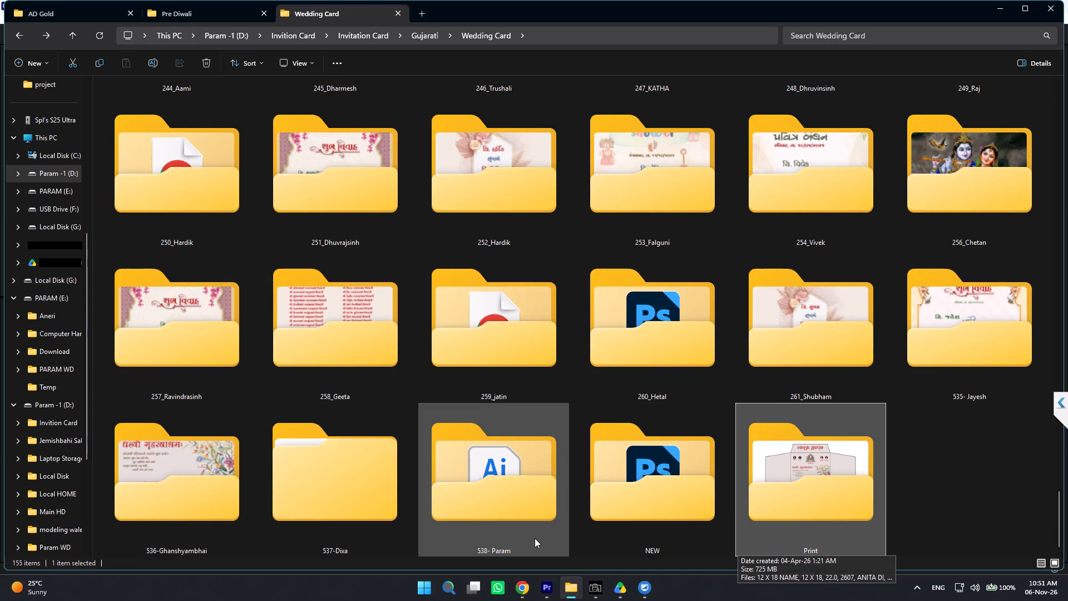
key(Up)
key(Left)
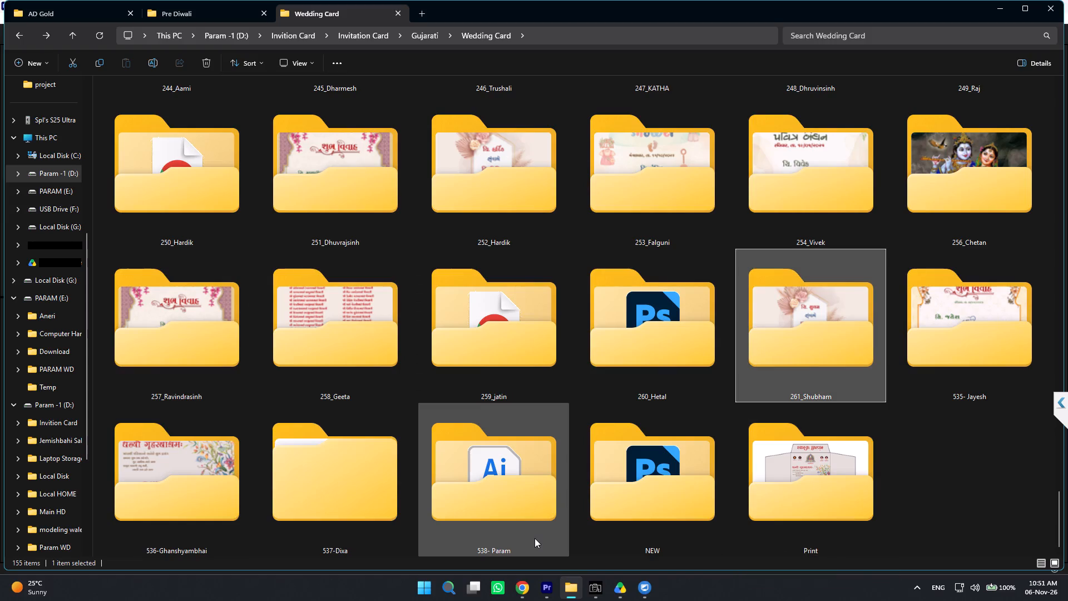
key(Return)
key(ctrl+shift+1)
key(BackSpace)
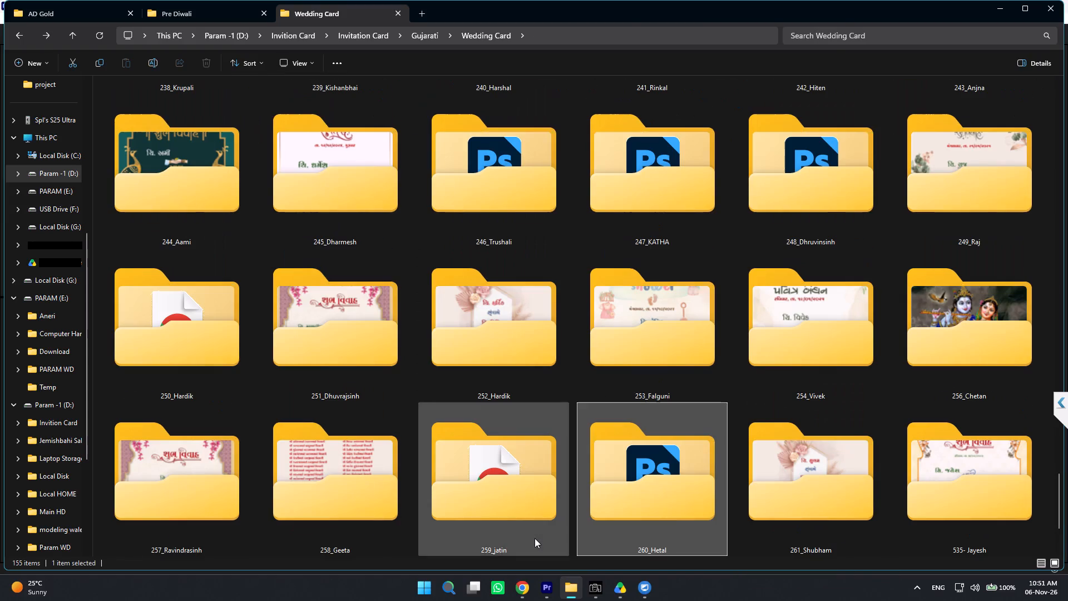
Open the 259_jatin folder and show its contents as extra large icons.
key(Left)
key(Return)
key(ctrl+shift+1)
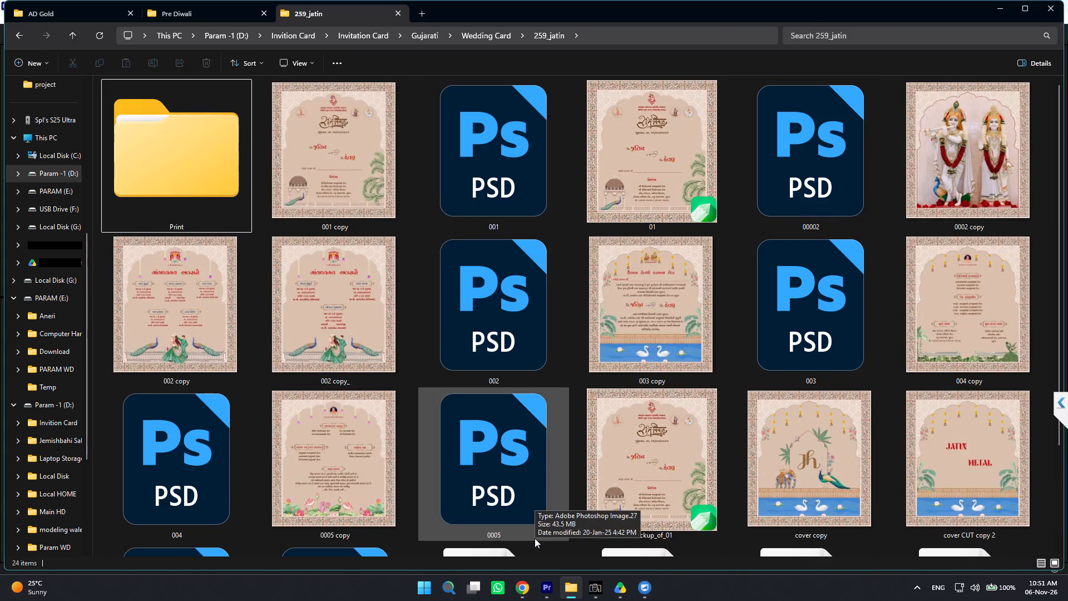
Check the Print subfolder of 259_jatin, and examine the card images, PSD and PDF files alongside it.
key(Right)
key(Left)
key(Return)
key(BackSpace)
key(ctrl+shift+1)
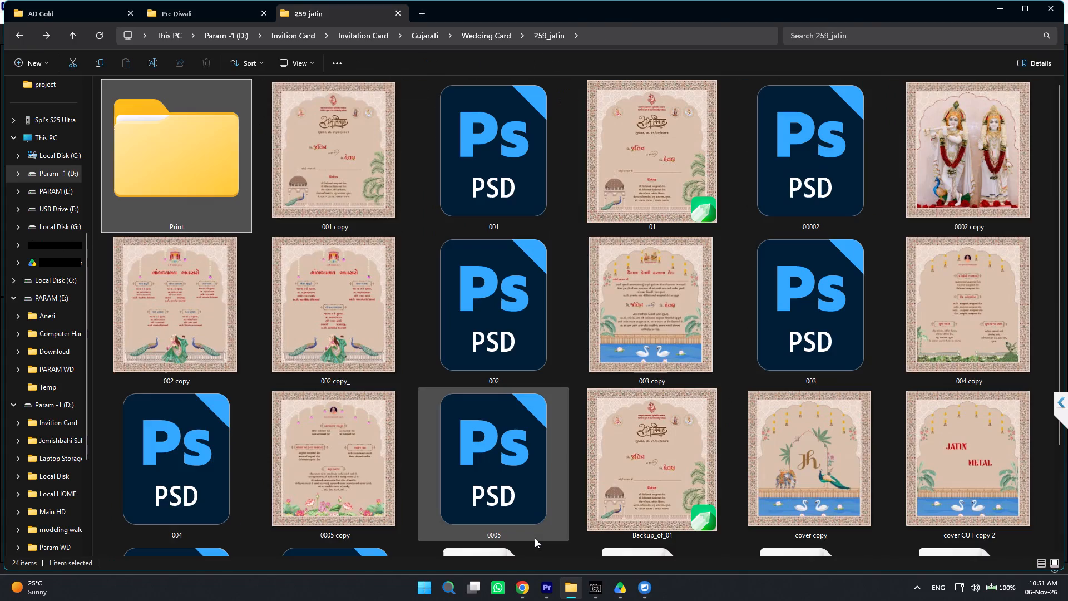
key(Right)
key(Down)
key(Down)
key(Down)
key(Down)
key(Right)
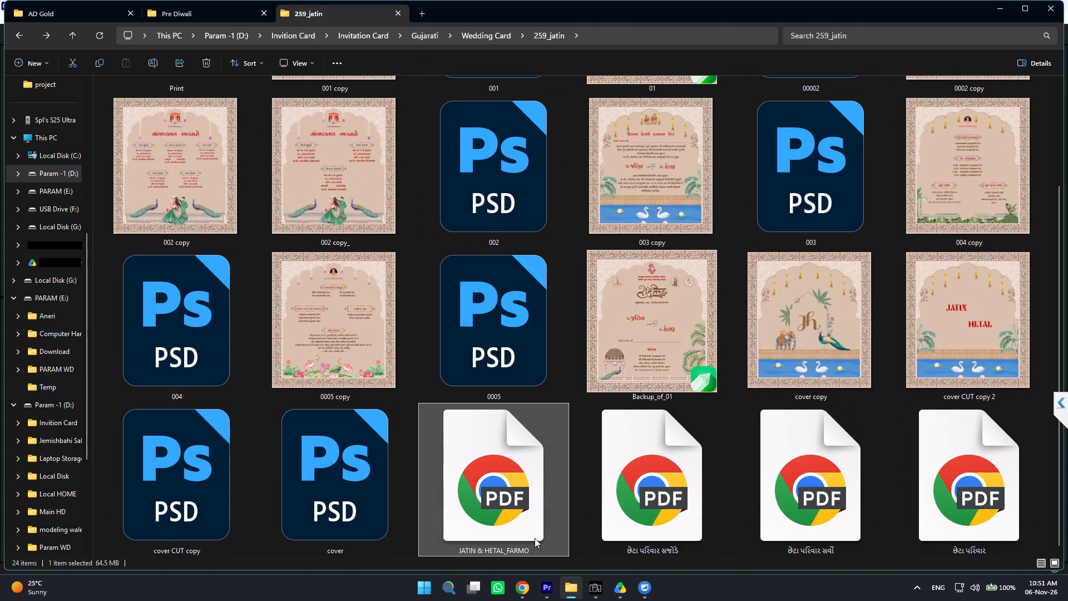
key(Left)
key(Up)
key(Up)
key(Up)
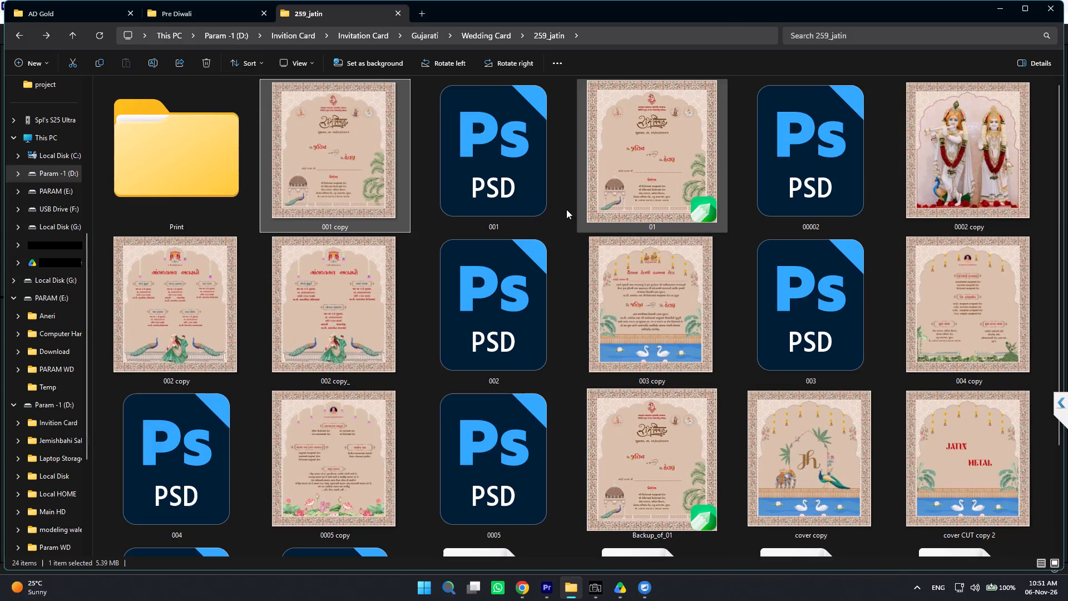
Sort the contents of the 259_jatin folder by type.
click(250, 61)
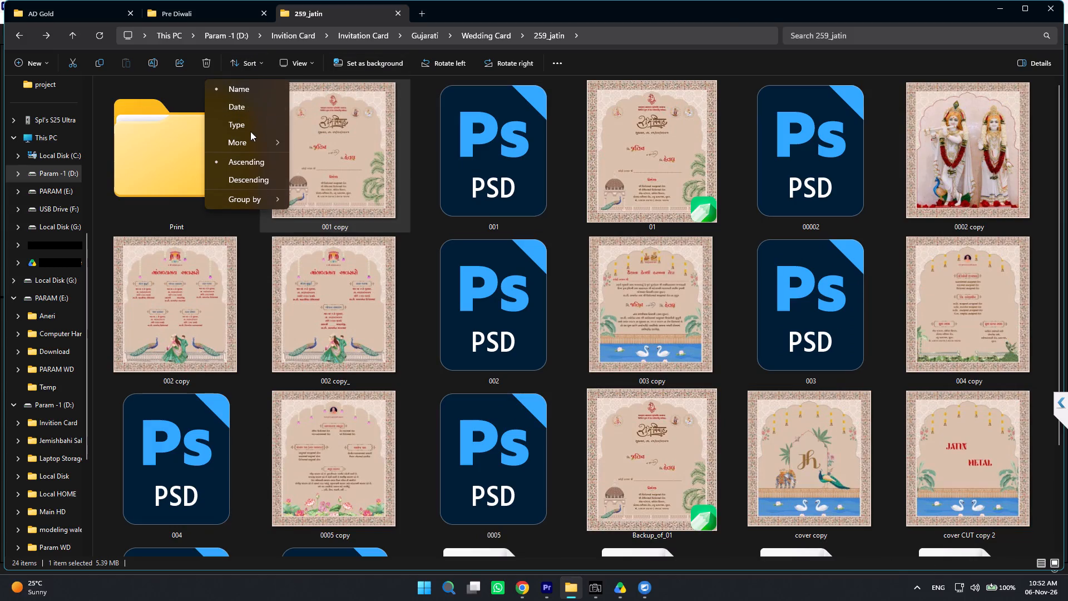
click(249, 131)
Examine the inner card page images in 259_jatin, from 001 copy through 0005 copy.
scroll(385, 336, down, 4)
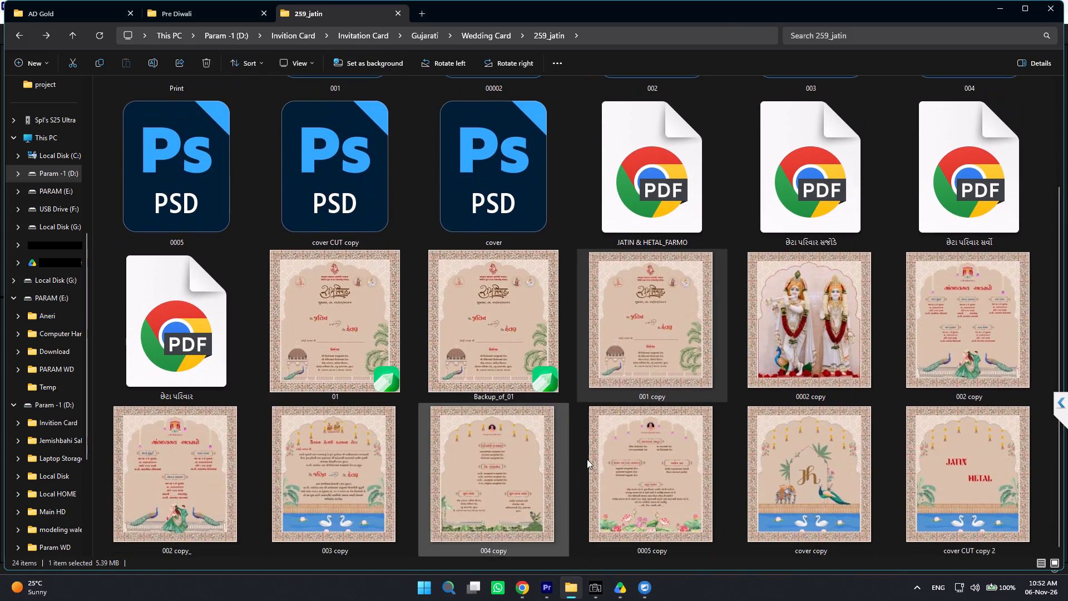
click(1054, 473)
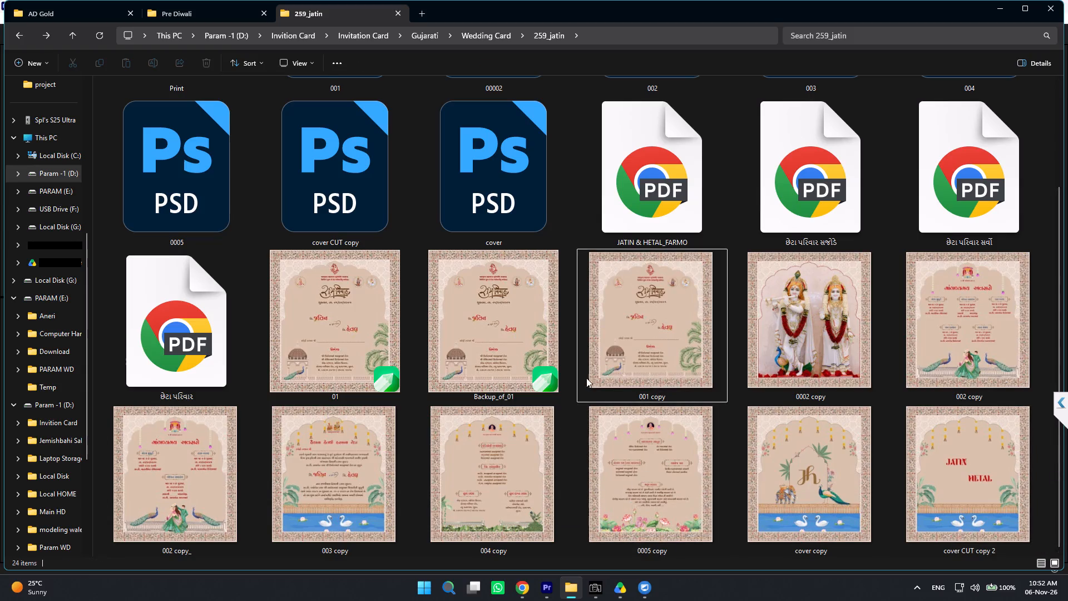
click(645, 362)
shift+click(654, 461)
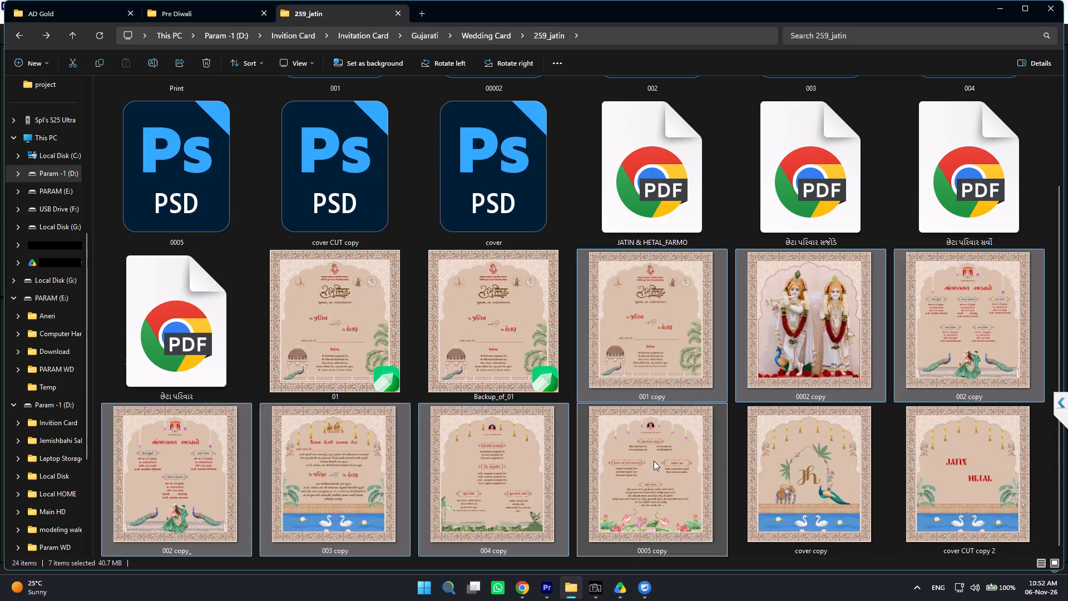
click(669, 343)
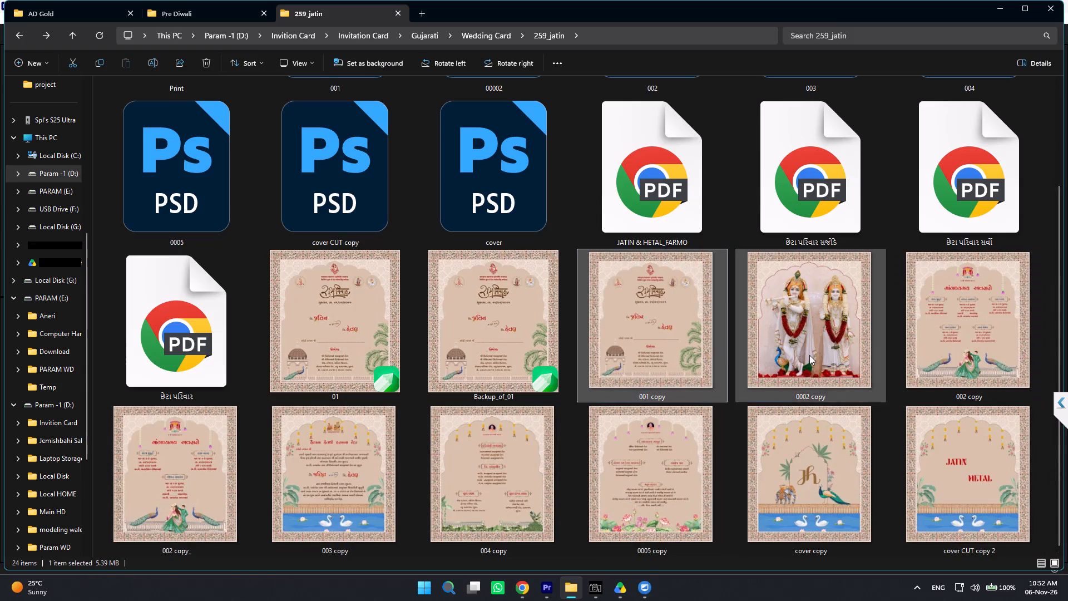
click(809, 355)
shift+click(649, 450)
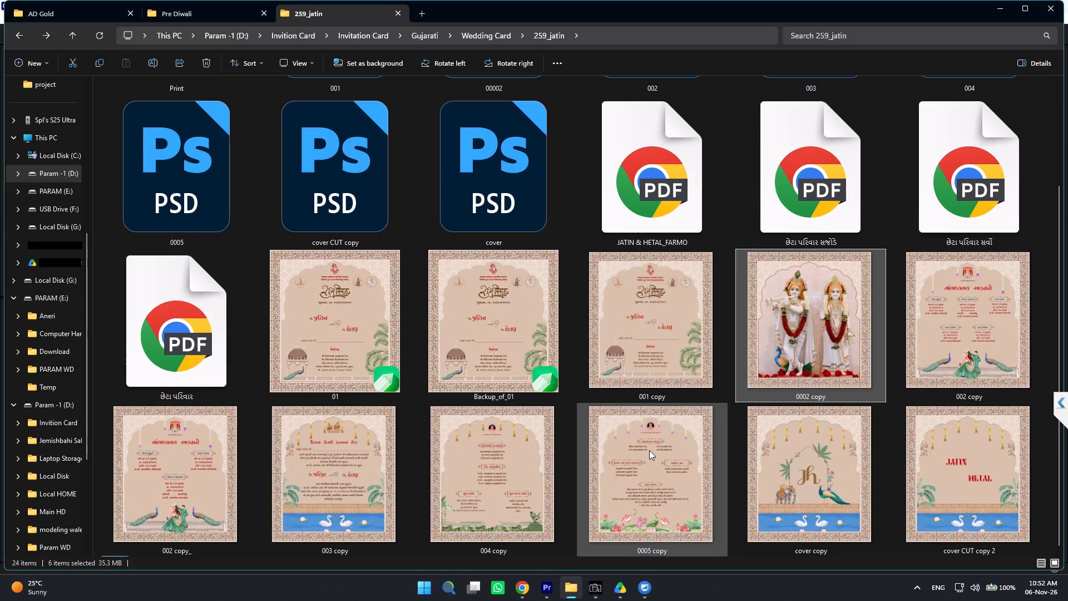
click(668, 365)
Compare the two card cover images, cover copy and cover CUT copy 2.
click(818, 500)
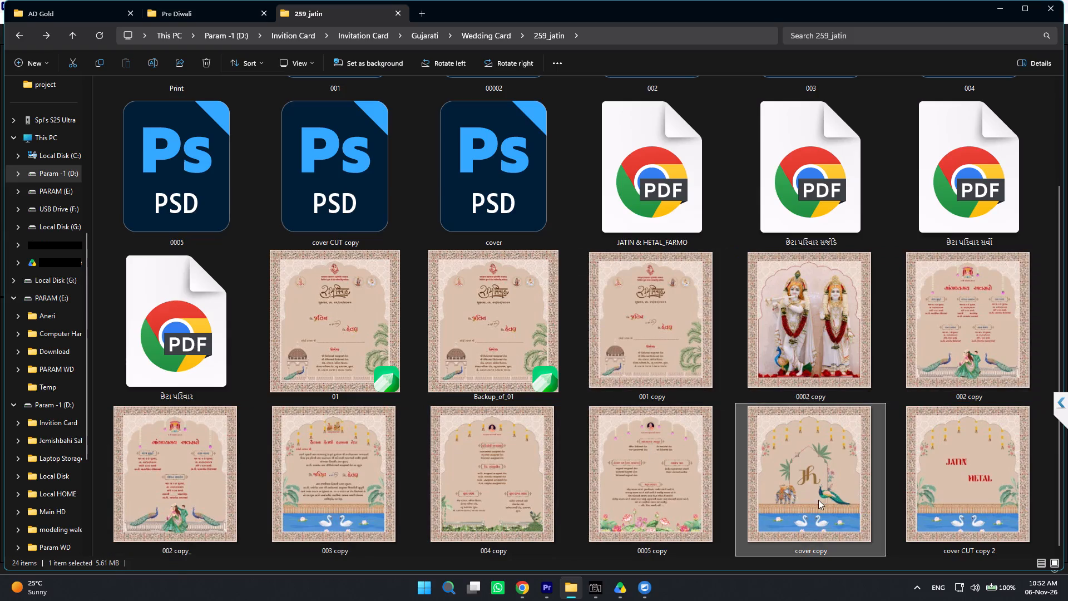
click(937, 513)
click(854, 508)
click(943, 508)
click(834, 508)
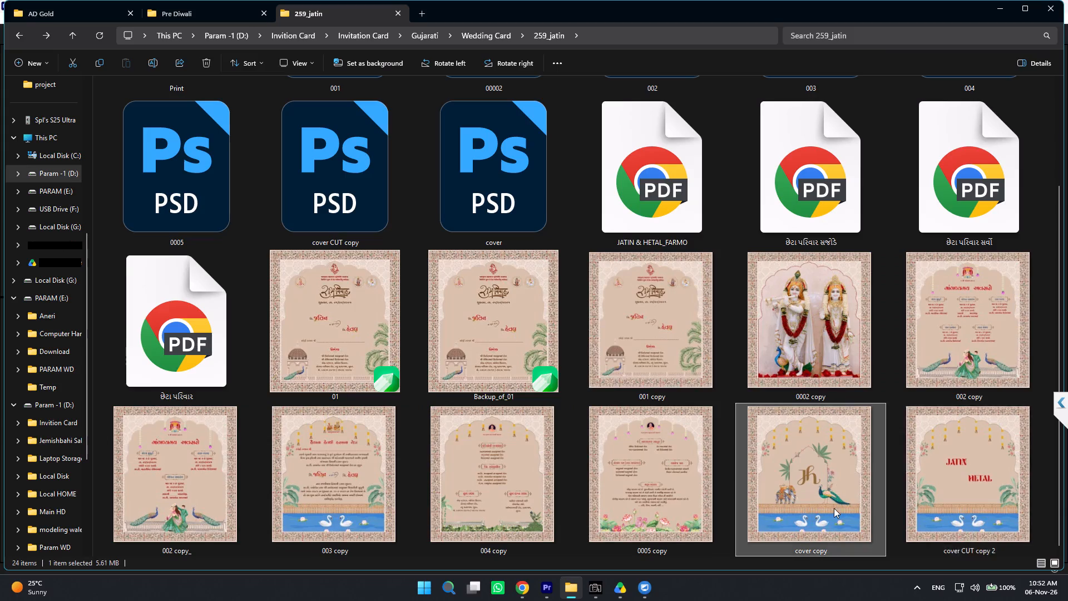
click(928, 519)
click(820, 517)
click(946, 511)
click(829, 513)
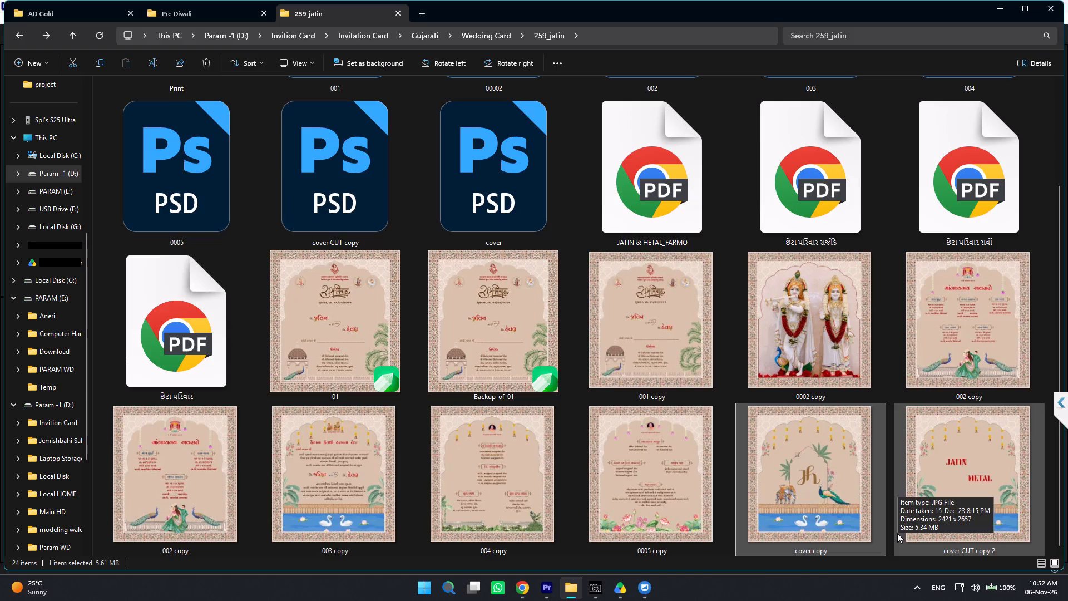
Open the Print subfolder of 259_jatin, look into its 12 X 18 folder, and return to Print.
scroll(589, 307, up, 6)
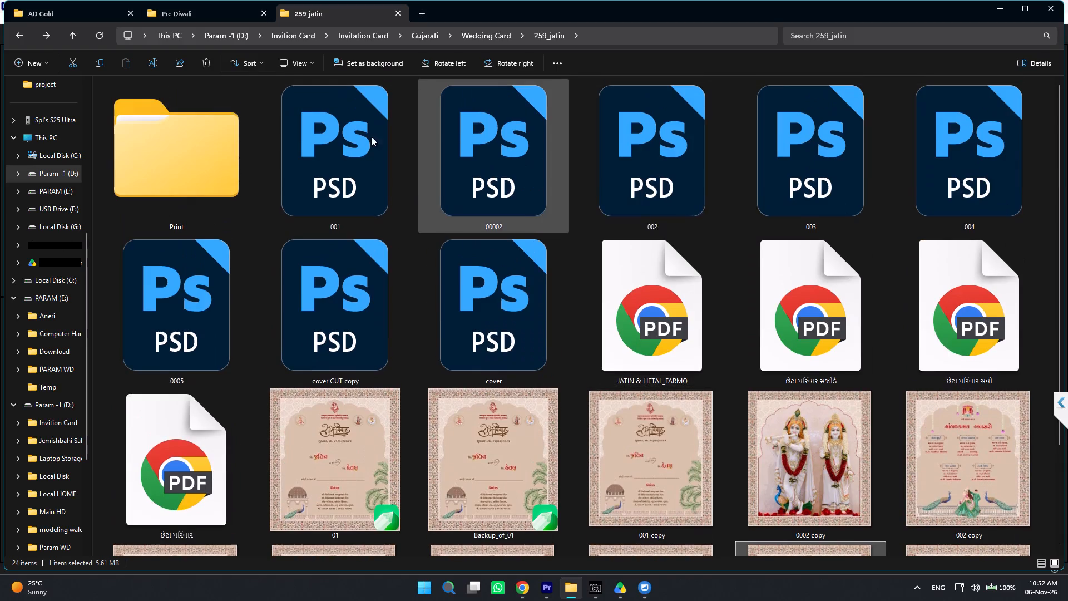
double_click(221, 122)
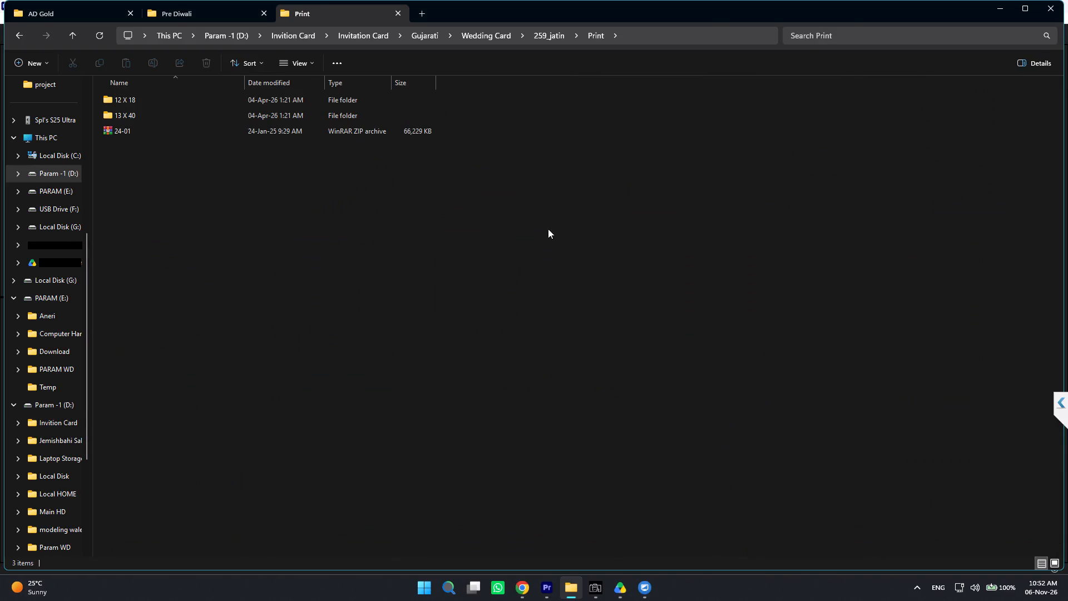
double_click(283, 94)
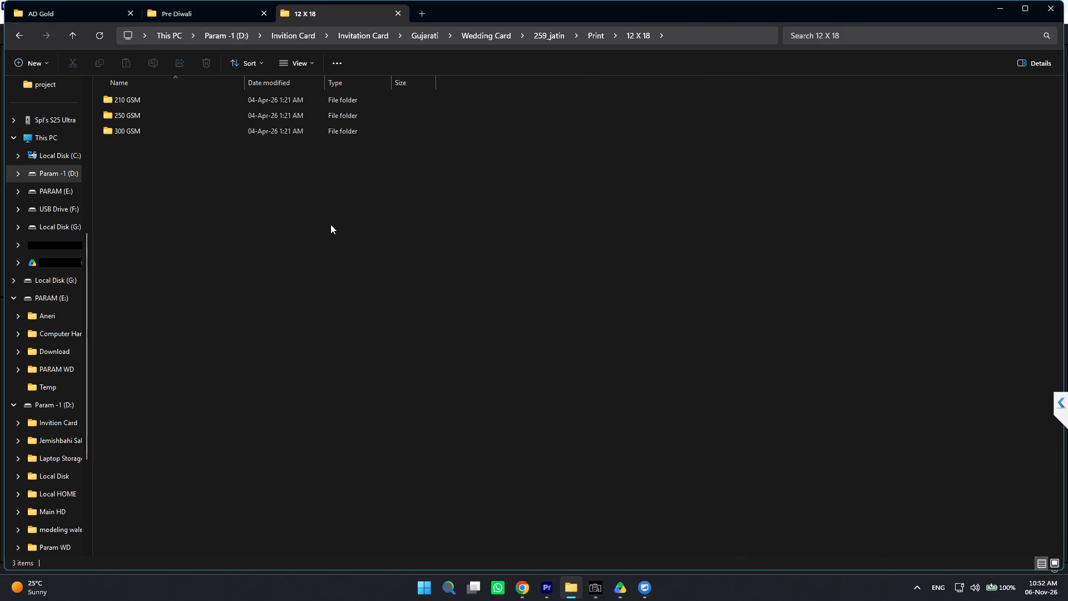
key(ctrl+shift+1)
key(BackSpace)
Open the 250 GSM folder inside 13 X 40 and show its files as extra large icons.
key(Down)
key(Return)
key(ctrl+shift+1)
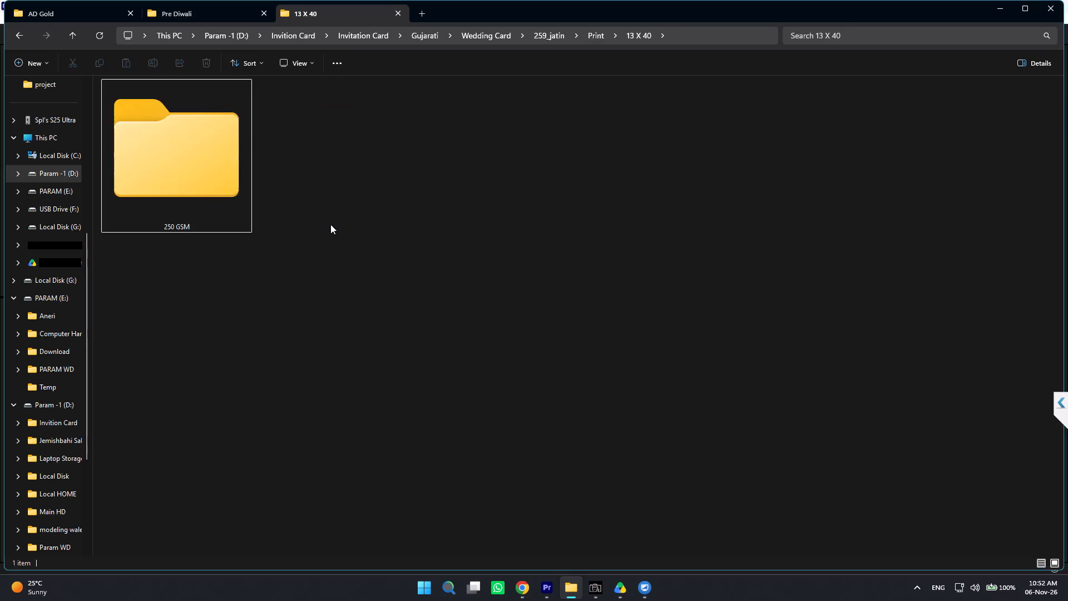
key(Right)
key(Return)
key(ctrl+shift+1)
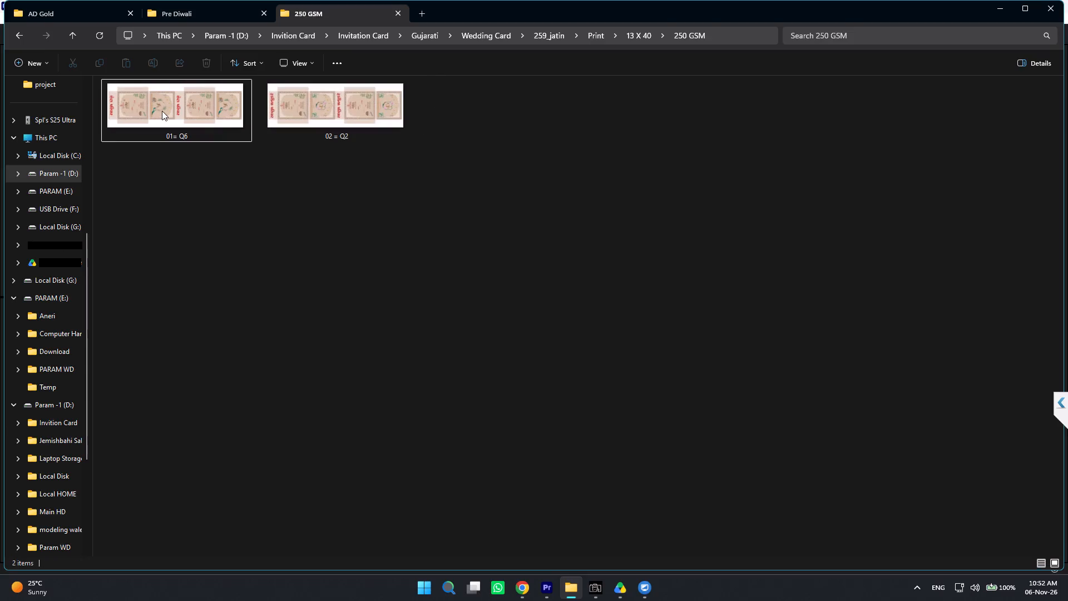
Open the 01= Q6 print layout image and examine its card and cover panels up close and as a whole.
double_click(160, 111)
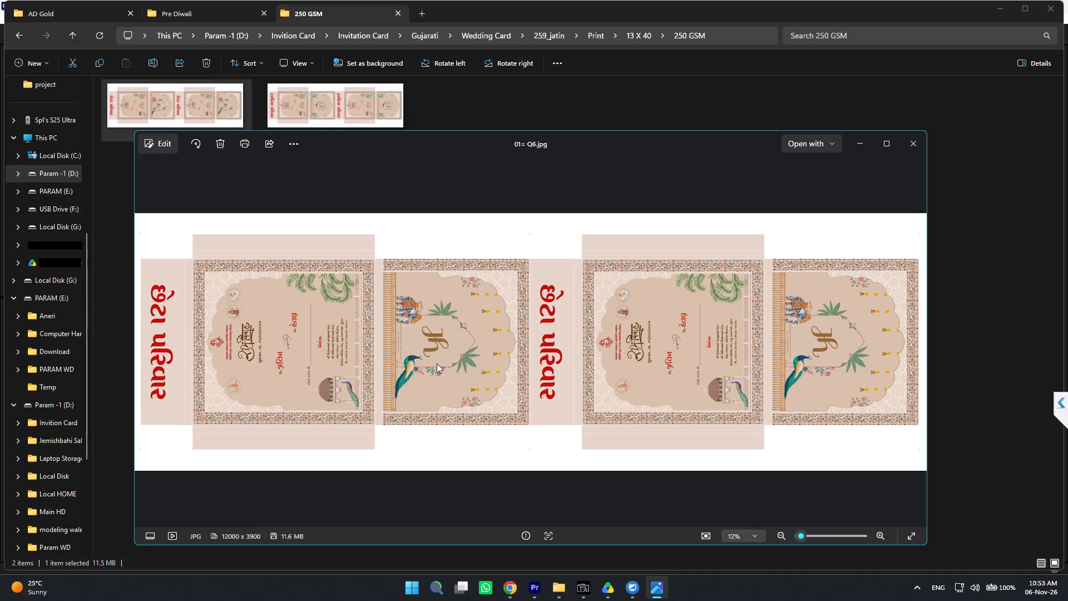
ctrl+scroll(477, 370, up, 1)
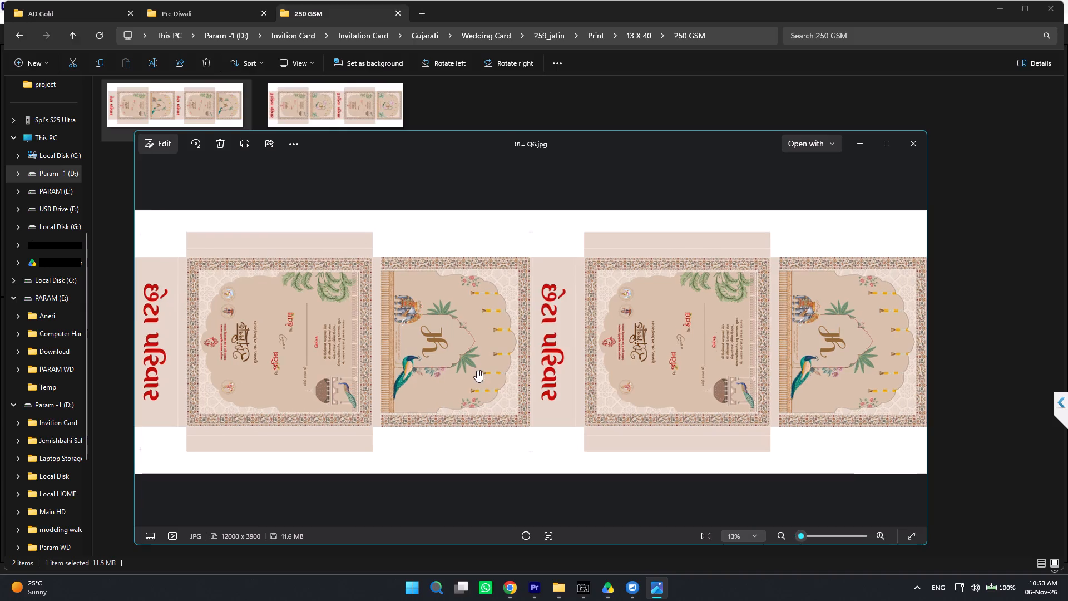
ctrl+scroll(477, 370, up, 1)
ctrl+scroll(430, 333, up, 6)
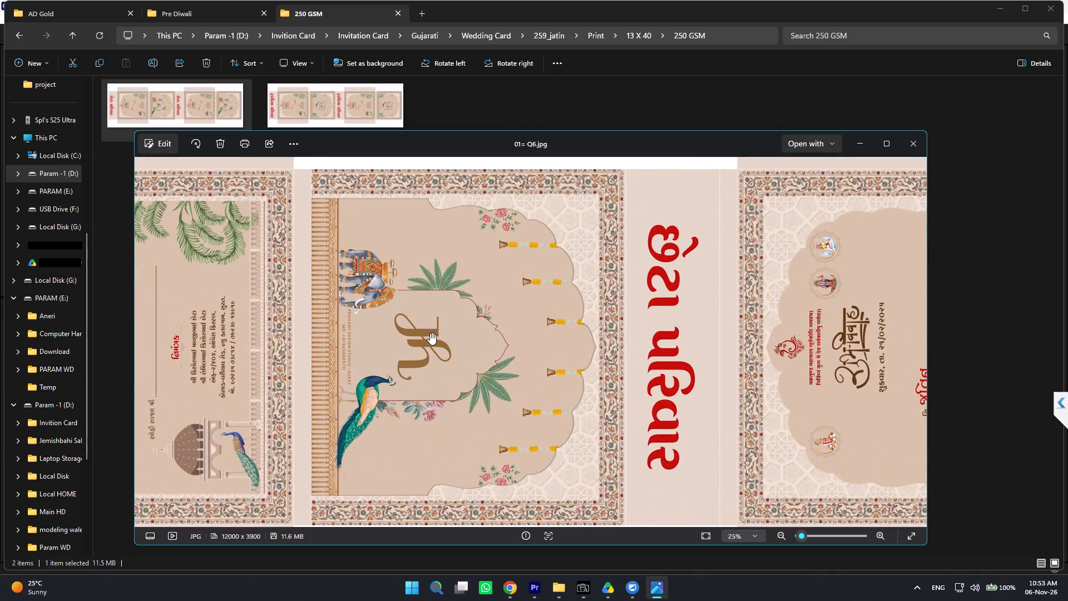
ctrl+scroll(430, 333, down, 14)
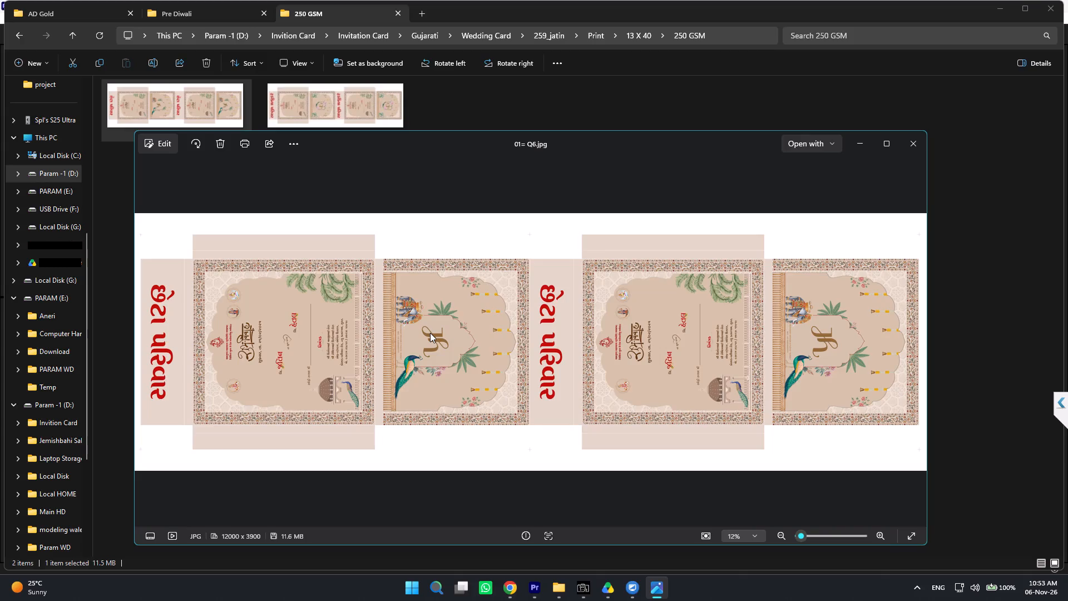
ctrl+scroll(601, 338, up, 2)
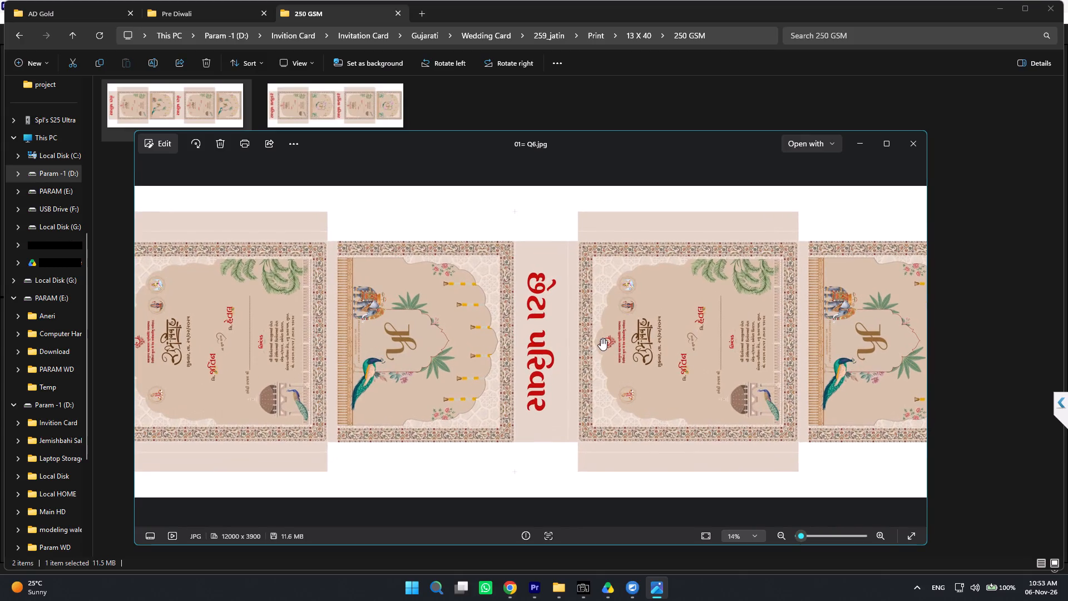
ctrl+scroll(601, 338, down, 4)
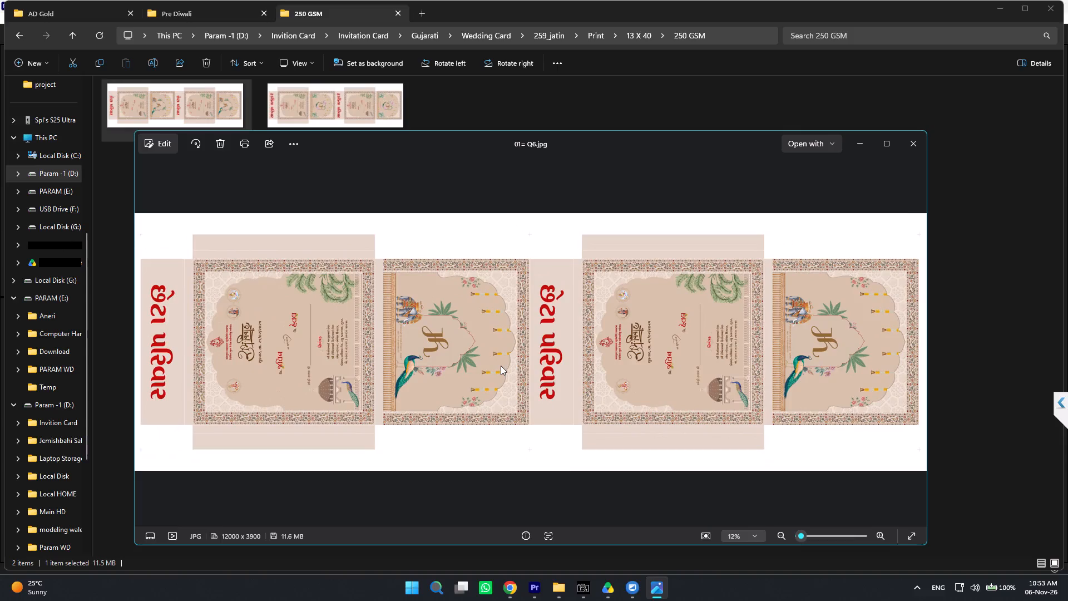
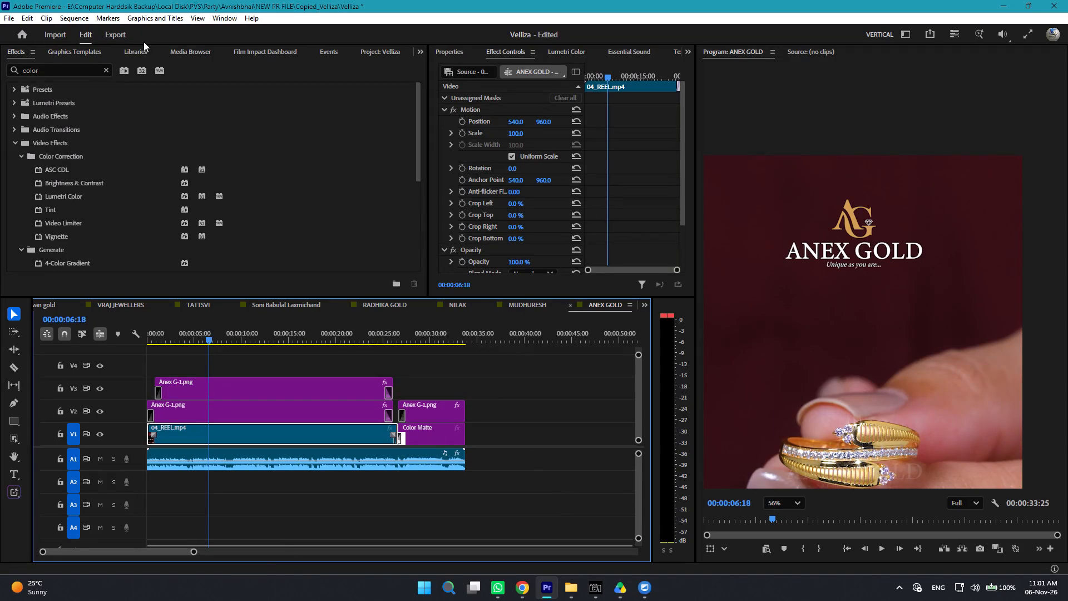
Bring up the Velliza project bin and show its last items, including the ANEX GOLD sequence and 04_REEL.mp4.
click(128, 49)
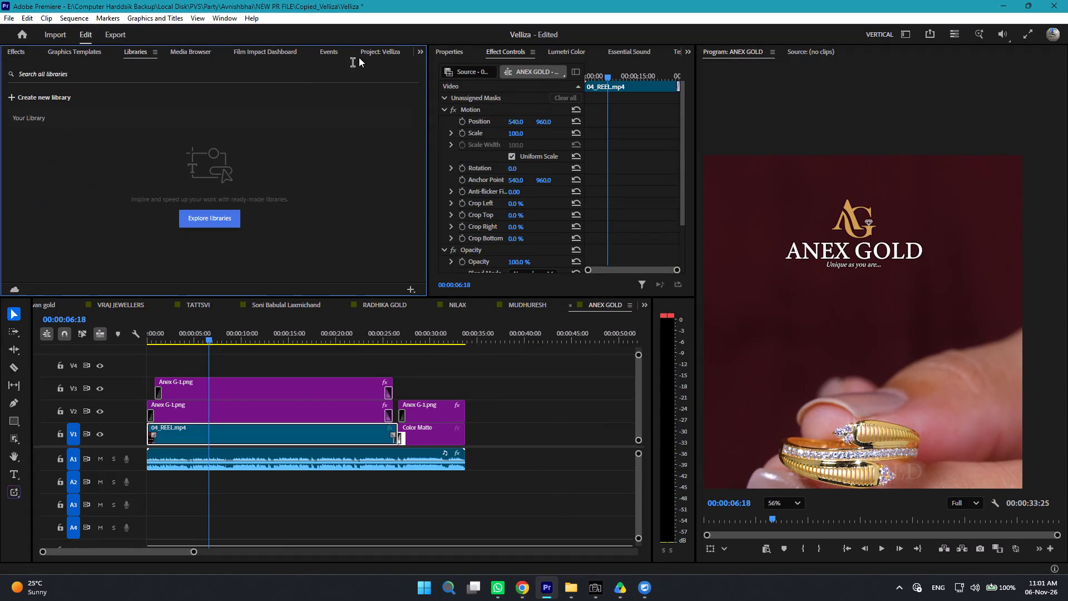
click(334, 45)
click(366, 52)
scroll(305, 120, down, 2)
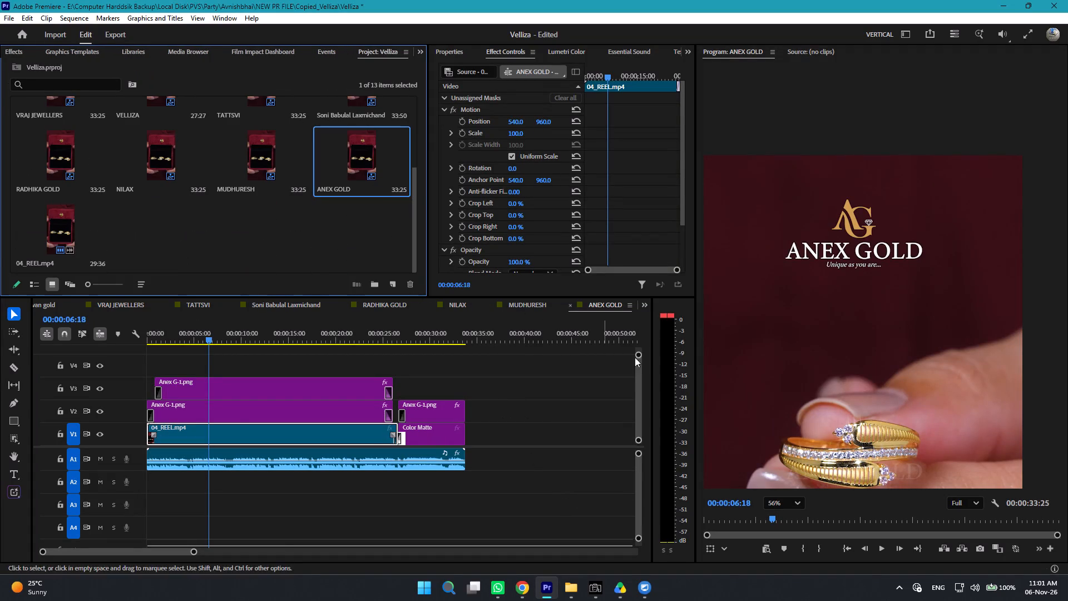
Set the program preview zoom to Fit so the whole ANEX GOLD frame shows, and return to the timeline.
ctrl+scroll(838, 336, down, 10)
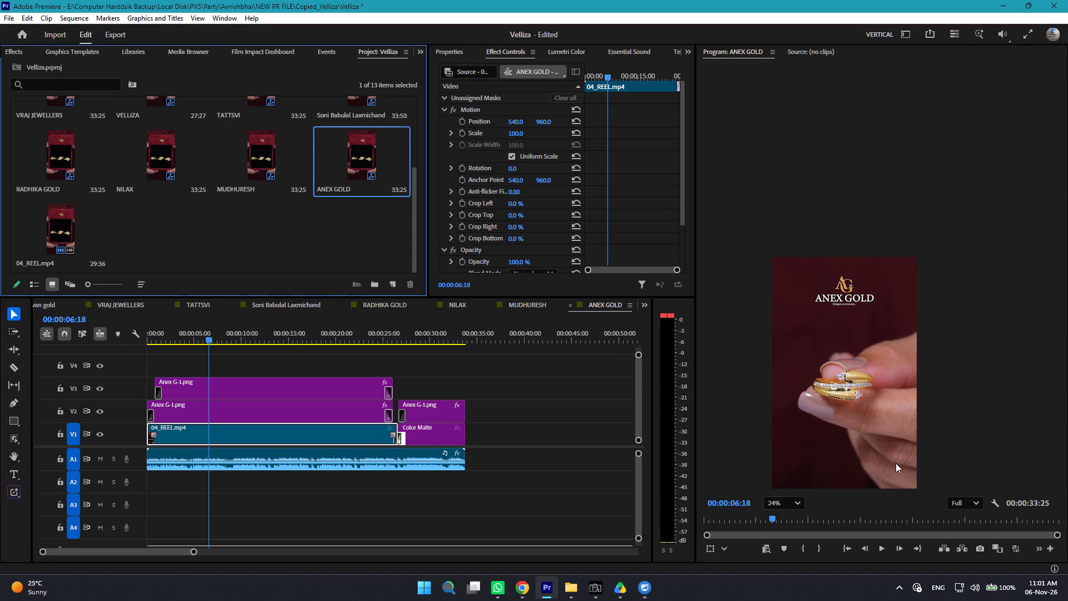
click(778, 507)
click(779, 499)
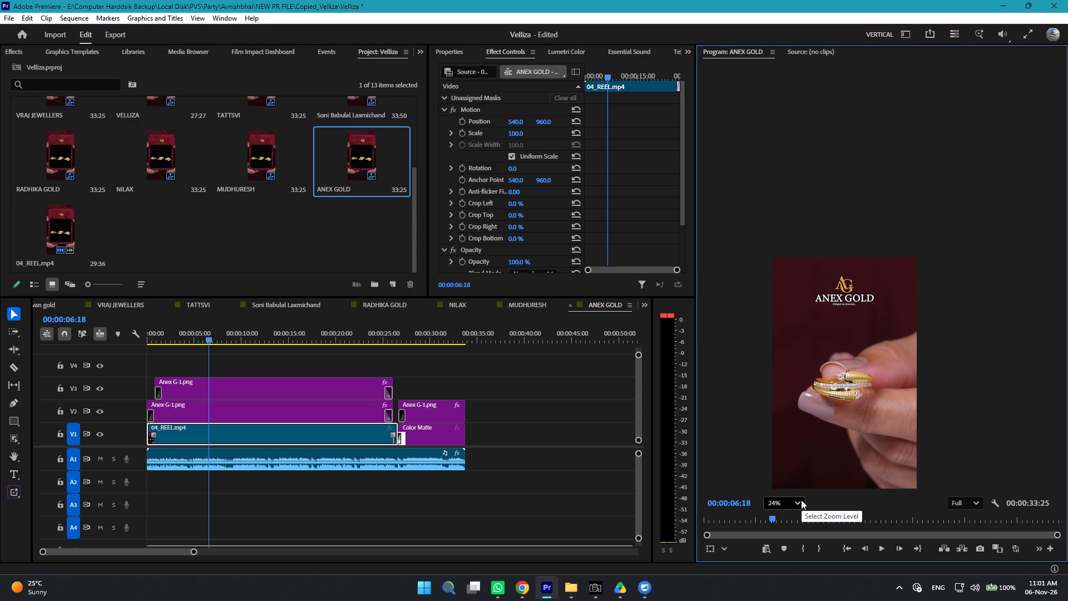
click(794, 499)
click(787, 345)
click(540, 417)
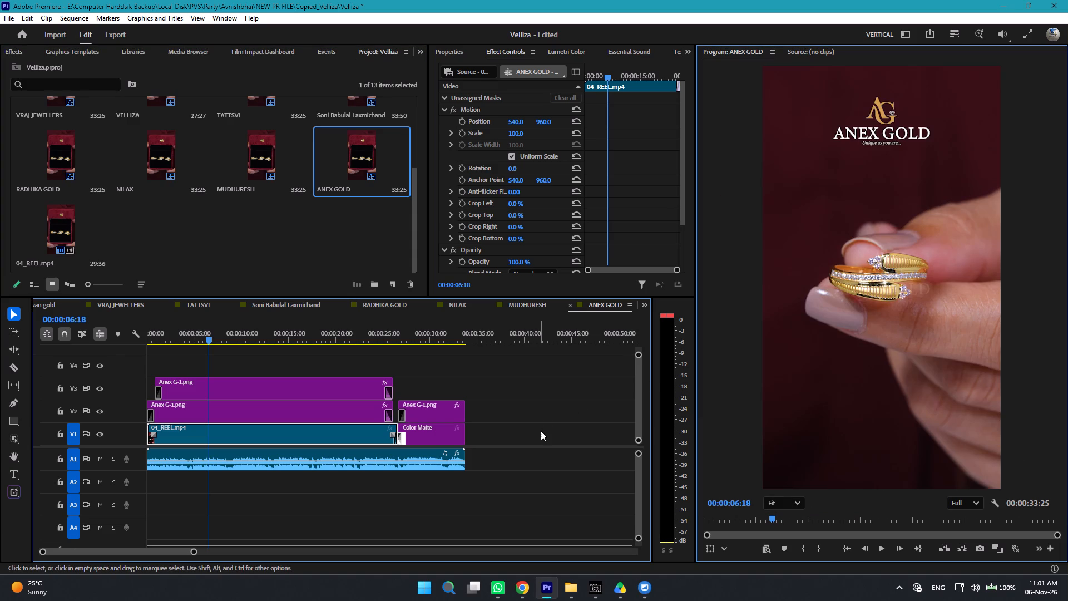
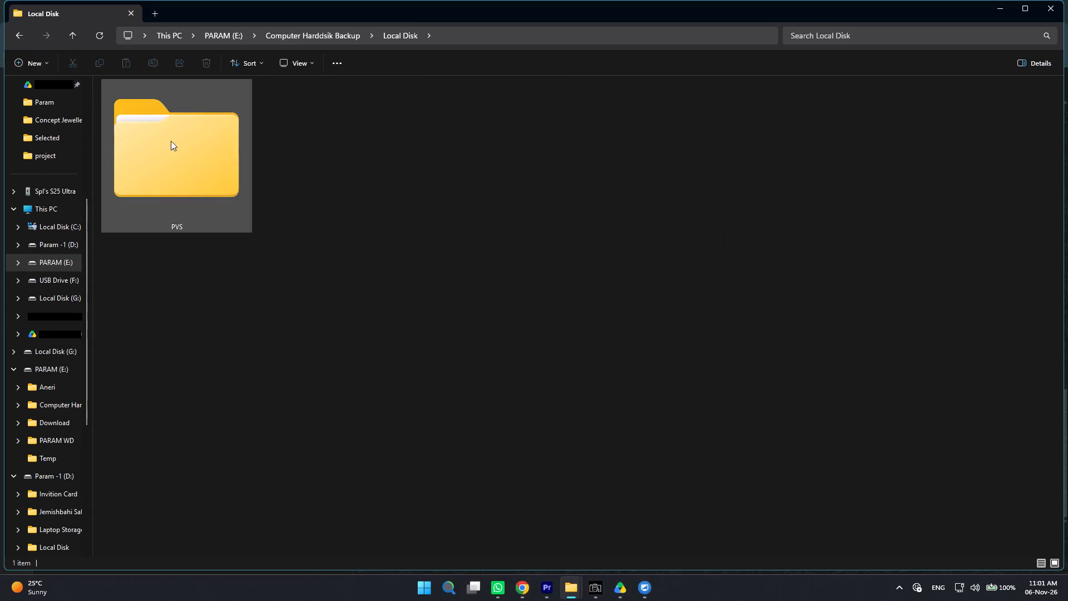
Open the AD Gold folder under PVS, Party, VELLIZA, V-Customer in the Local Disk backup.
double_click(158, 132)
click(268, 290)
double_click(201, 156)
click(363, 403)
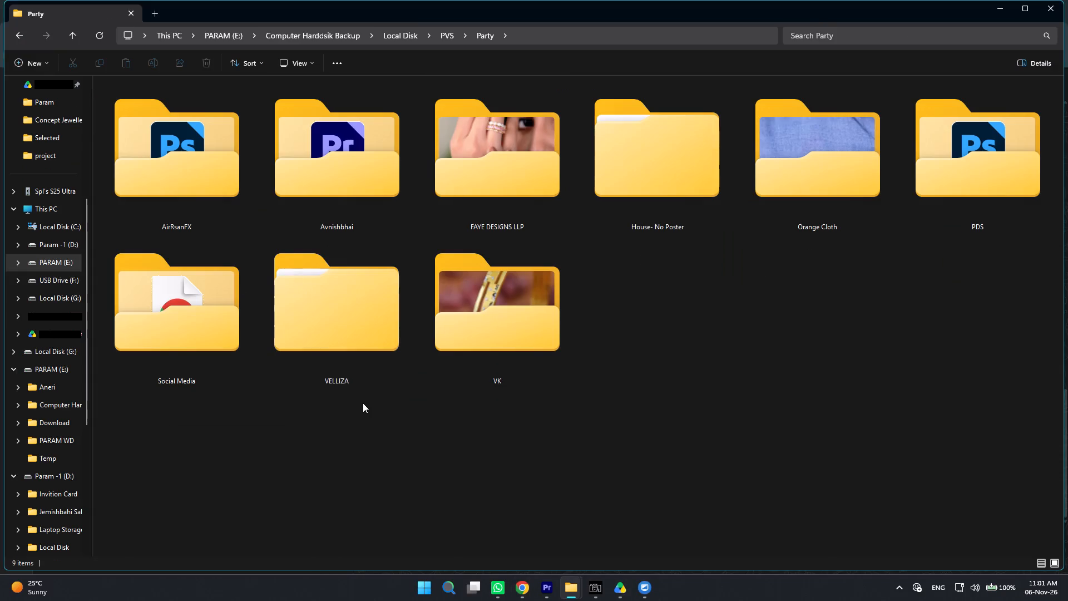
double_click(337, 321)
click(377, 322)
double_click(510, 150)
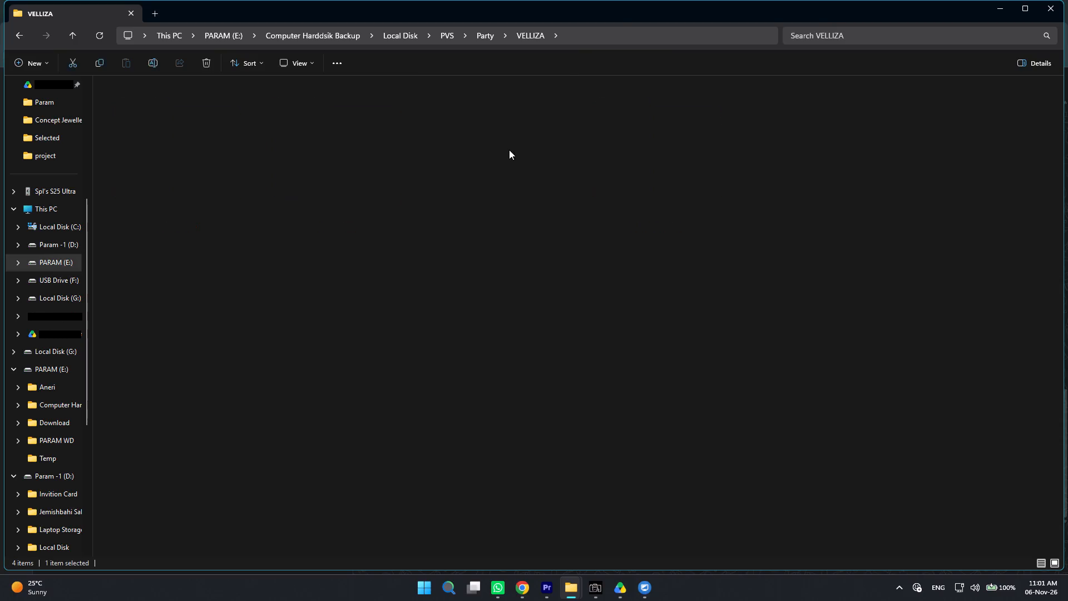
double_click(213, 174)
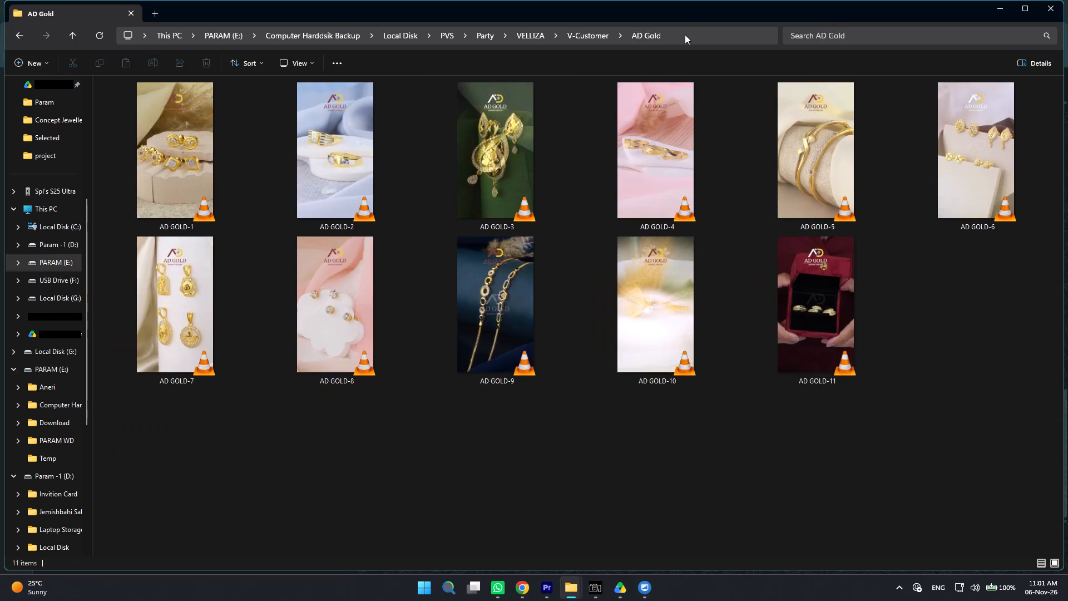
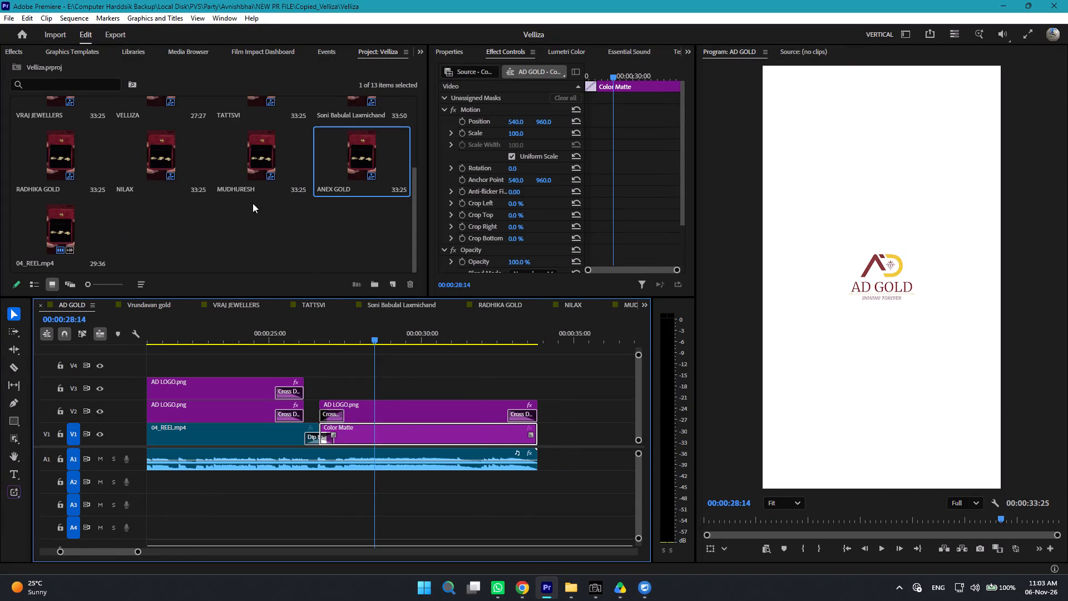
Scrub the AD GOLD sequence back to its start to review the branded reel.
drag(366, 334, 68, 268)
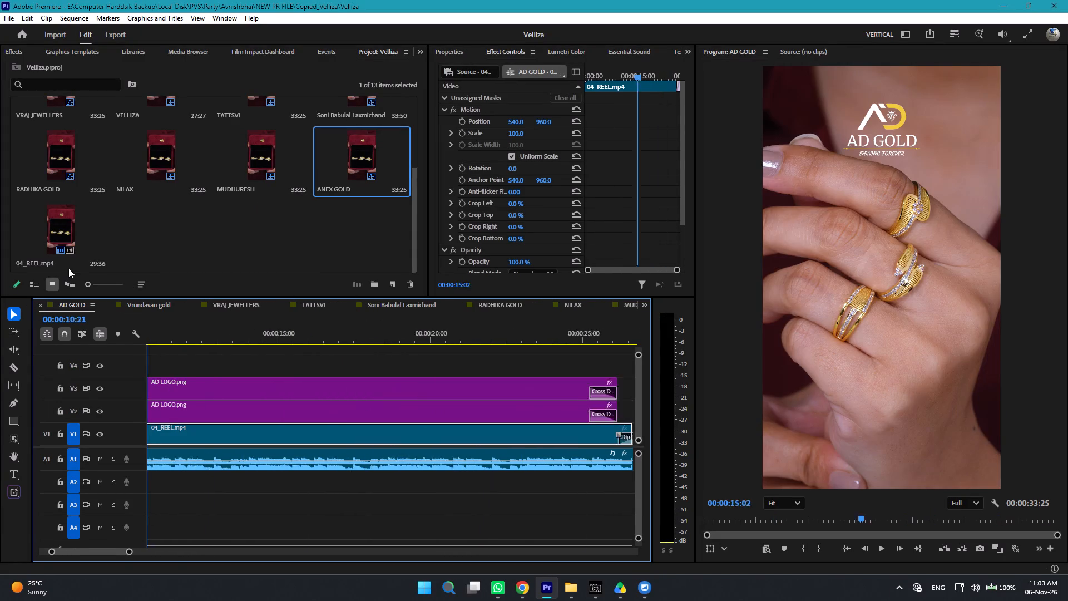
drag(68, 268, 50, 268)
Open the VELLIZA sequence from the project bin and move the playhead to its end at 00:00:27:27.
scroll(190, 225, up, 4)
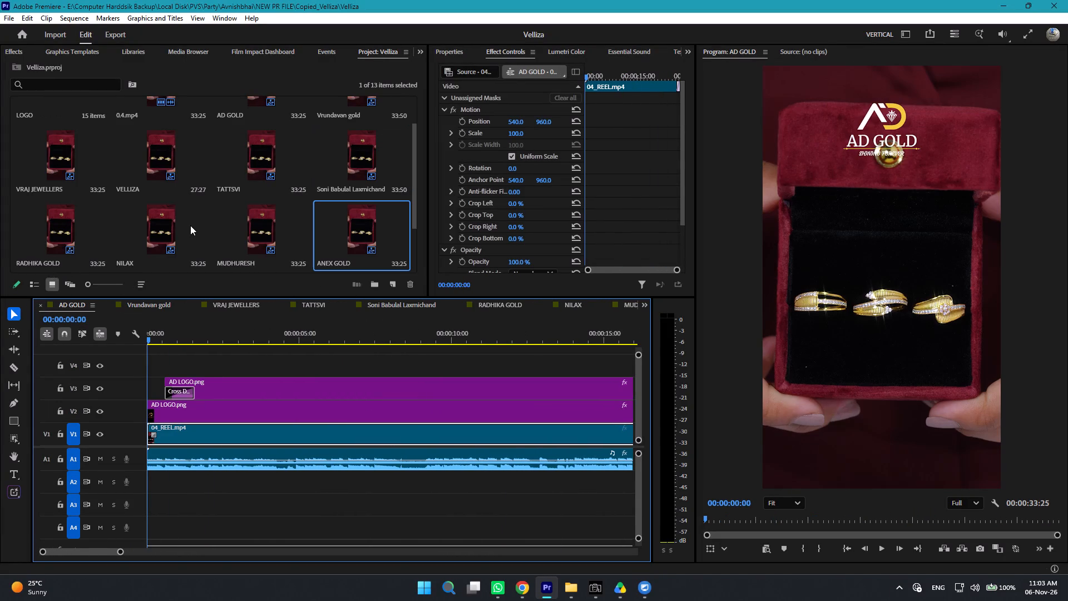
double_click(164, 208)
ctrl+alt+scroll(299, 409, down, 3)
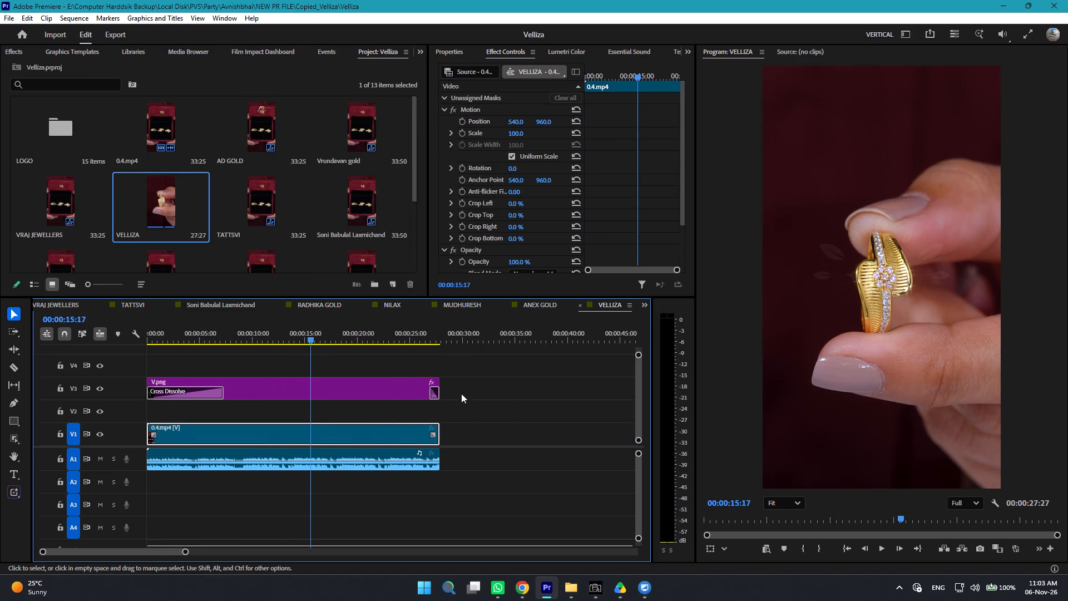
drag(458, 342, 443, 327)
Hide video track V3 with the V.png logo in the VELLIZA sequence and check the footage up to 00:00:13:02.
click(98, 393)
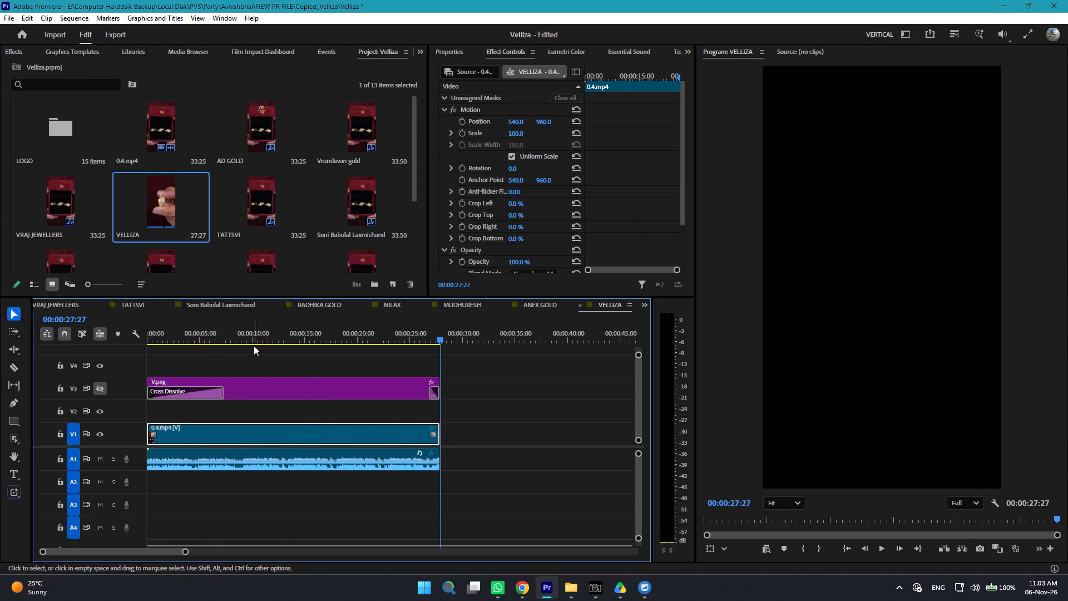
drag(239, 337, 285, 349)
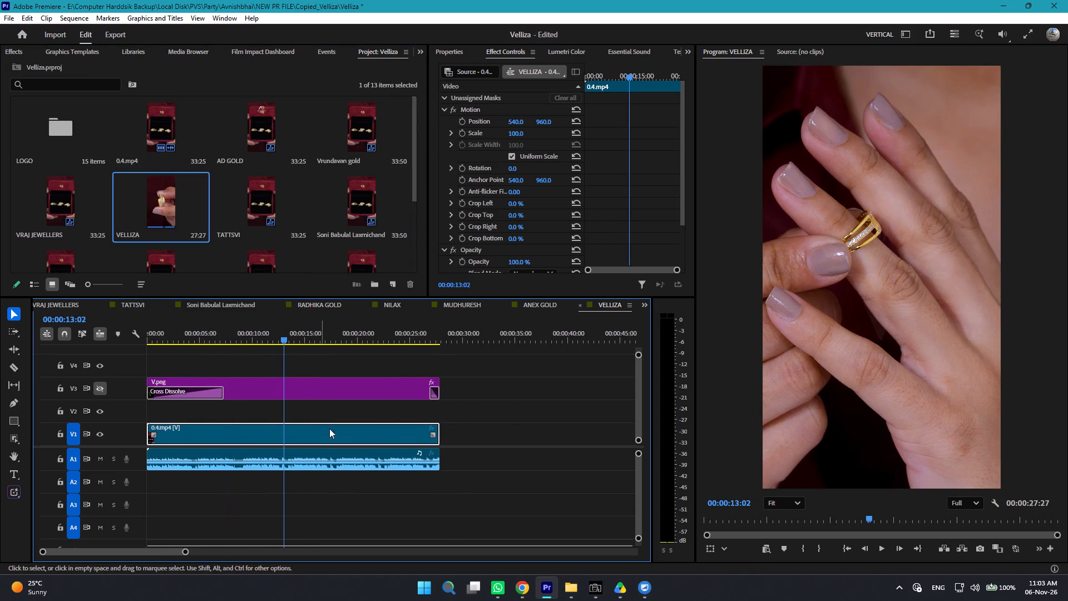
Bring up the media export settings for the VELLIZA sequence.
key(ctrl+m)
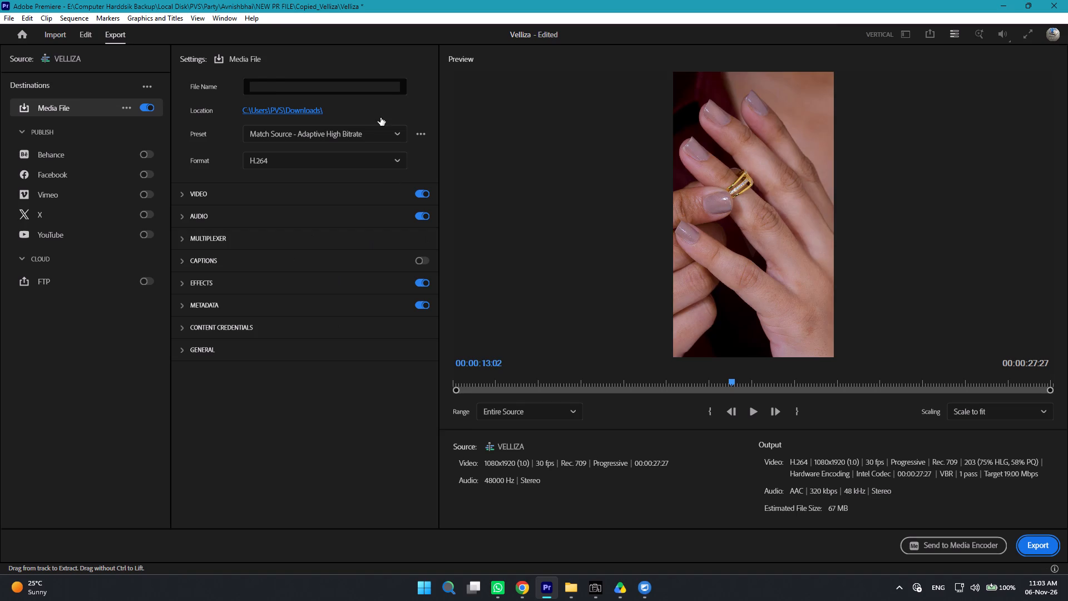
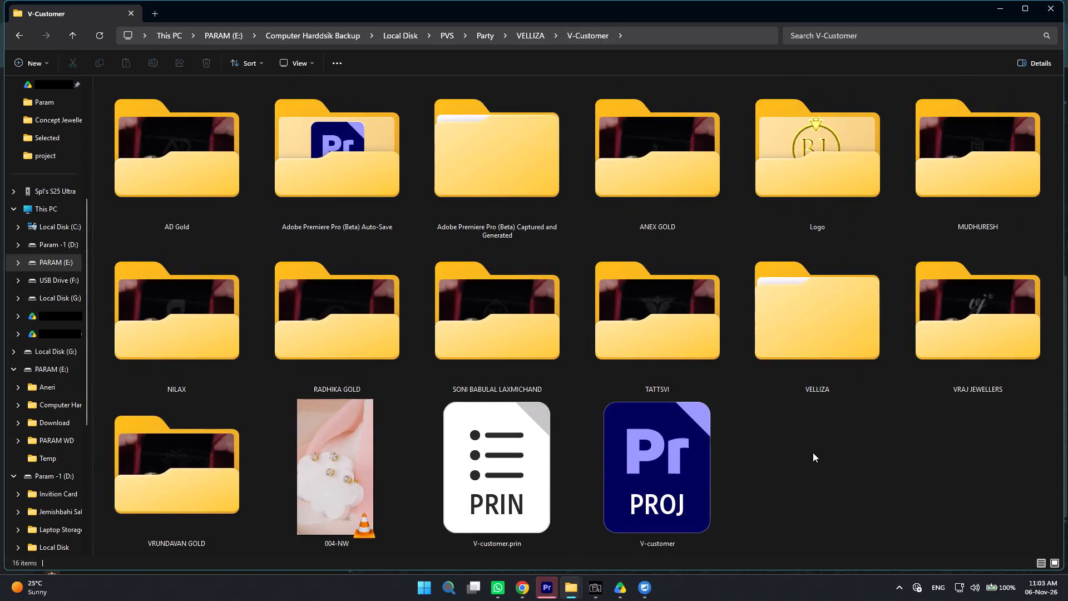
In File Explorer, create a new folder named RAW inside the V-Customer folder.
key(ctrl+shift+n)
text(RAW)
key(Return)
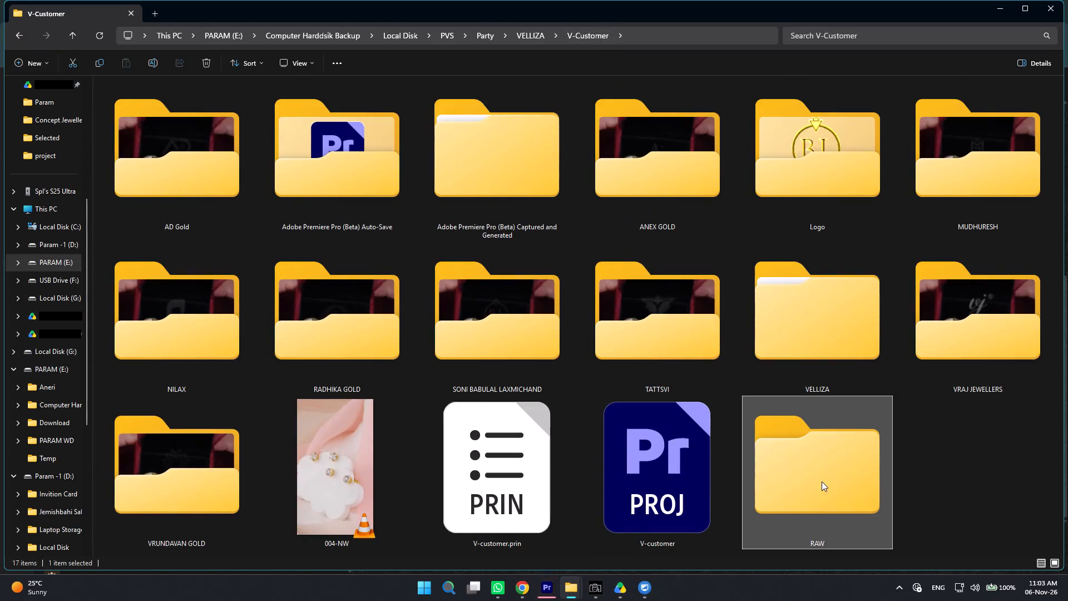
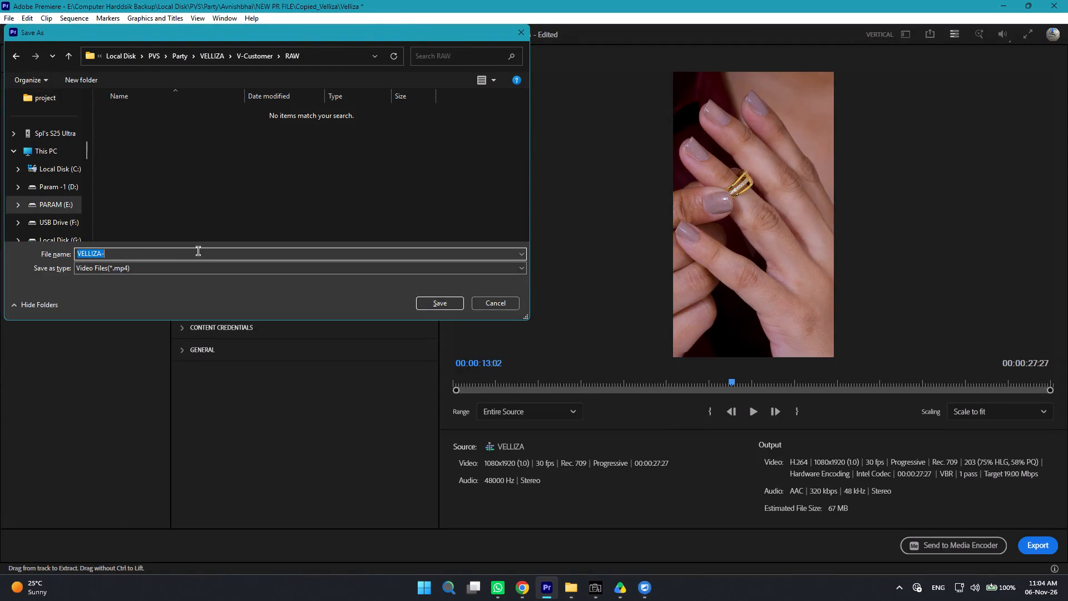
Name the output file VELLIZA-11 in the RAW folder and export the VELLIZA sequence as an MP4 video.
key(Right)
text(11)
key(Return)
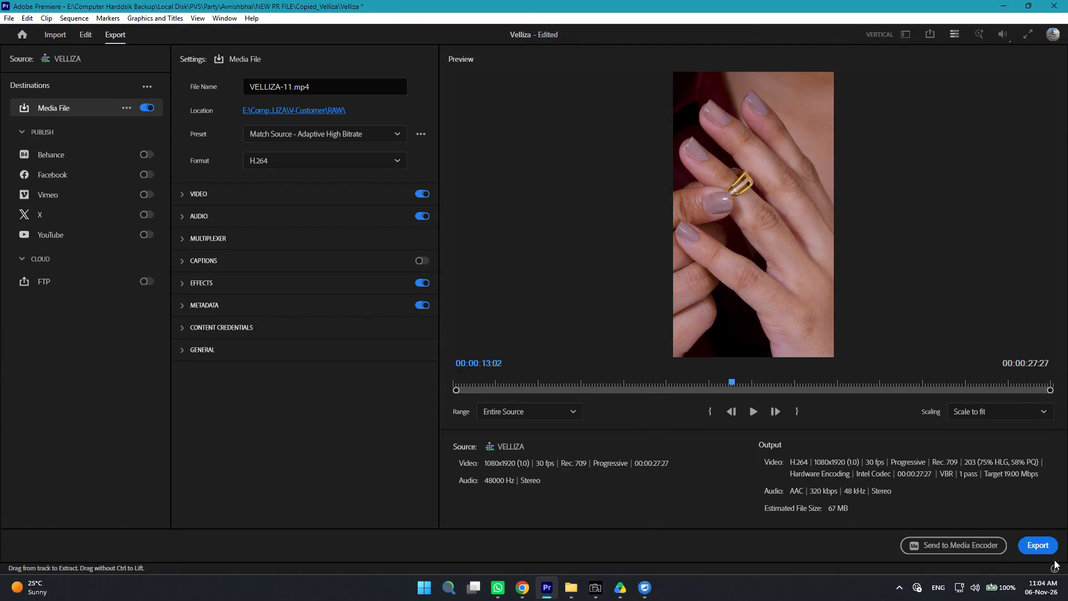
click(1047, 550)
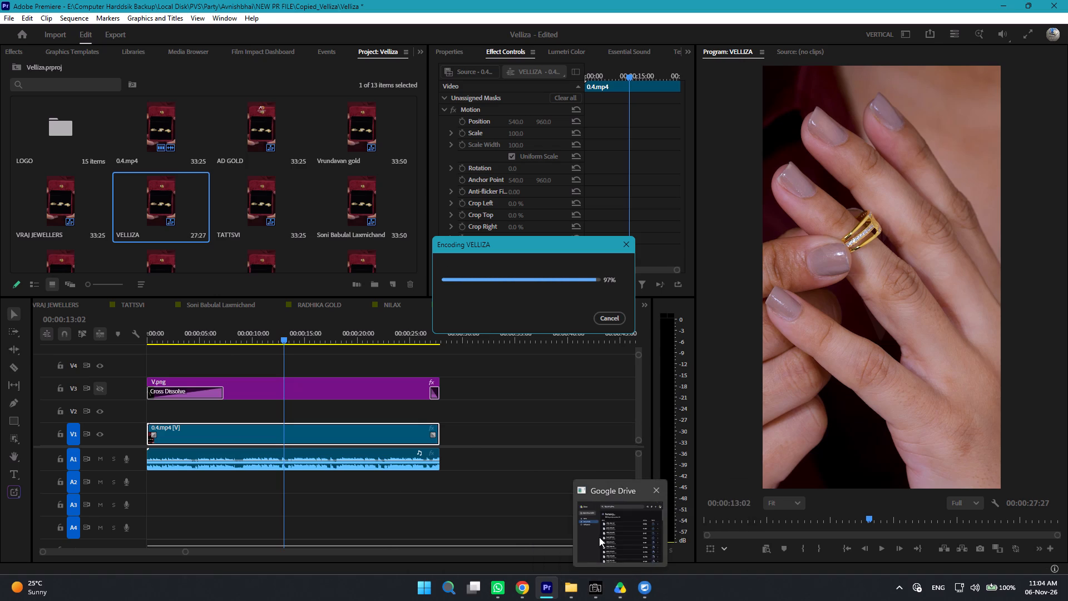
Switch to Google Drive, check the upload status in its sync activity list, and close the window.
click(616, 533)
scroll(602, 255, up, 7)
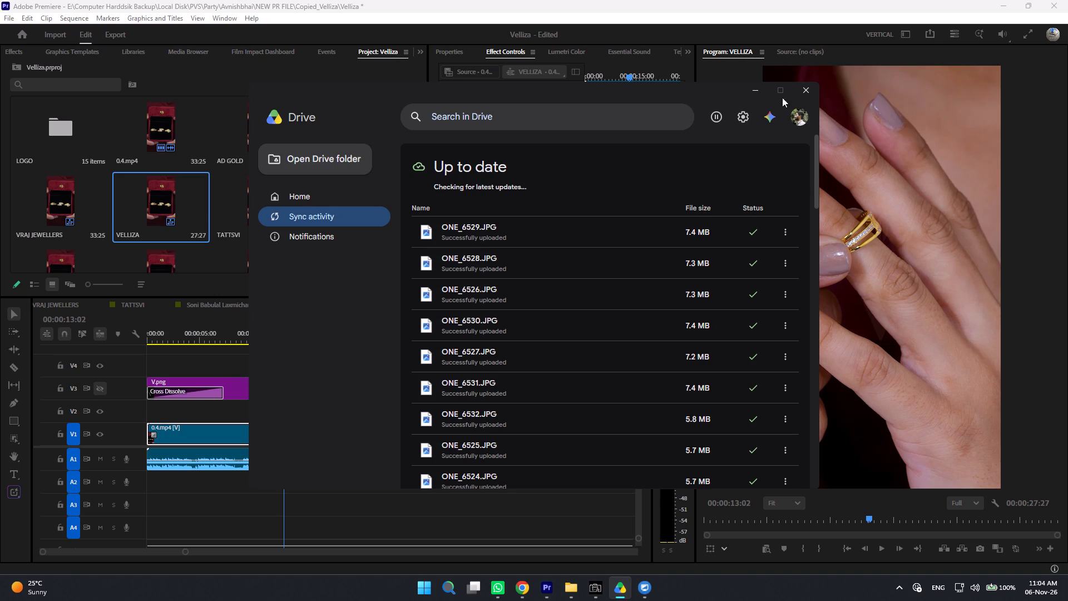
click(806, 93)
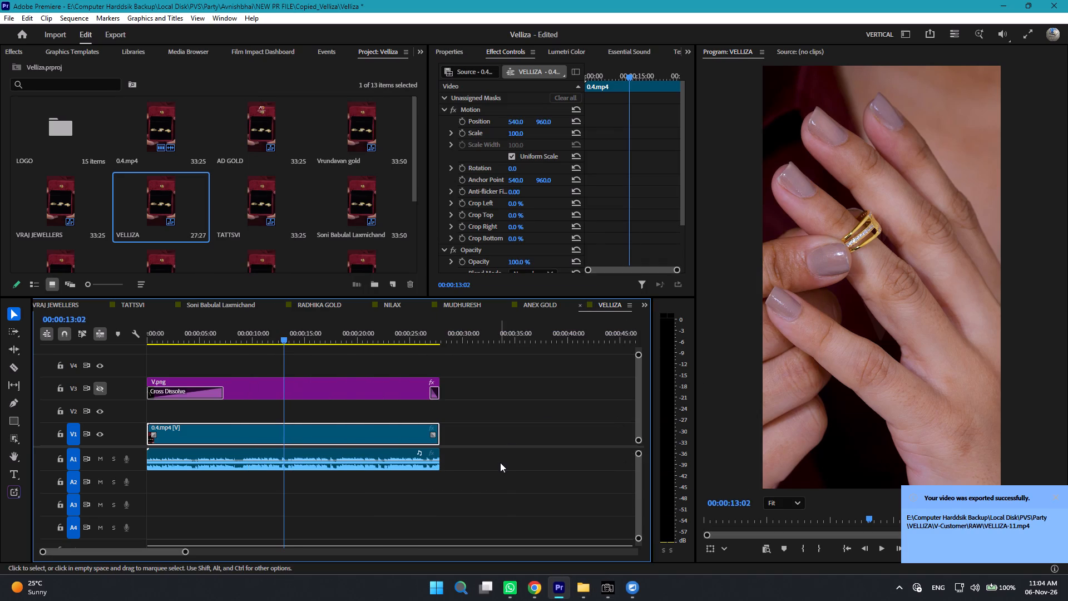
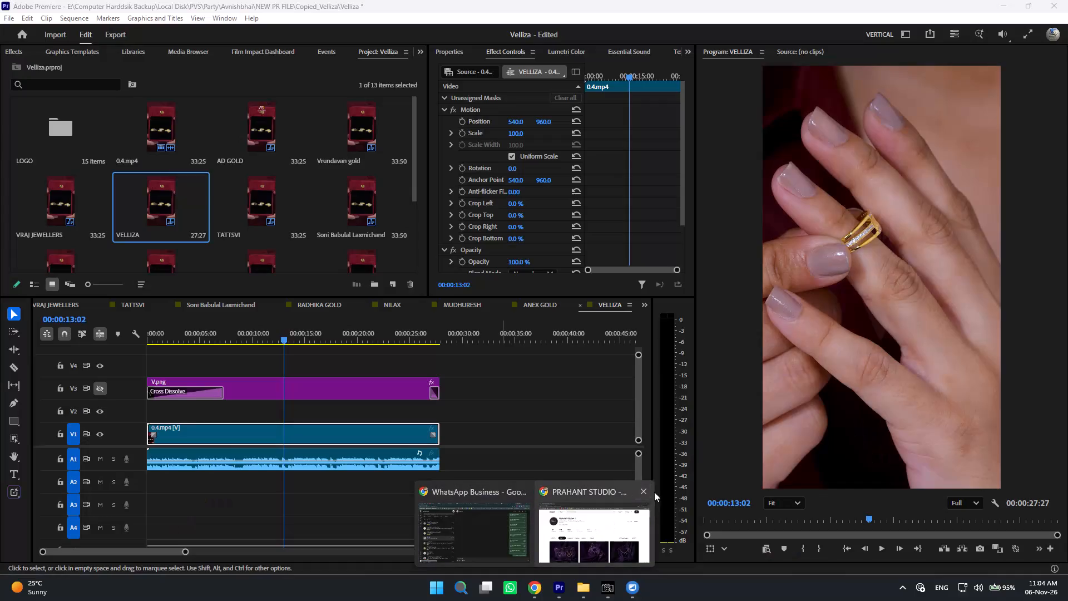
Close the PRAHANT STUDIO browser window, leaving the WhatsApp Business browser window open.
click(647, 492)
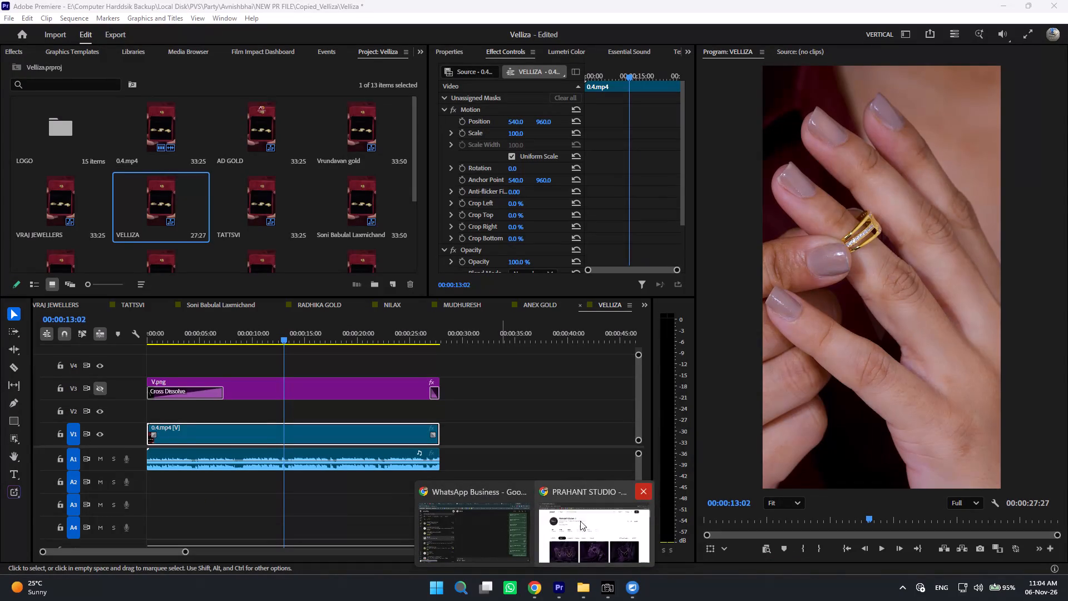
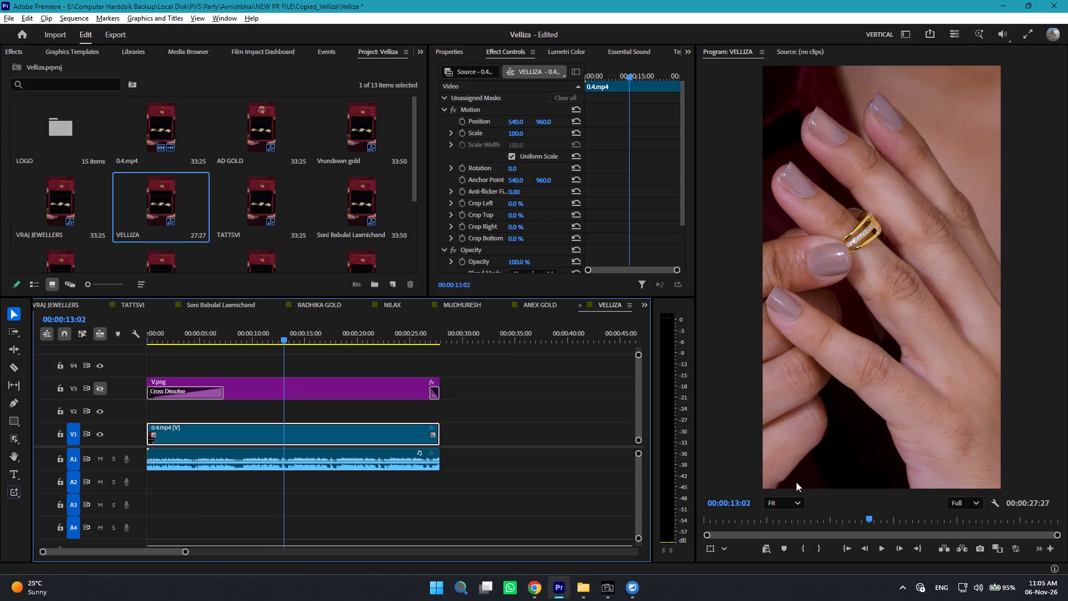
Move the UltraViewer and CamTom 2.0 windows to a new second desktop and close the This PC File Explorer window.
click(483, 586)
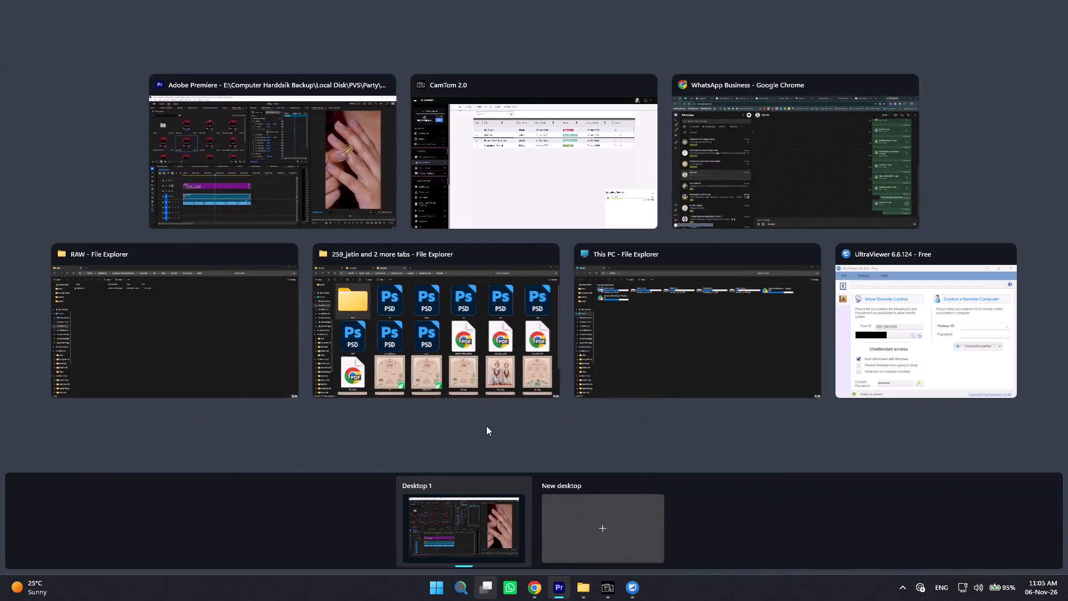
drag(916, 329, 589, 542)
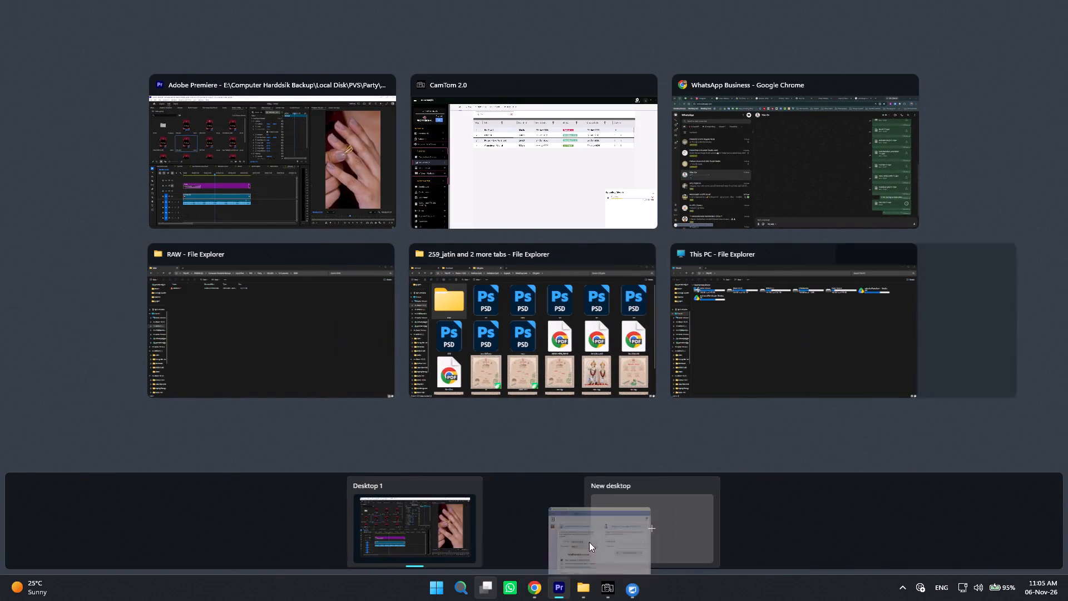
drag(538, 171, 533, 556)
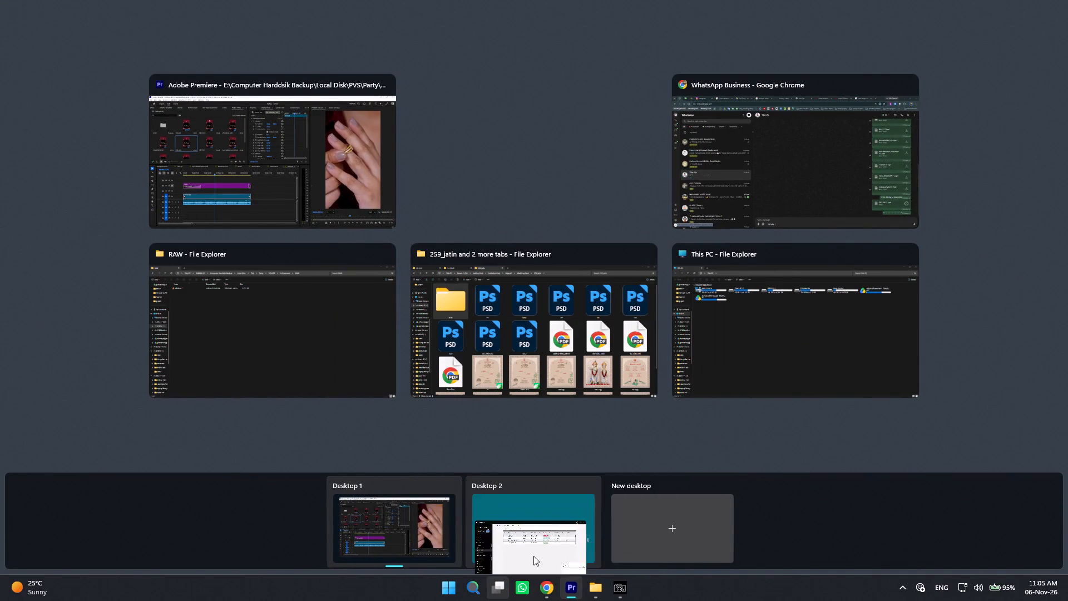
drag(533, 556, 532, 556)
drag(829, 307, 824, 311)
click(905, 257)
In File Explorer, go up from the RAW folder to view the V-Customer folder, and return to the VELLIZA sequence in Premiere.
click(403, 314)
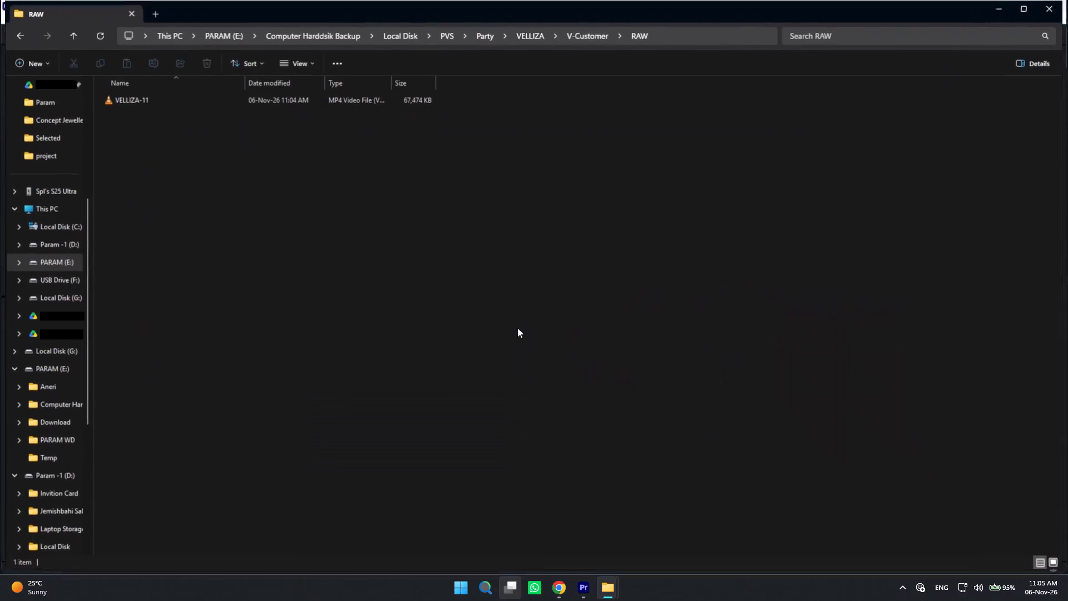
click(518, 328)
key(BackSpace)
click(588, 33)
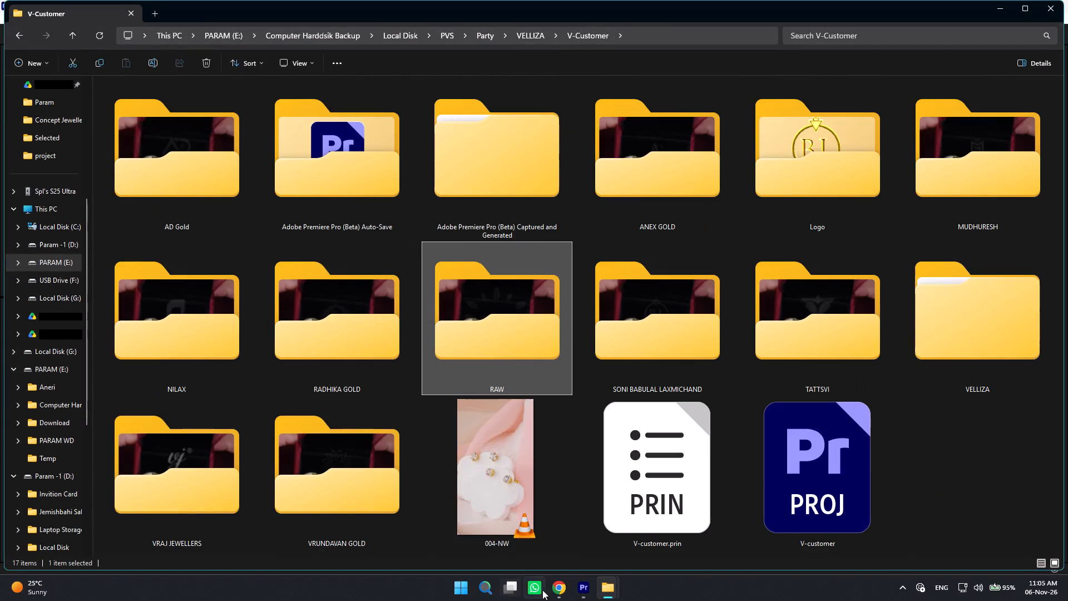
click(577, 591)
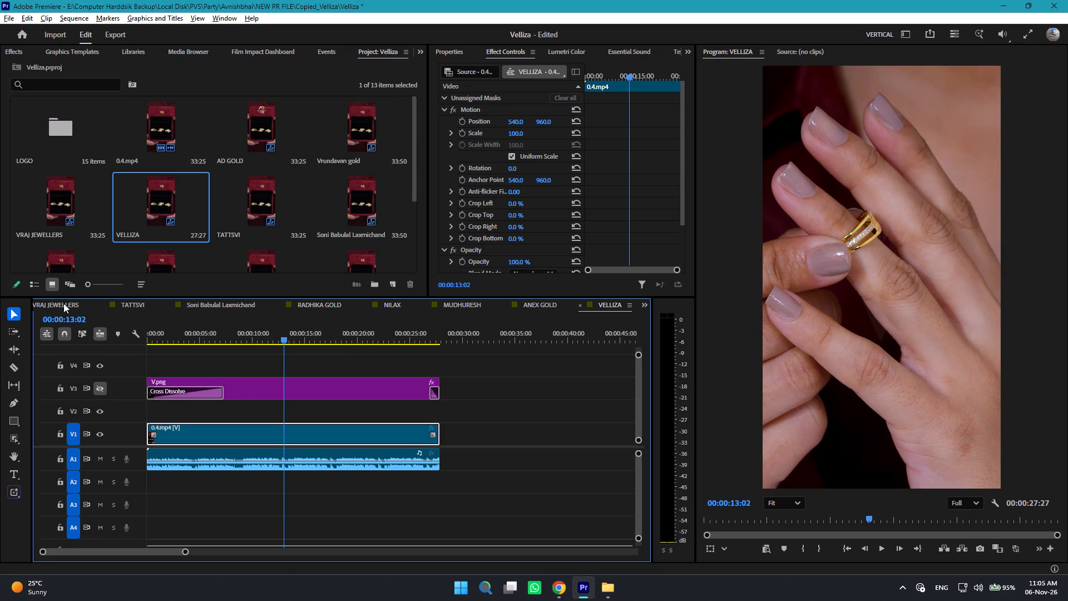
Return the playhead to the start of the VELLIZA and VRAJ JEWELLERS sequences.
drag(289, 334, 74, 313)
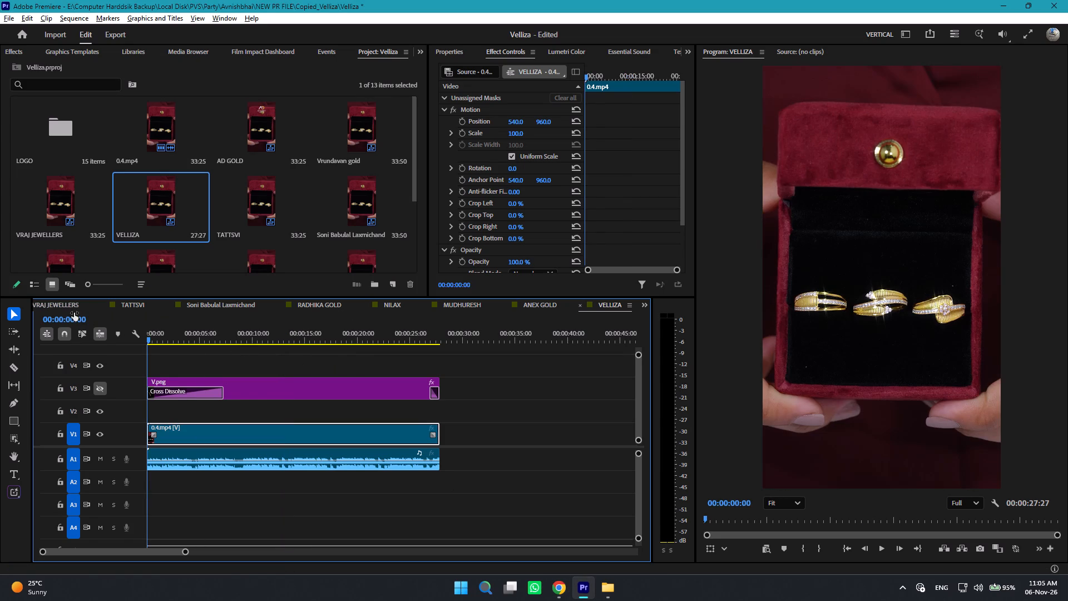
click(77, 306)
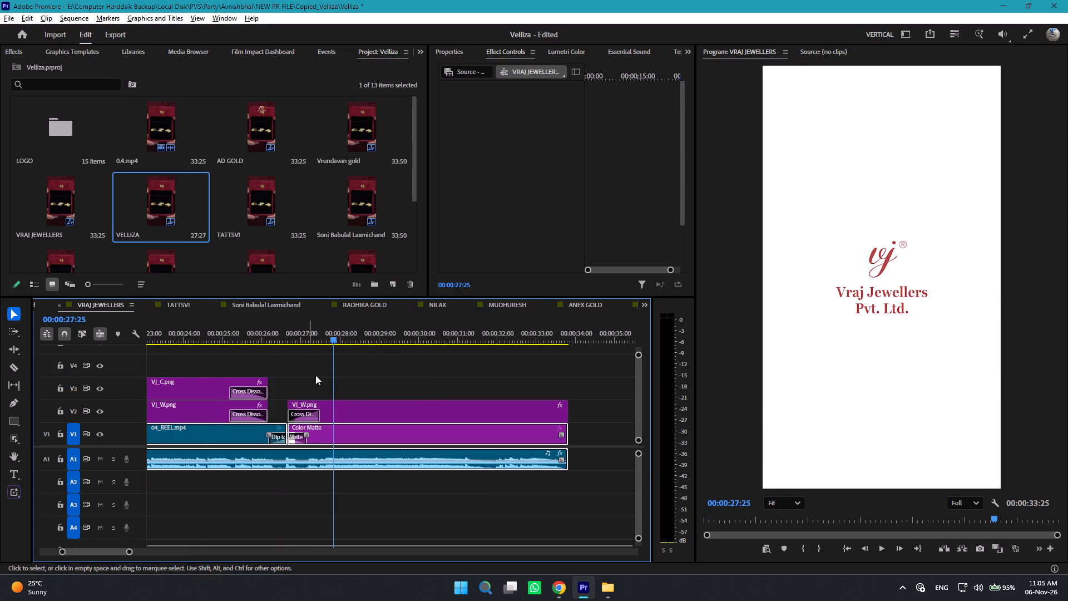
drag(338, 336, 36, 324)
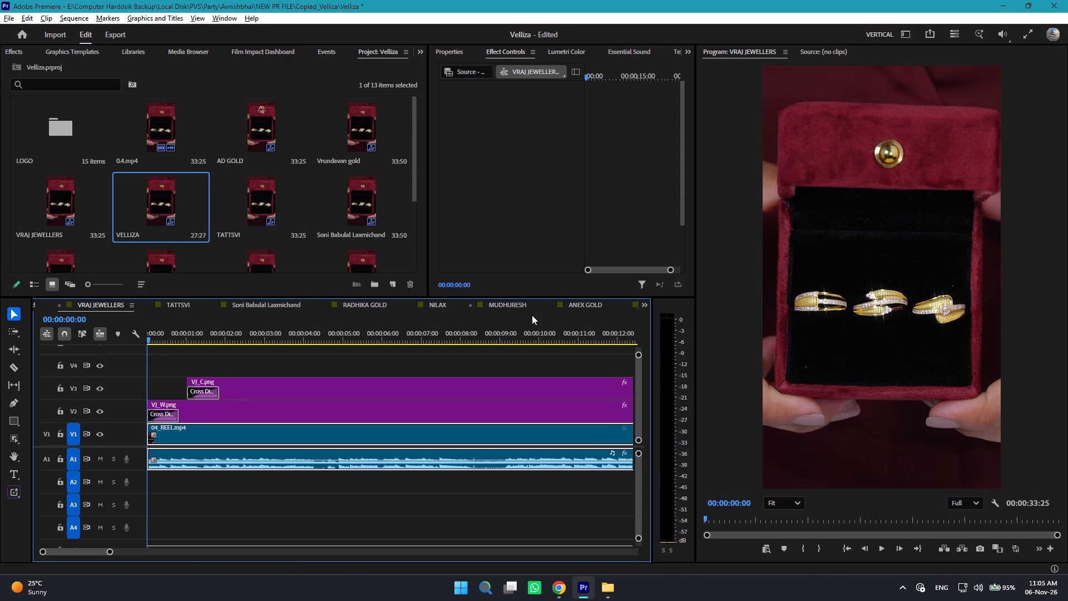
Open the AD GOLD sequence in the timeline.
click(650, 304)
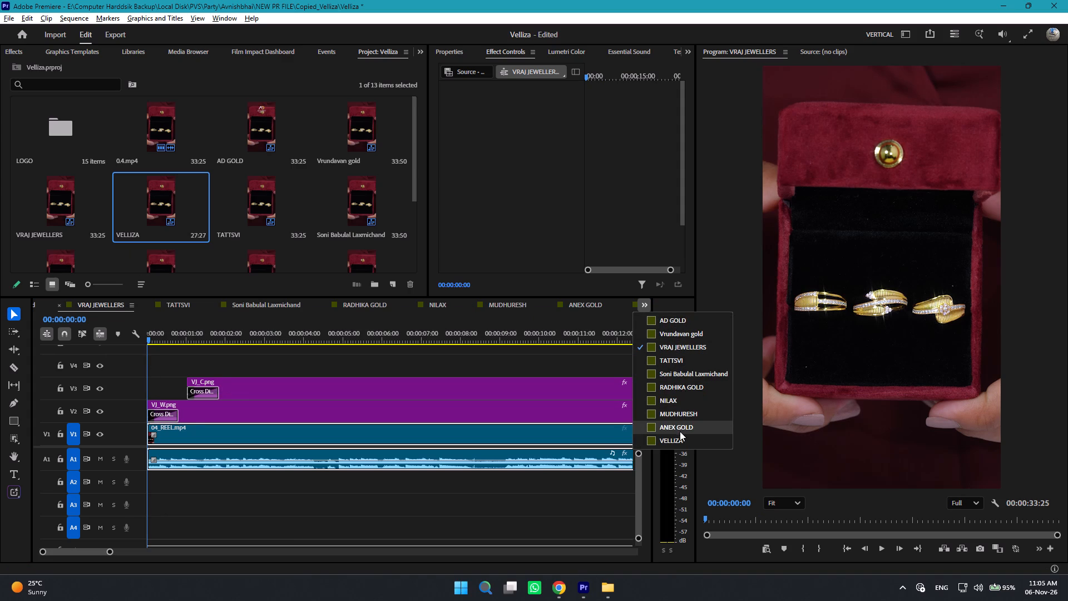
click(666, 321)
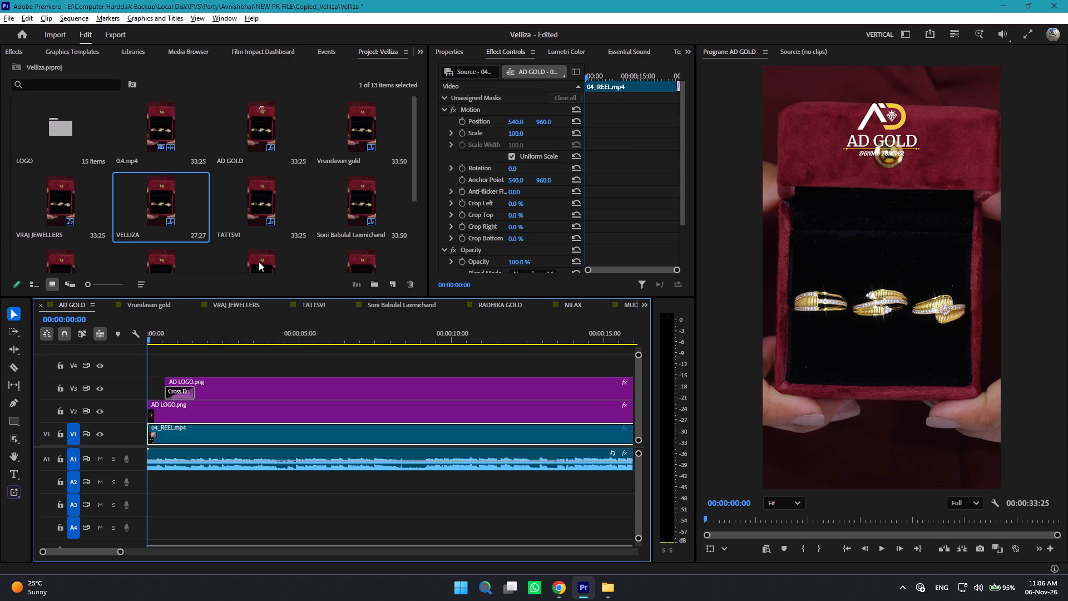
Move the 0.4.mp4 clip to the end of the project items, after 04_REEL.mp4.
click(170, 141)
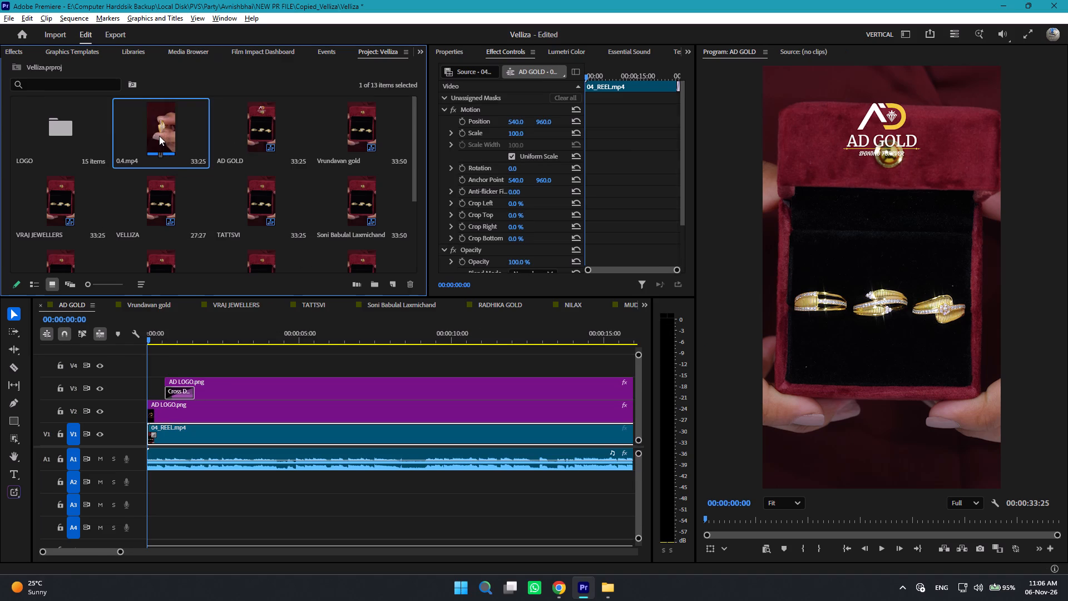
drag(154, 134, 190, 209)
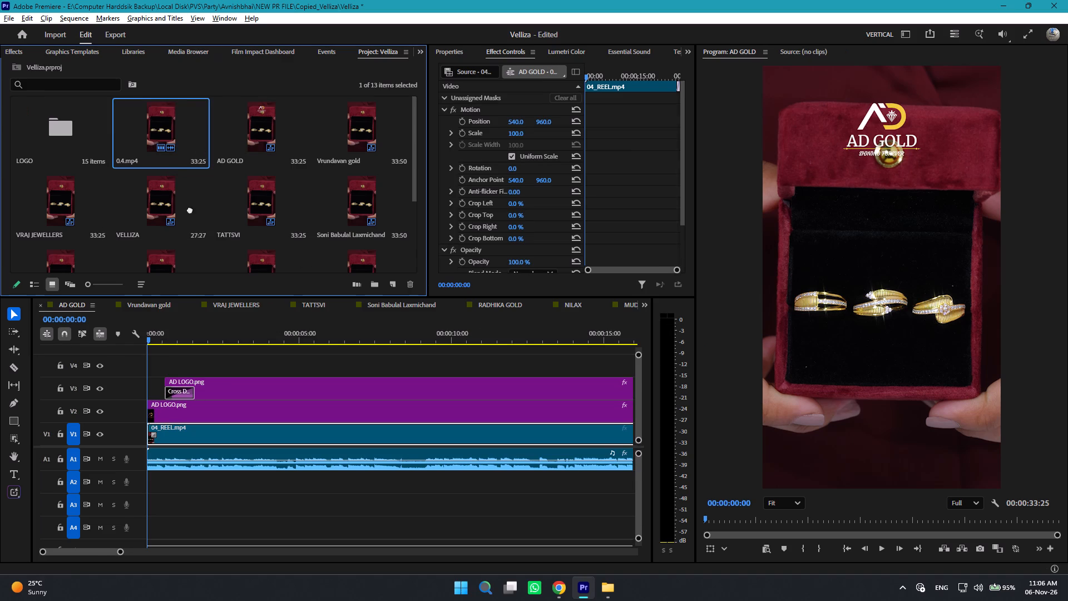
drag(190, 209, 122, 264)
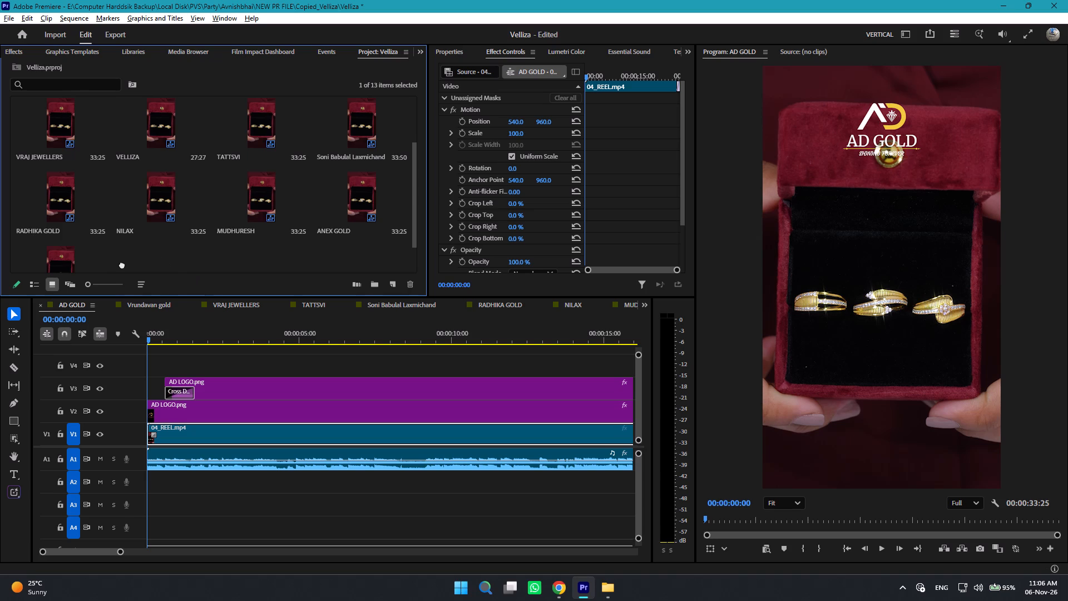
drag(122, 264, 121, 264)
scroll(170, 263, down, 4)
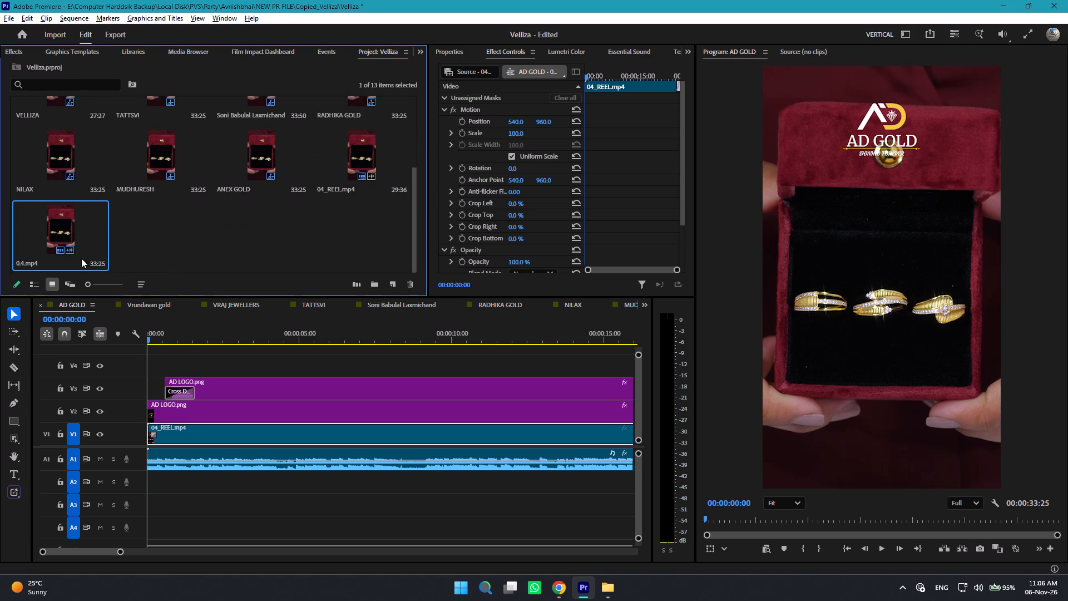
Replace the footage of 04_REEL.mp4 with 02_REEL from VELLIZA's Photo + Reel > November > Reel folder, renaming the clip to the file name.
click(372, 160)
right_click(353, 157)
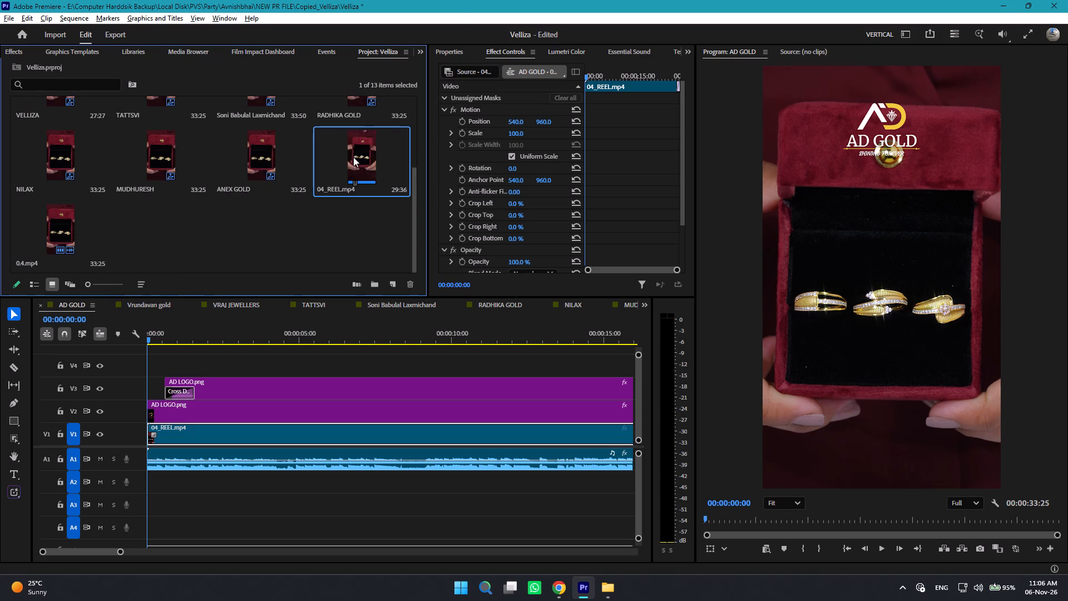
click(264, 243)
click(348, 166)
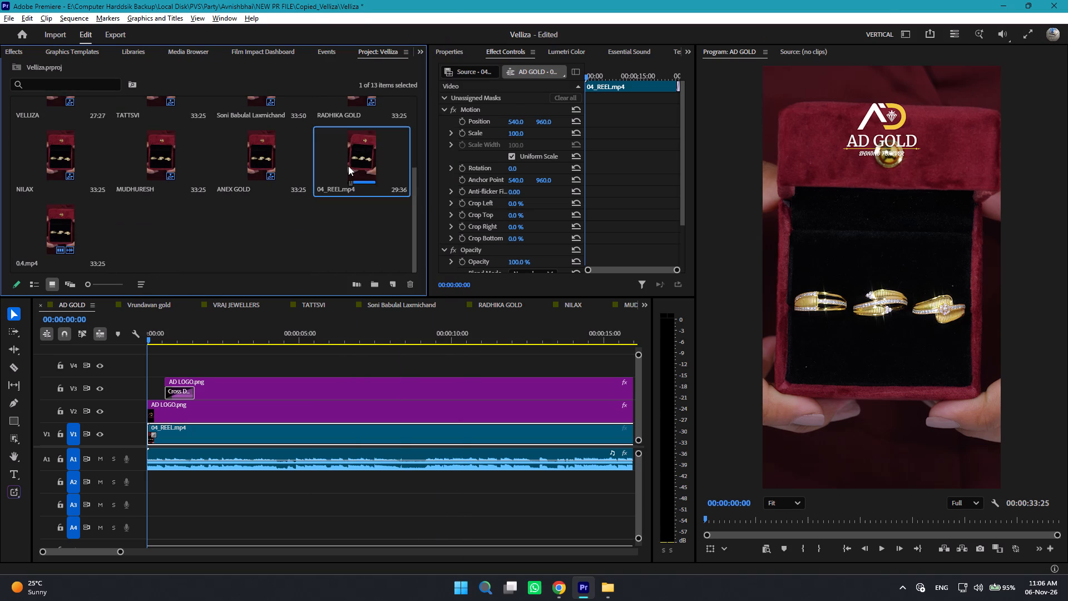
right_click(348, 166)
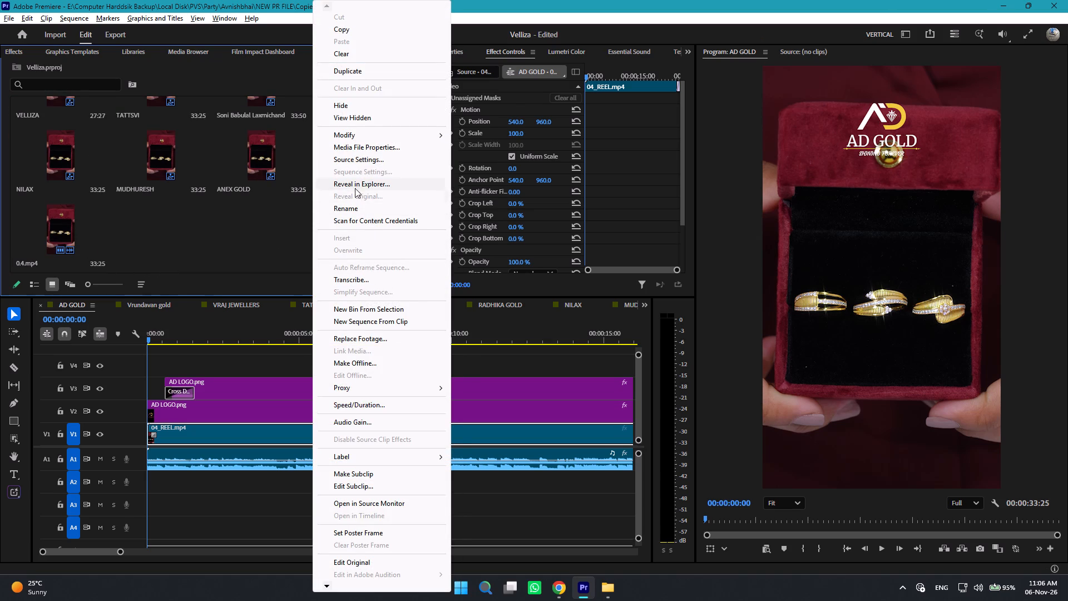
click(360, 338)
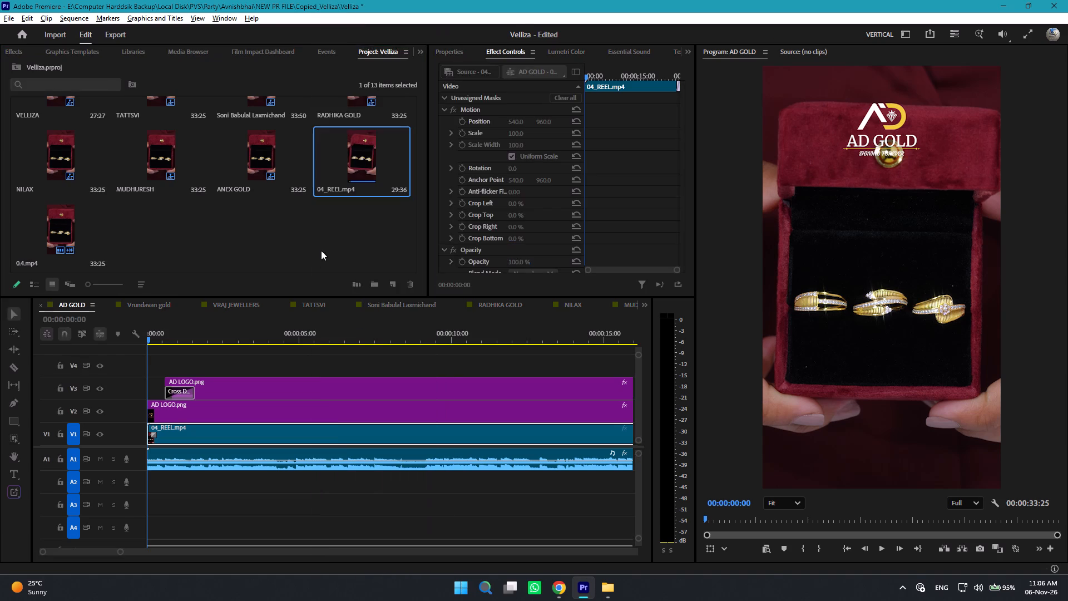
click(216, 53)
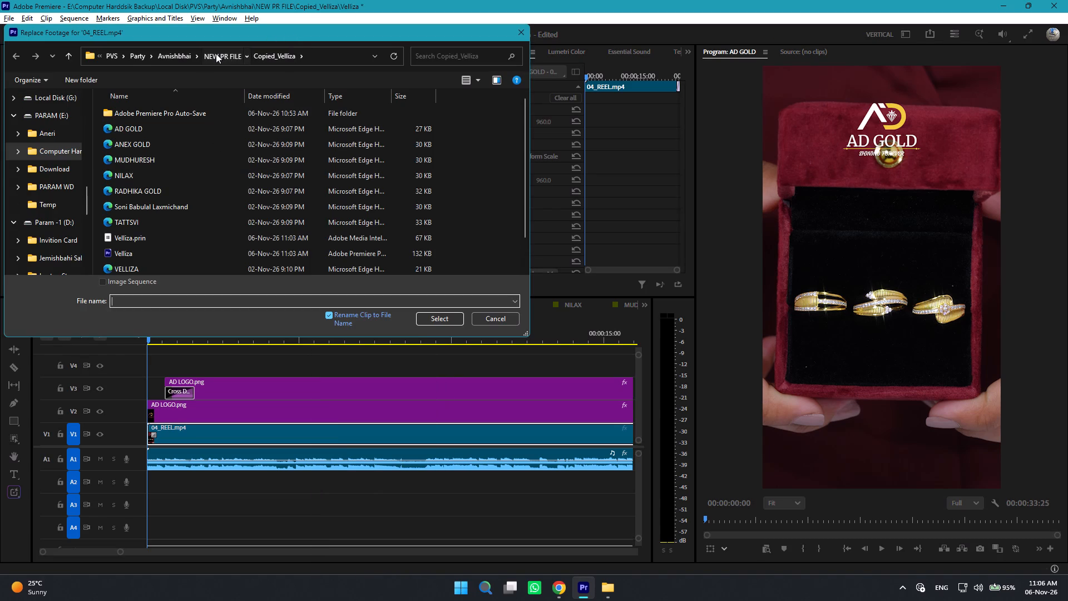
click(223, 56)
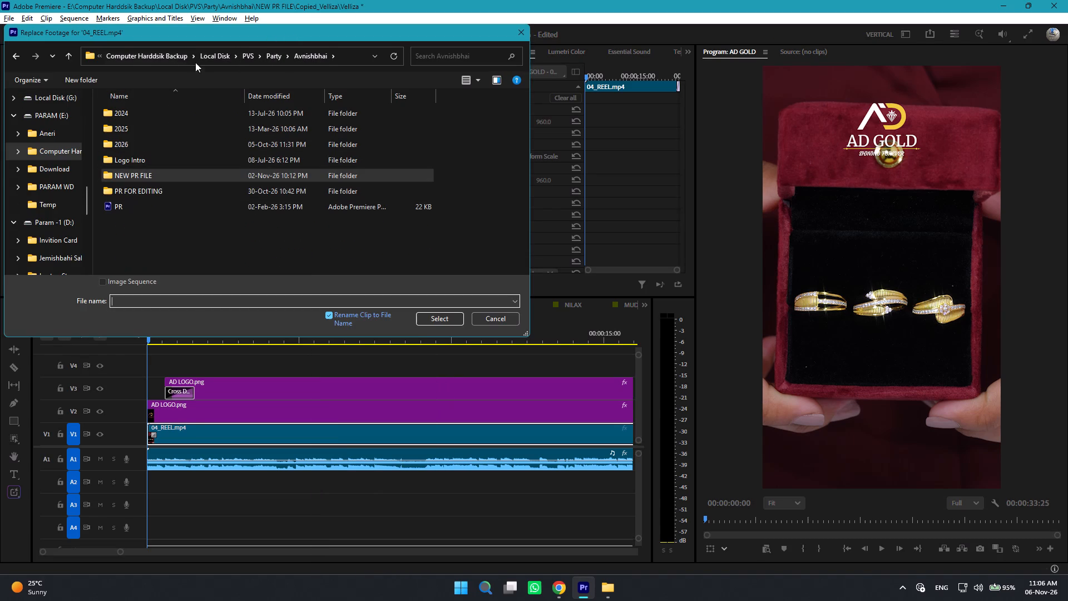
click(270, 57)
double_click(132, 226)
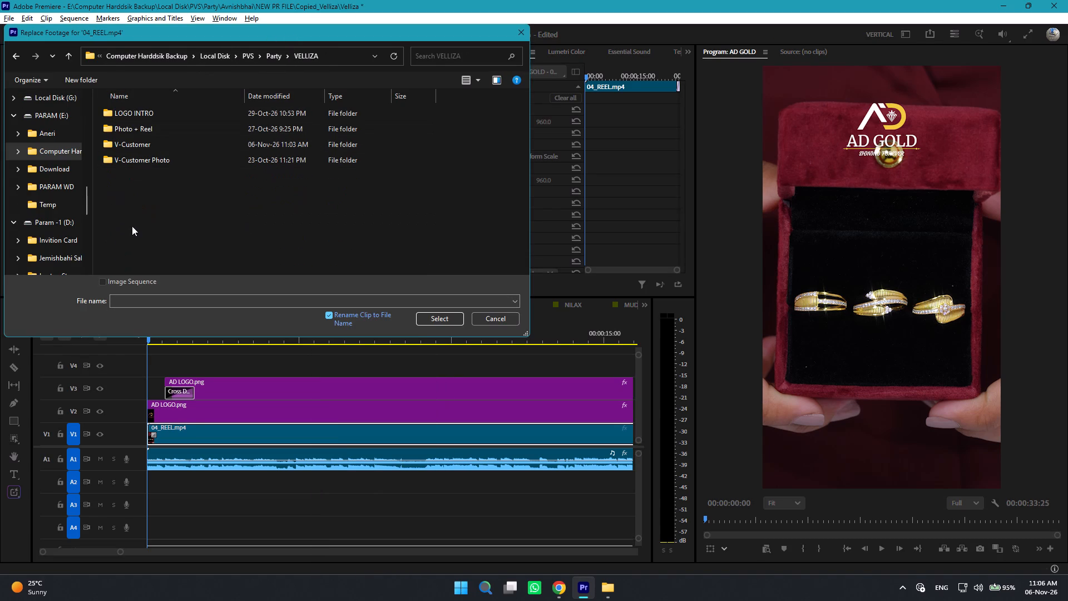
double_click(128, 127)
double_click(131, 128)
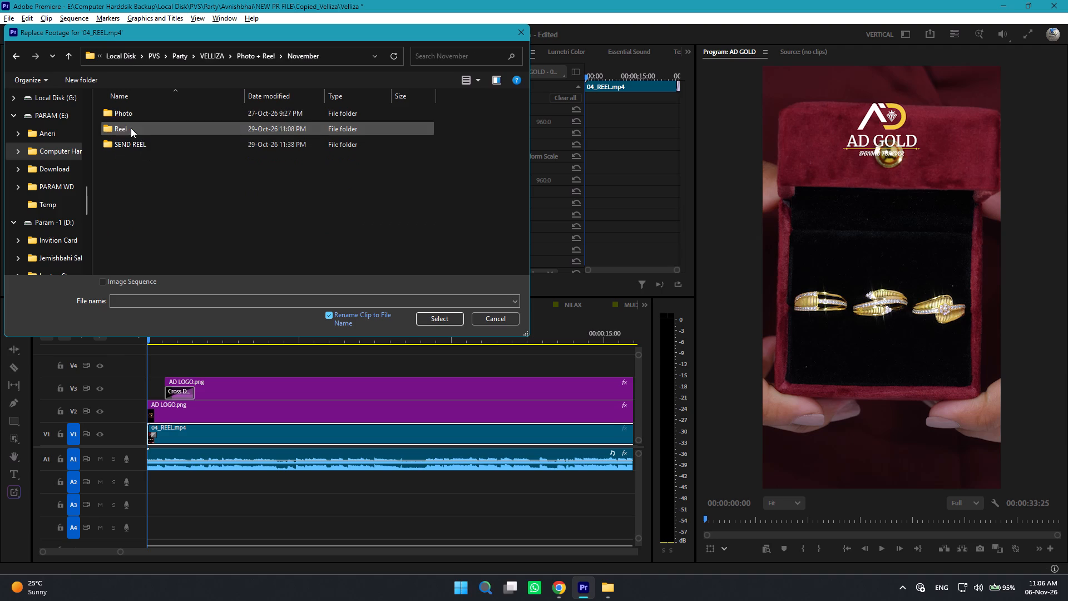
double_click(144, 131)
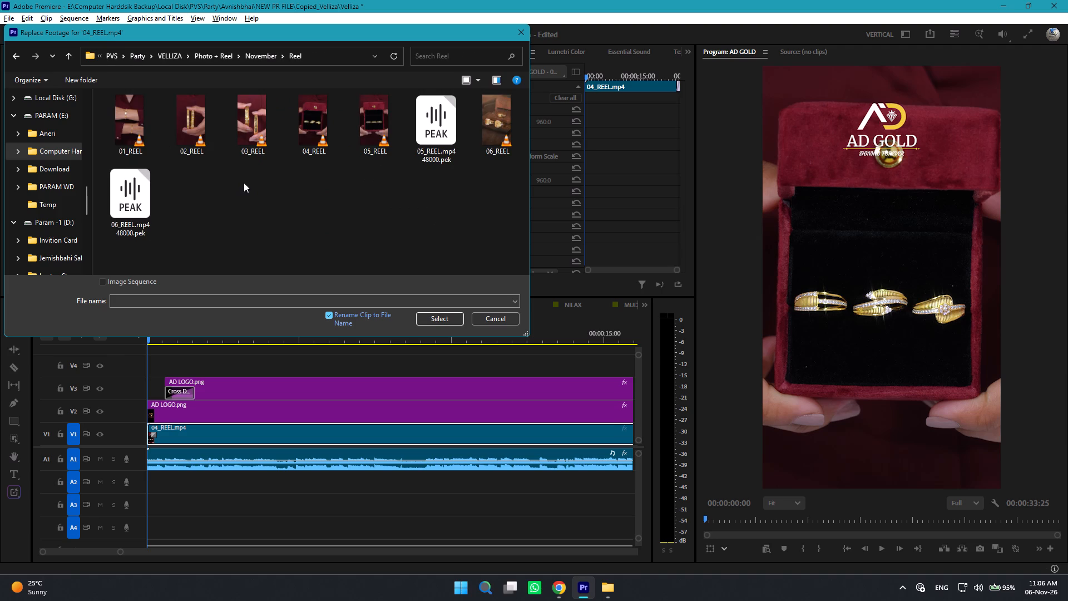
click(201, 138)
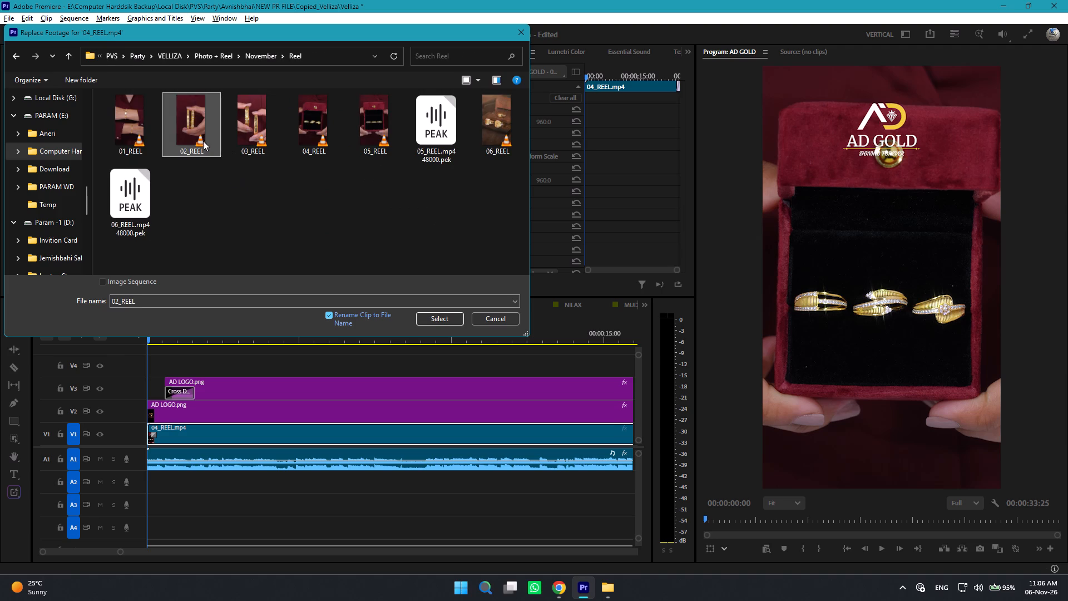
click(447, 320)
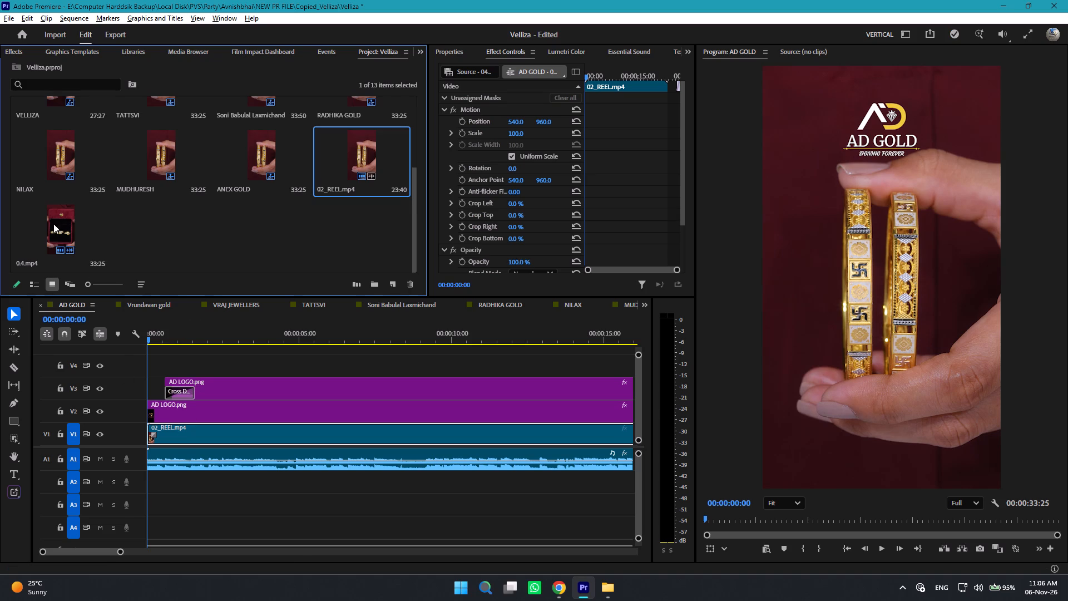
Replace the footage of 0.4.mp4 with 0.2 from VELLIZA's November > SEND REEL folder, renaming the clip to the file name.
click(48, 215)
right_click(48, 215)
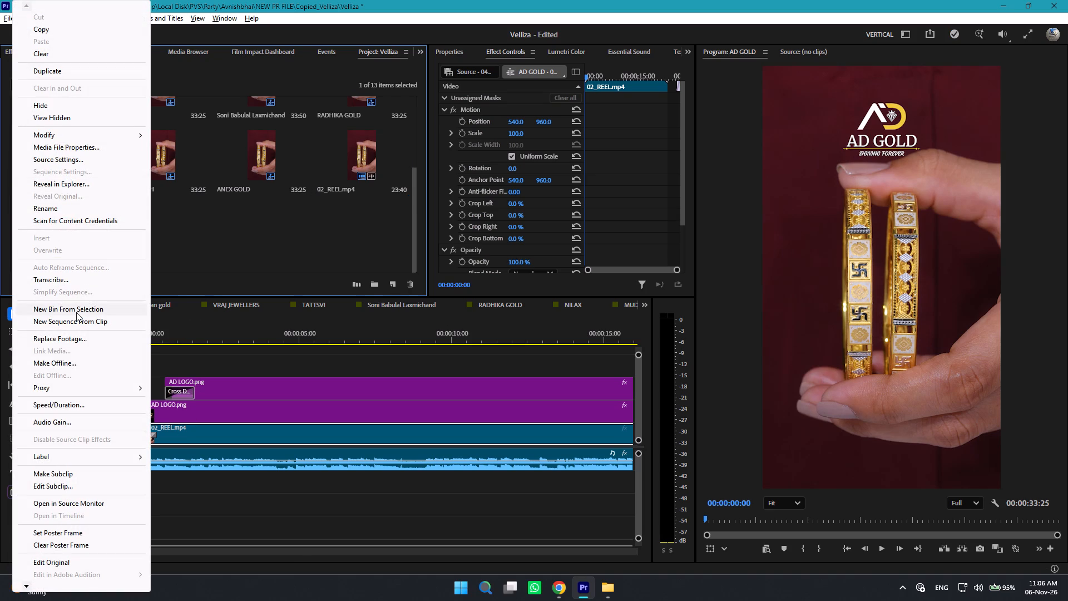
click(67, 338)
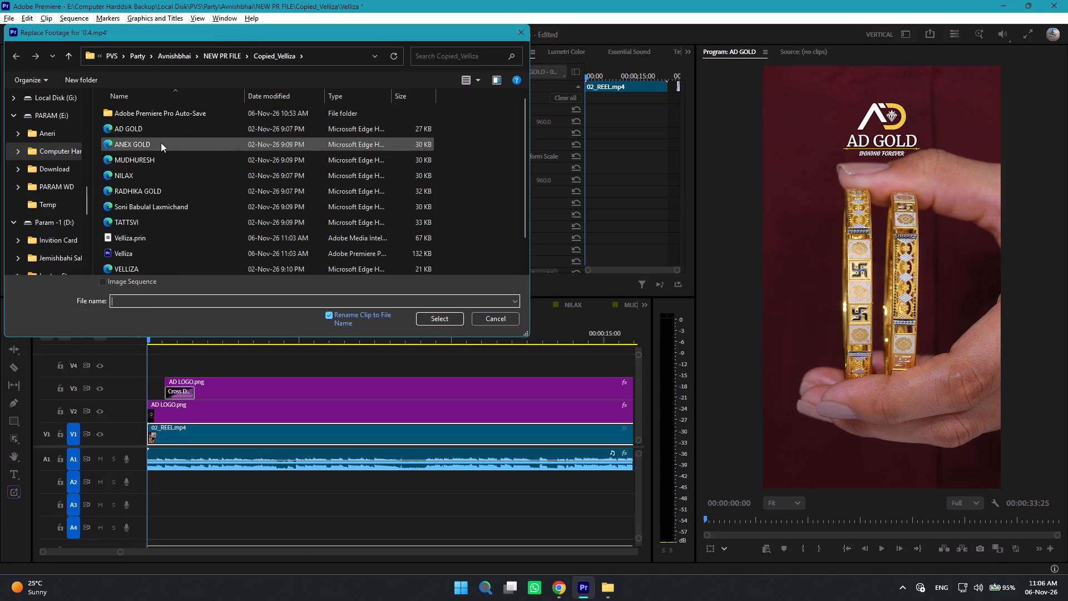
click(133, 53)
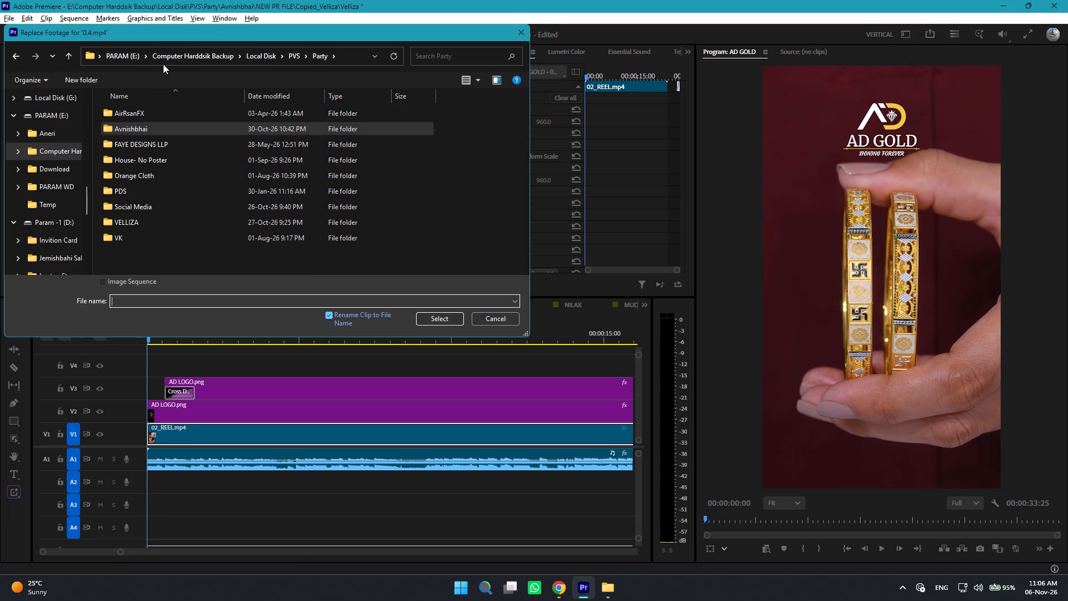
click(265, 58)
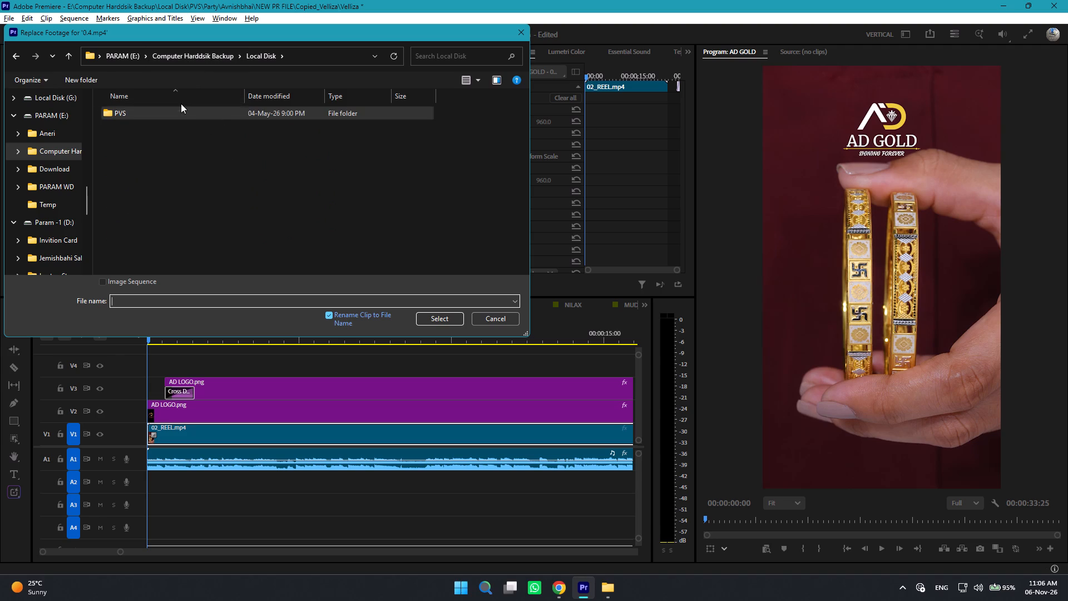
double_click(184, 114)
double_click(117, 117)
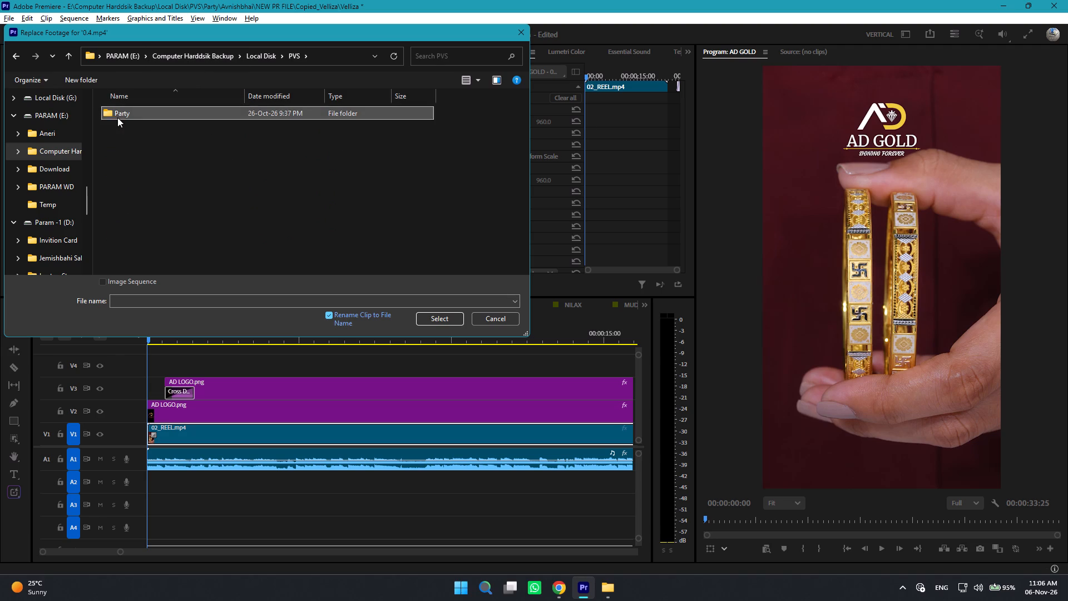
click(132, 239)
double_click(135, 218)
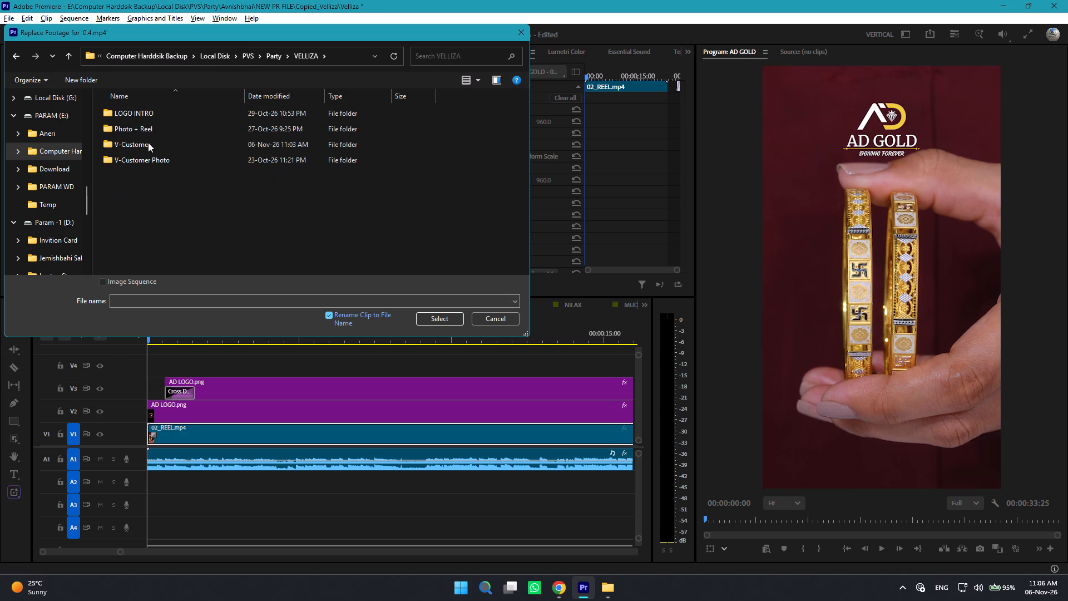
double_click(143, 126)
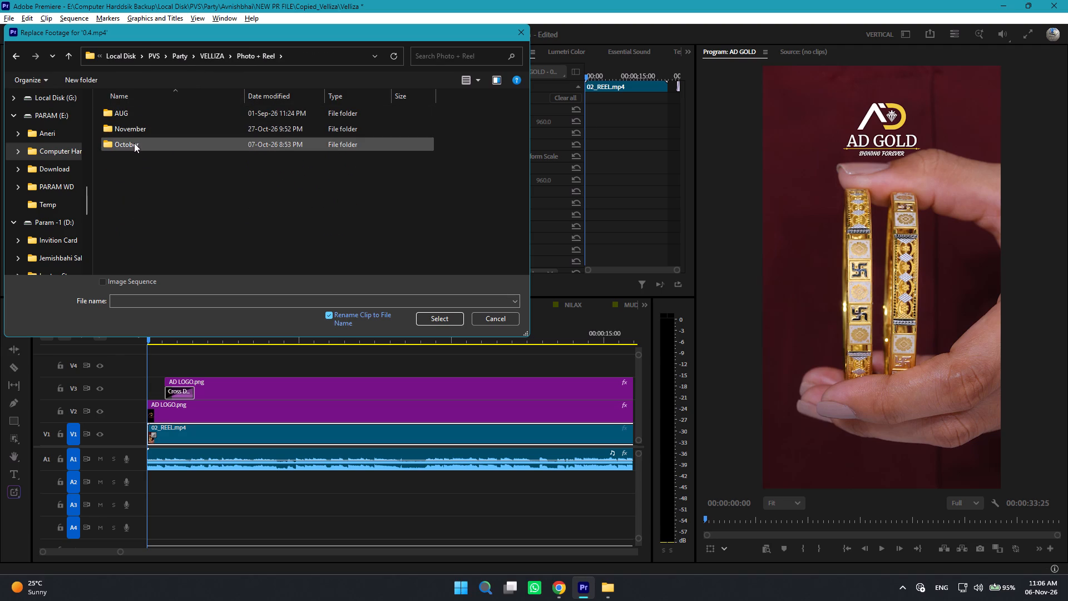
click(134, 143)
double_click(134, 130)
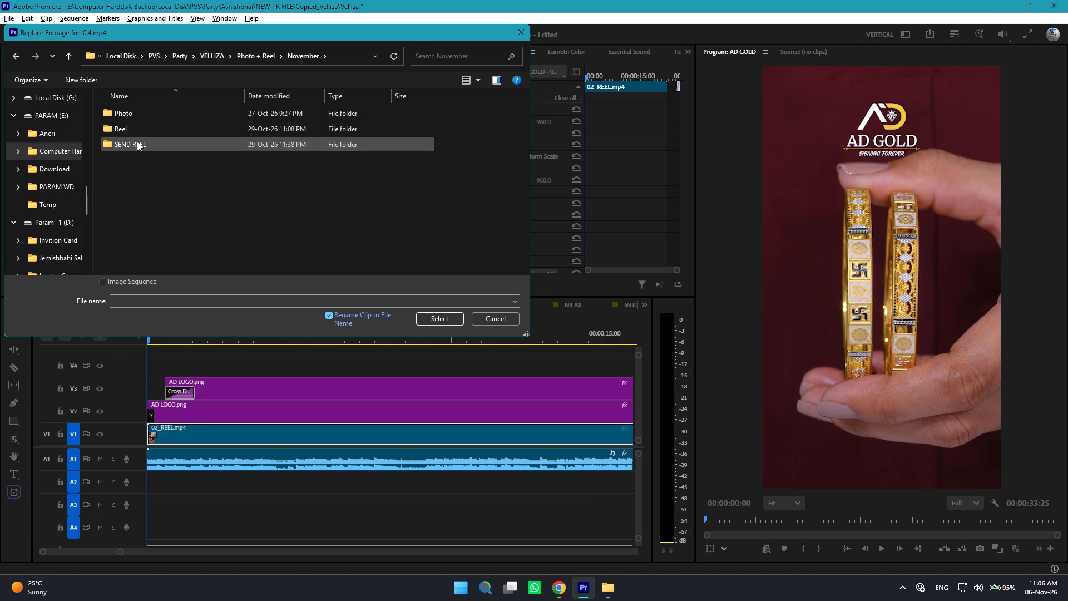
double_click(137, 138)
click(200, 138)
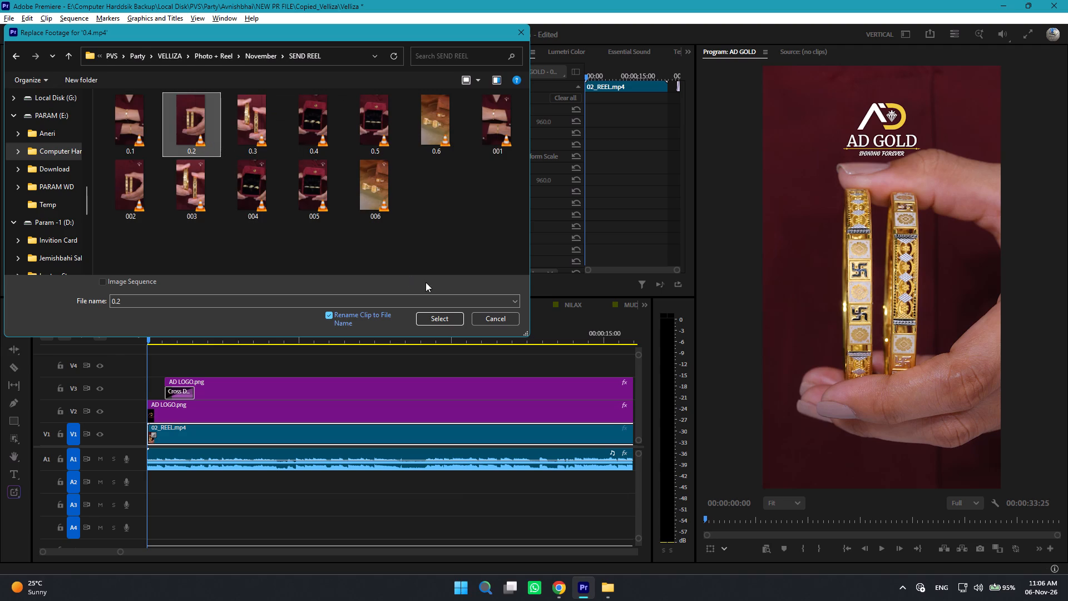
click(450, 324)
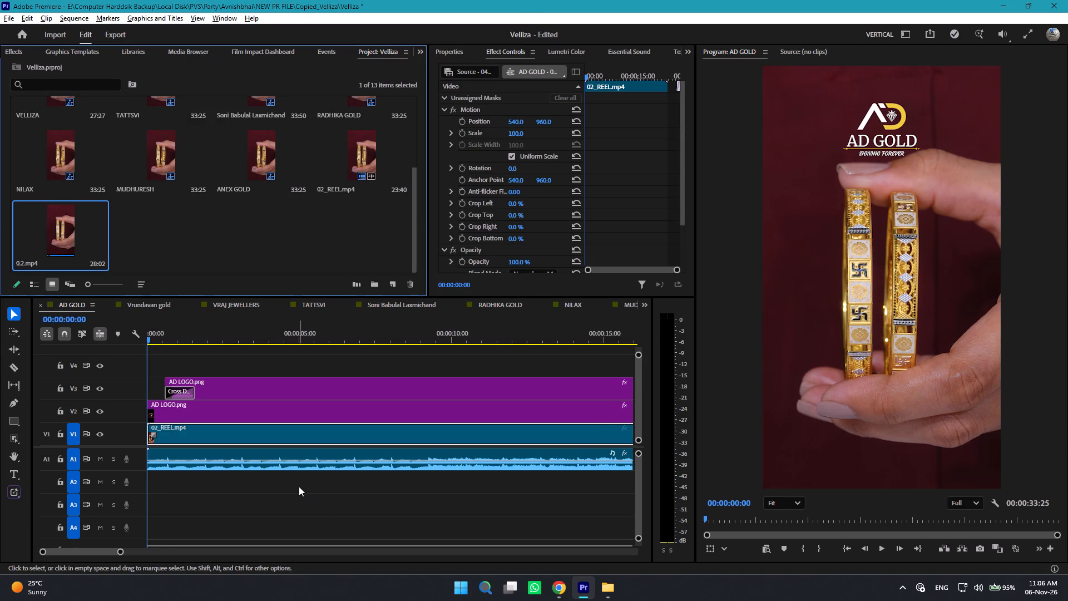
Examine the AD GOLD timeline around 24 seconds, playing where the replaced reel video and audio end relative to the logos and colour matte.
ctrl+alt+scroll(299, 486, down, 9)
ctrl+alt+scroll(455, 483, up, 4)
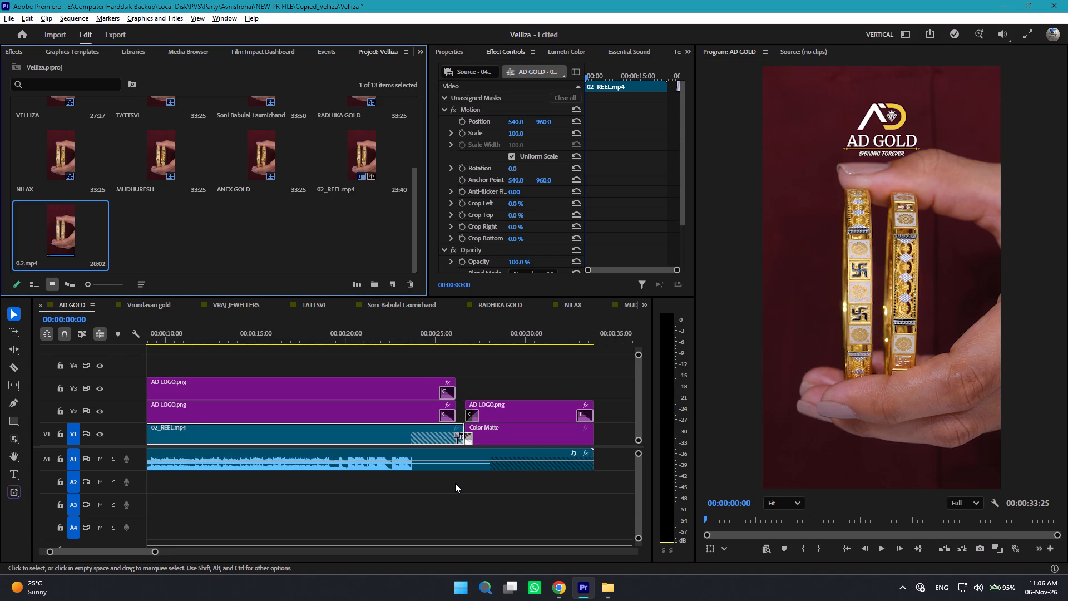
ctrl+alt+scroll(455, 483, up, 6)
alt+scroll(439, 471, up, 2)
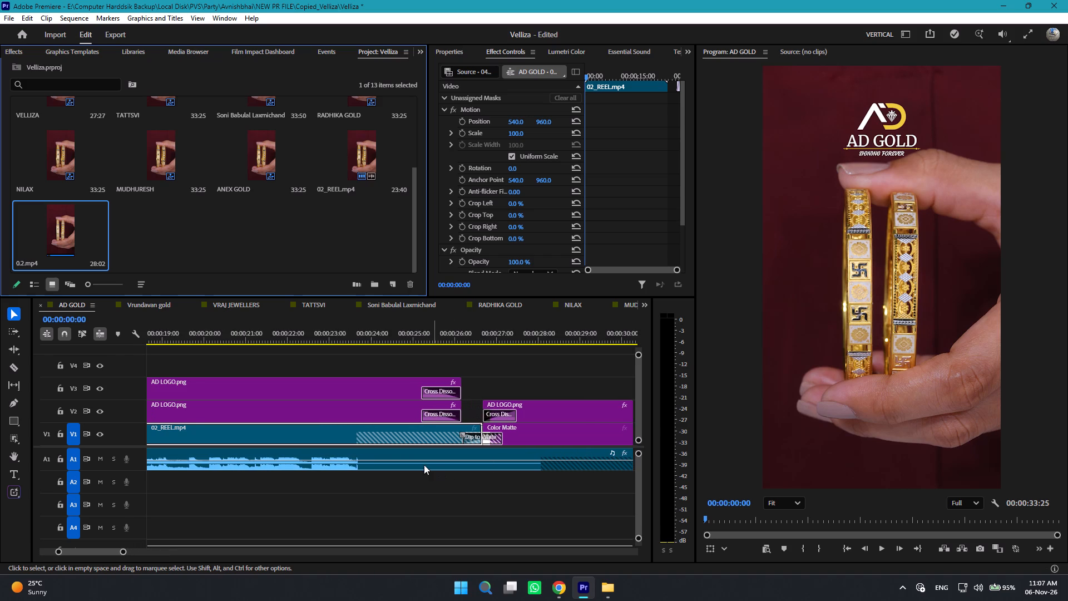
click(404, 455)
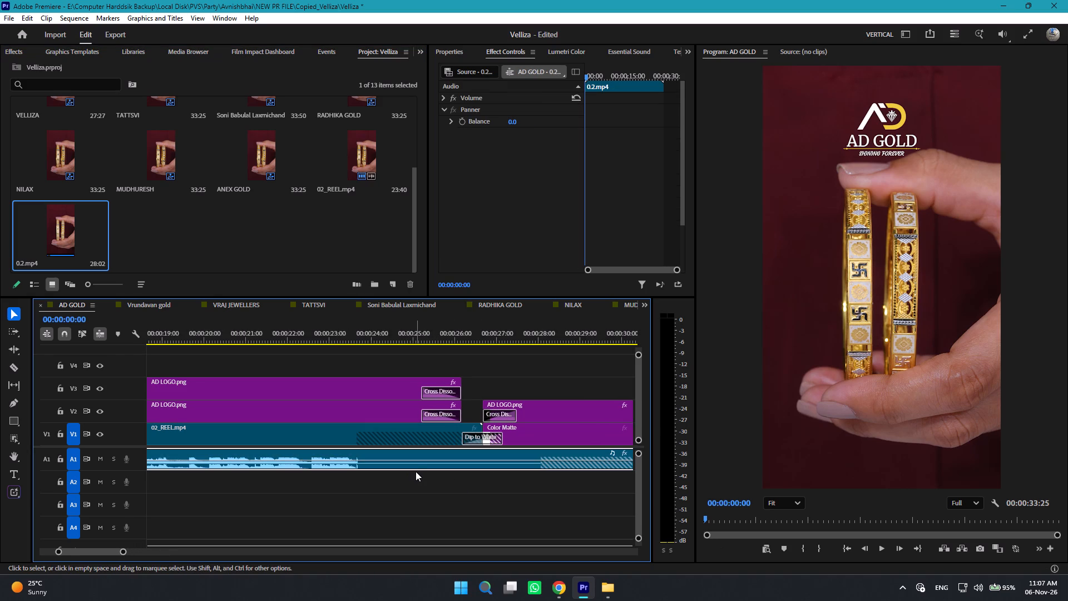
alt+scroll(415, 469, down, 2)
alt+scroll(415, 469, up, 2)
alt+scroll(415, 469, down, 1)
drag(364, 324, 353, 324)
key(space)
key(space)
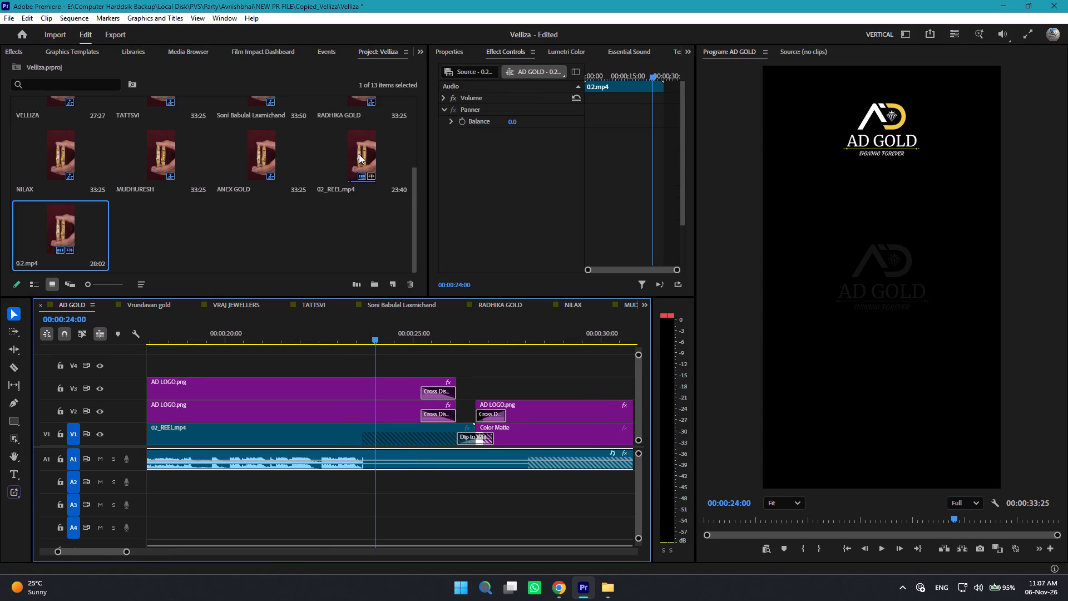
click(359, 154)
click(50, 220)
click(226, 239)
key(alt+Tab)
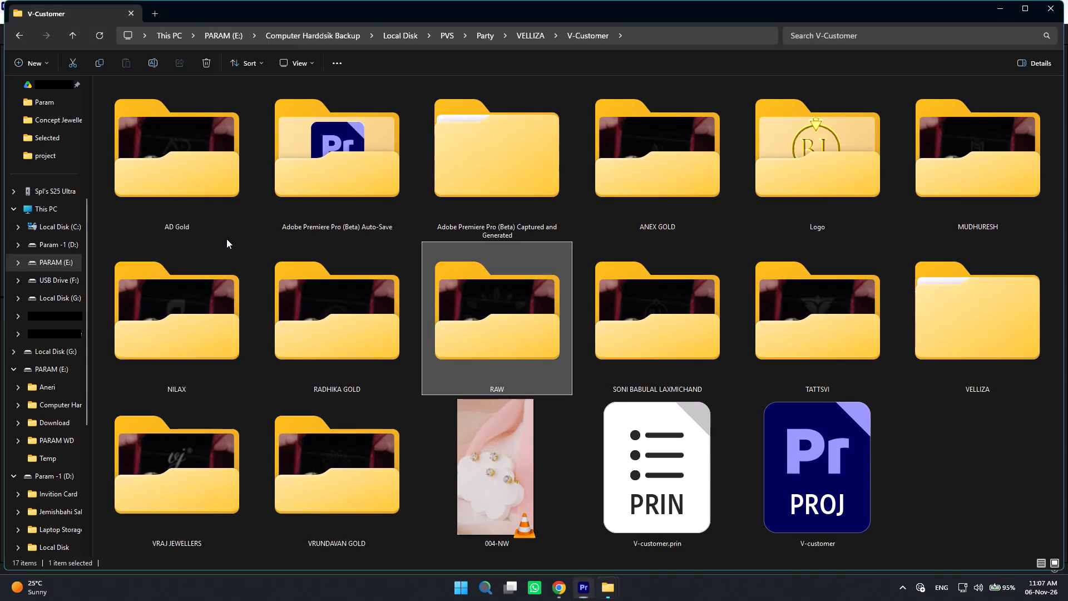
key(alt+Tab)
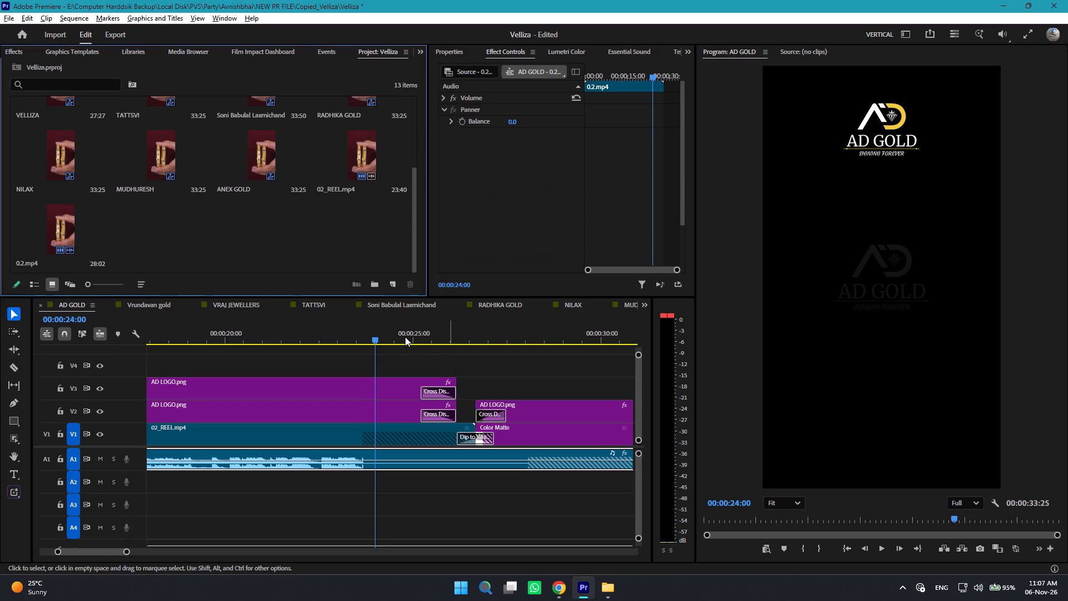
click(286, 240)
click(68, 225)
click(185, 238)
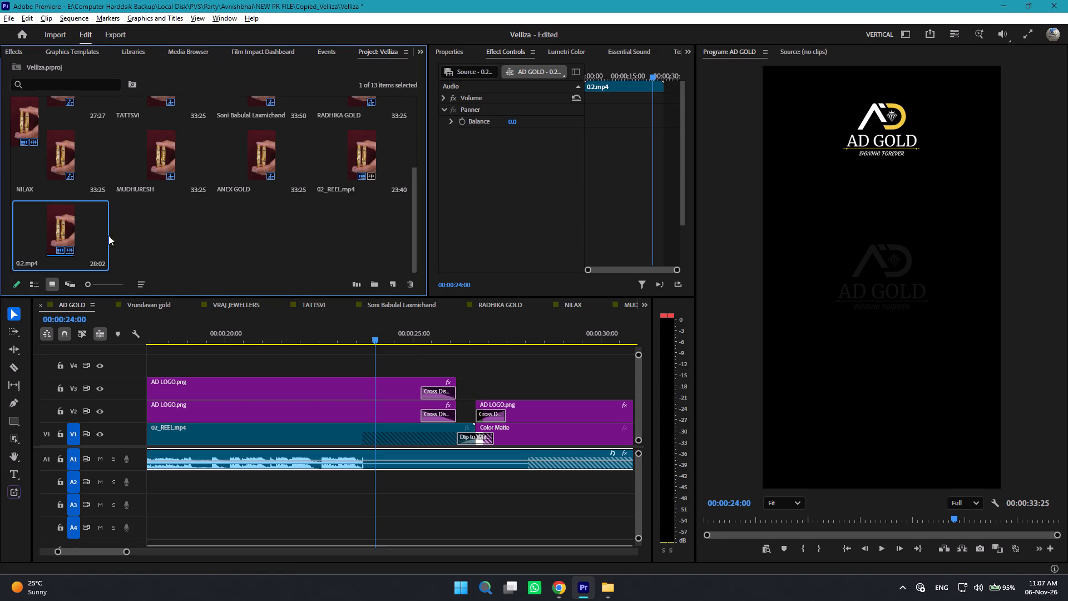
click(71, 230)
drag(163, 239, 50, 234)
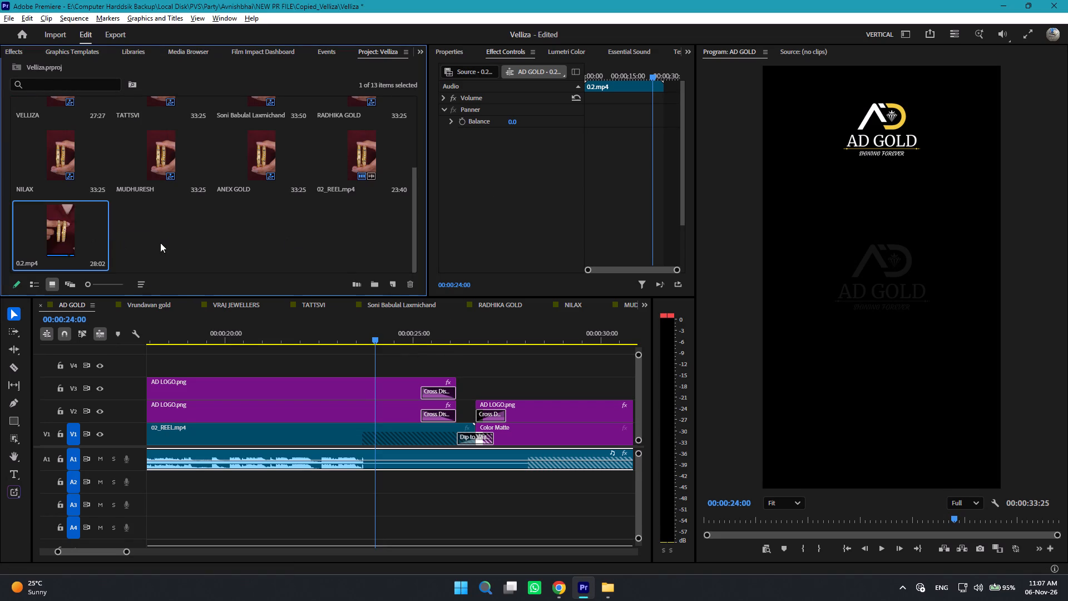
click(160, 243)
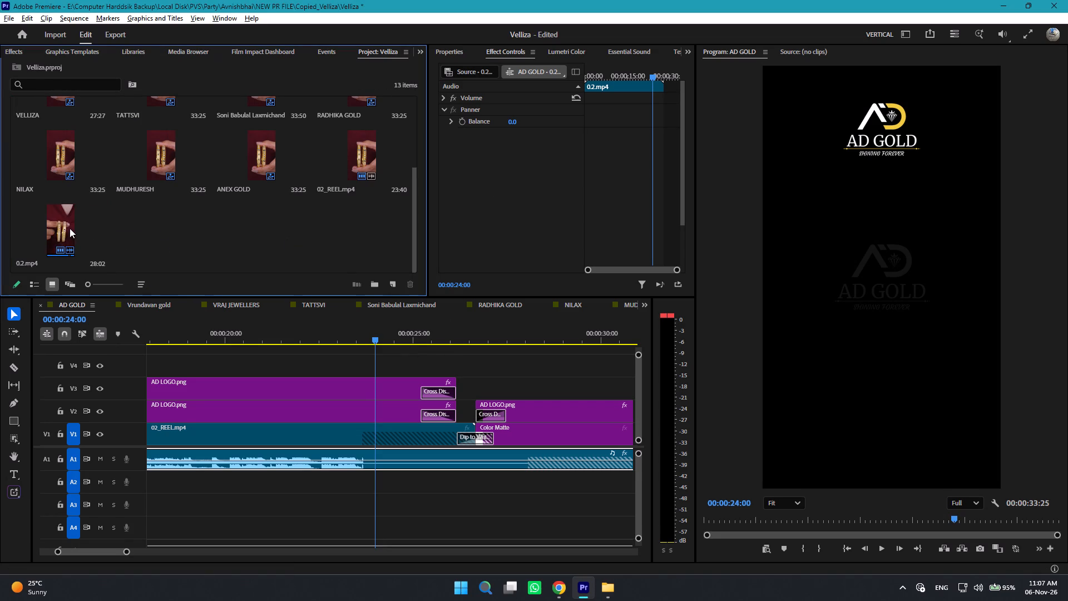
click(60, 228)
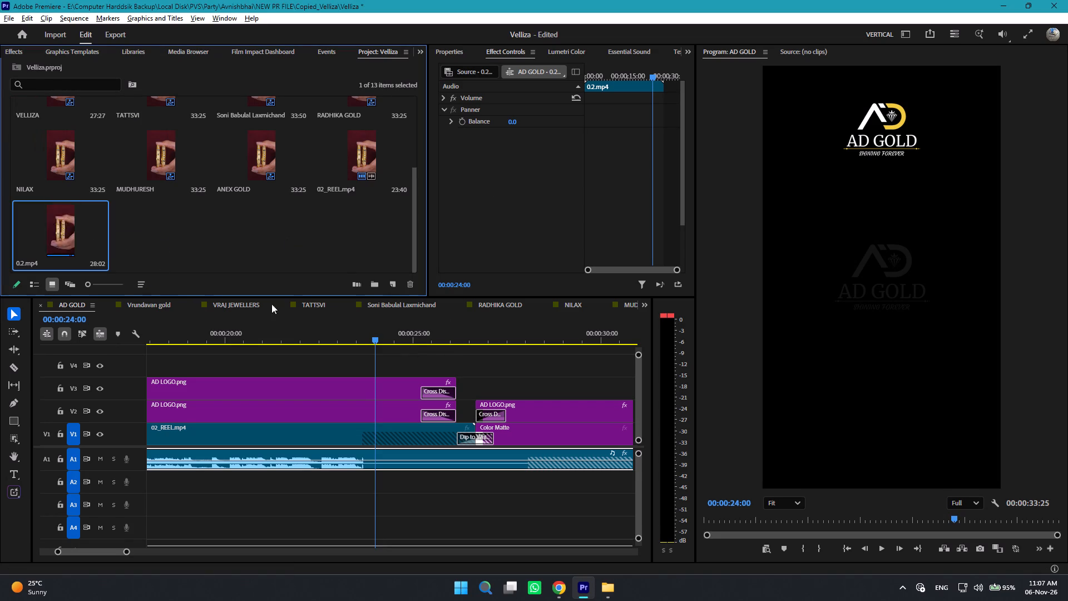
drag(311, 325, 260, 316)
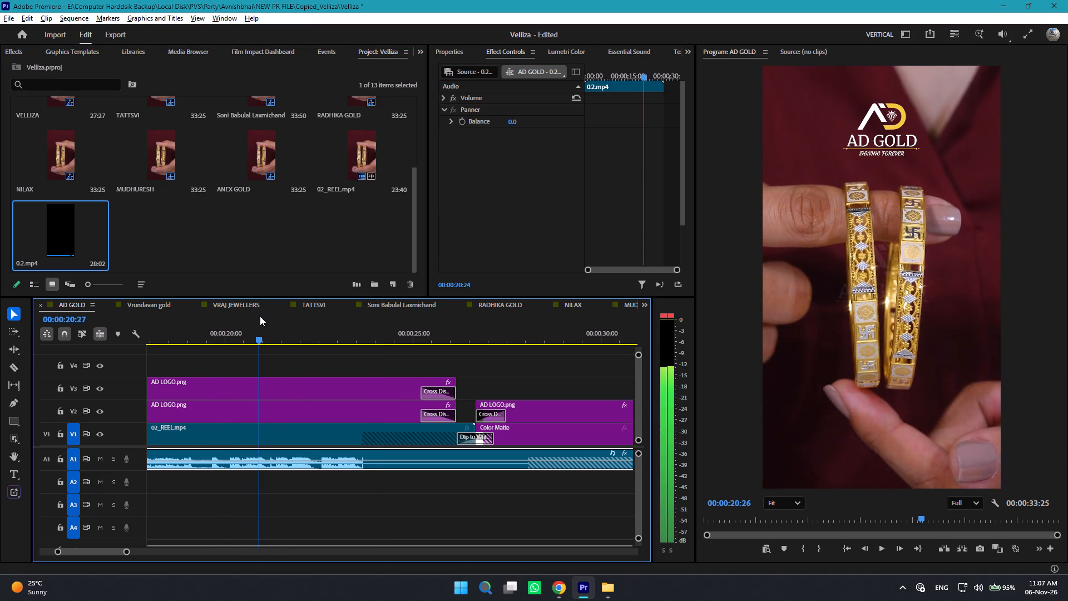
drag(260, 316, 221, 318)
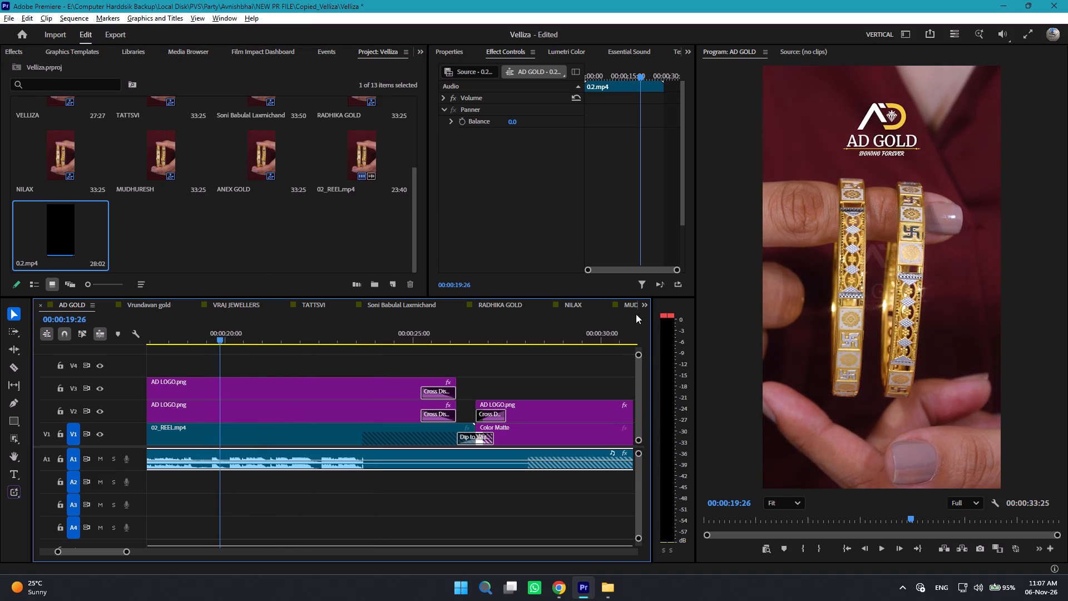
Open the VELLIZA sequence and place the playhead at 00:00:23:20, where the 0.2.mp4 footage cuts to black.
click(644, 304)
click(682, 442)
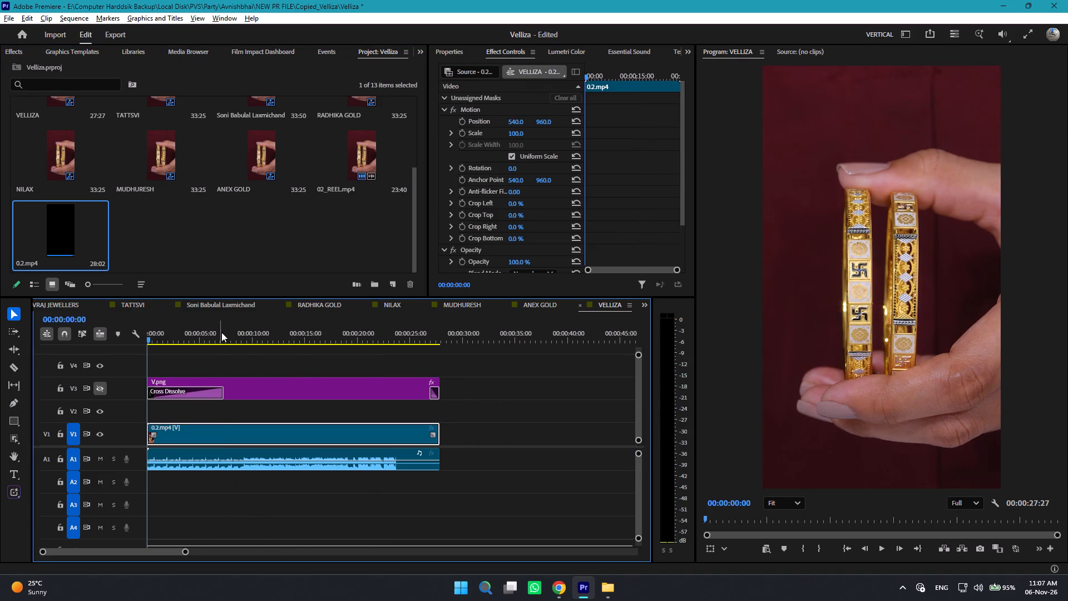
drag(222, 330, 285, 339)
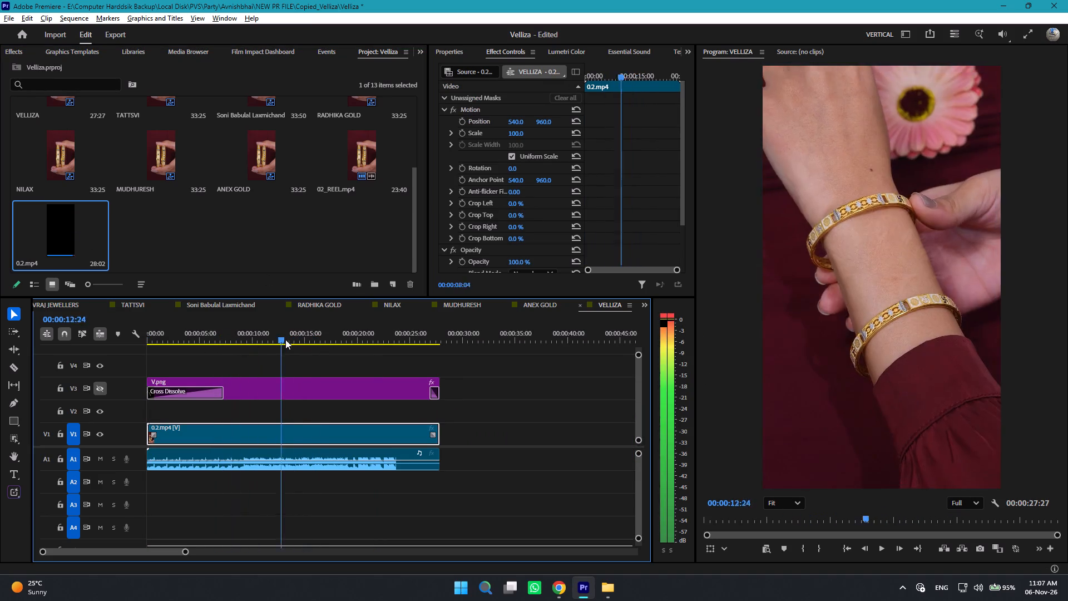
drag(285, 339, 403, 359)
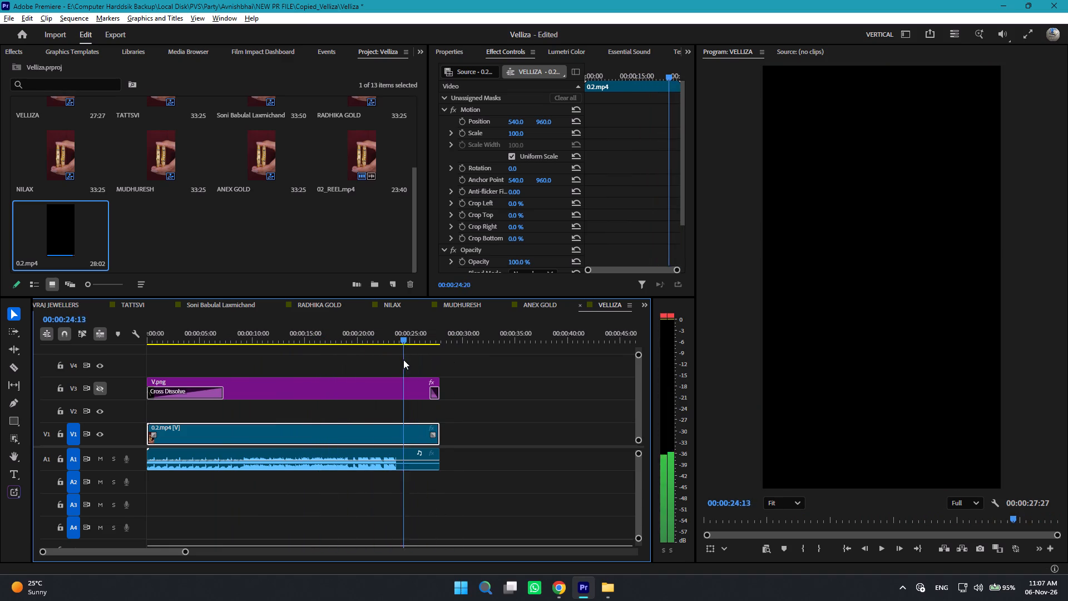
drag(403, 359, 398, 362)
alt+scroll(391, 393, up, 10)
alt+scroll(400, 390, down, 1)
alt+scroll(400, 390, up, 1)
alt+scroll(400, 390, down, 1)
alt+scroll(400, 390, up, 1)
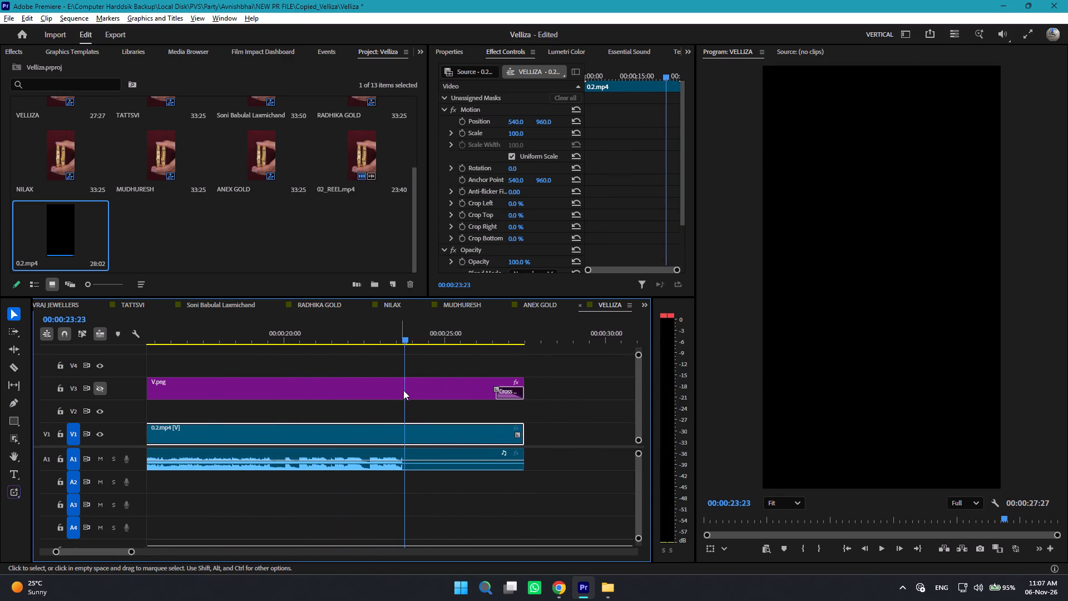
alt+scroll(407, 388, down, 2)
alt+scroll(408, 388, up, 5)
drag(407, 337, 399, 337)
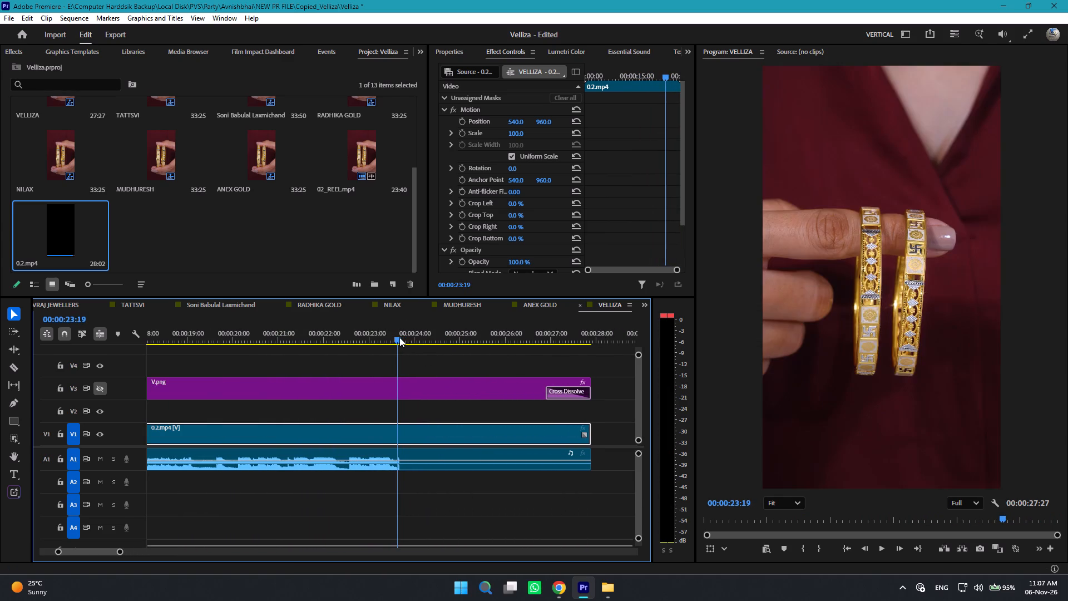
drag(399, 337, 400, 338)
Cut the 0.2.mp4 clip's video and audio at 00:00:23:20 and delete the black remainder after the cut.
key(x)
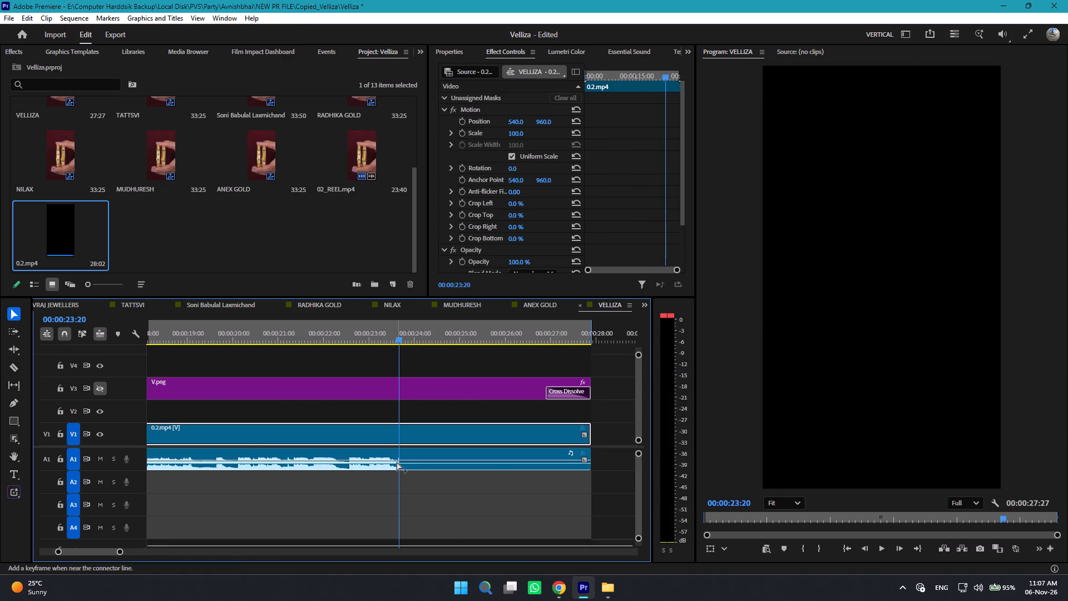
key(ctrl+z)
key(c)
click(397, 461)
click(399, 445)
key(v)
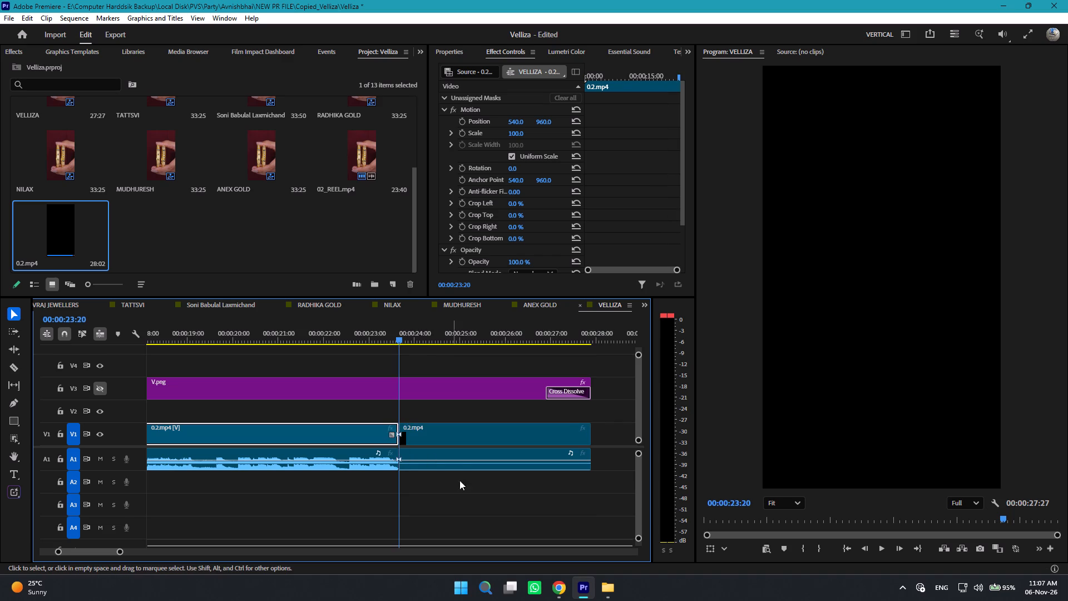
drag(466, 489, 458, 437)
key(Delete)
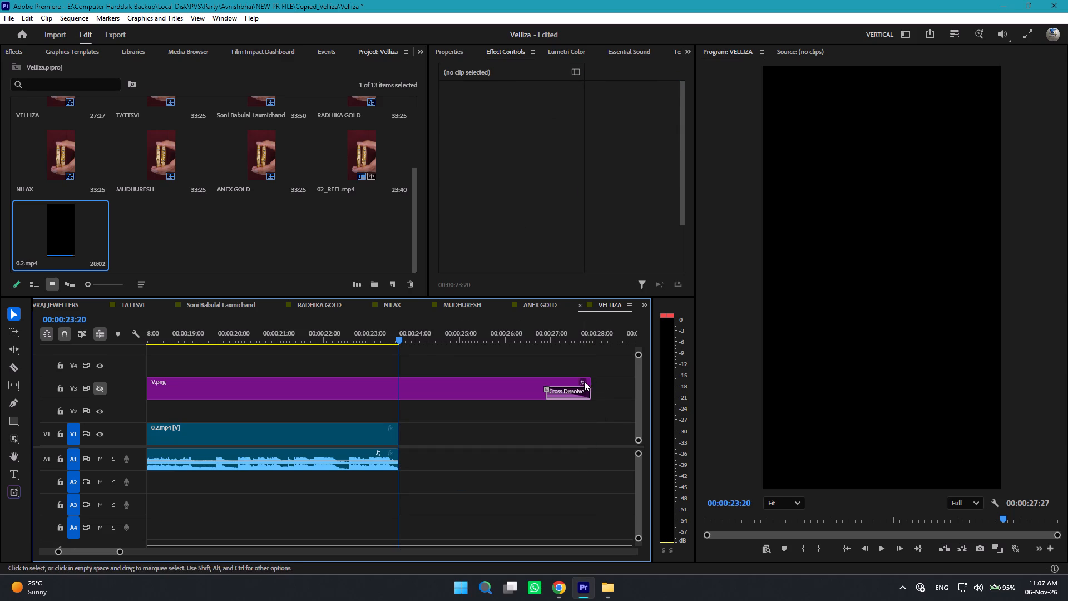
Trim the end of the V.png logo on V3 back to 00:00:23:20, level with the end of the reel footage.
drag(589, 380, 400, 380)
click(445, 417)
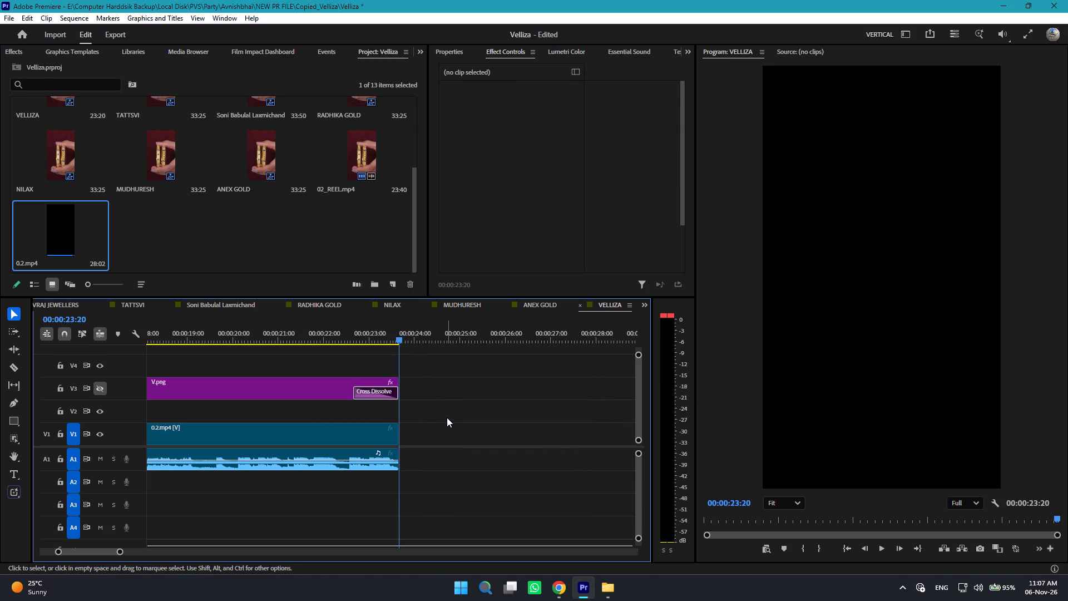
Send the VELLIZA sequence to Media Encoder with the output file named VELLIZA-12 in the V-Customer > RAW folder.
key(ctrl+m)
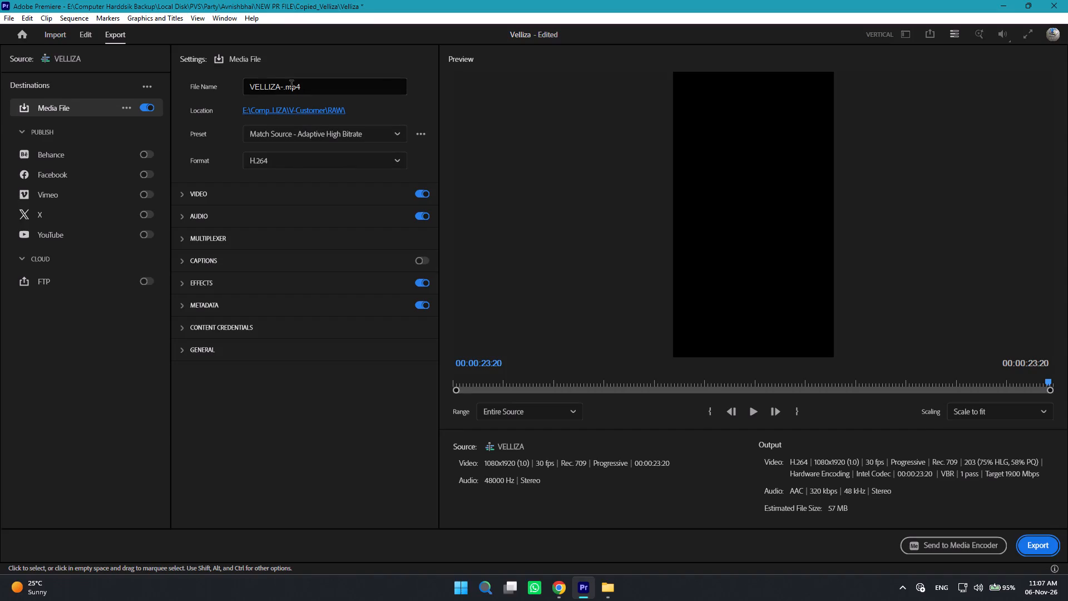
click(289, 114)
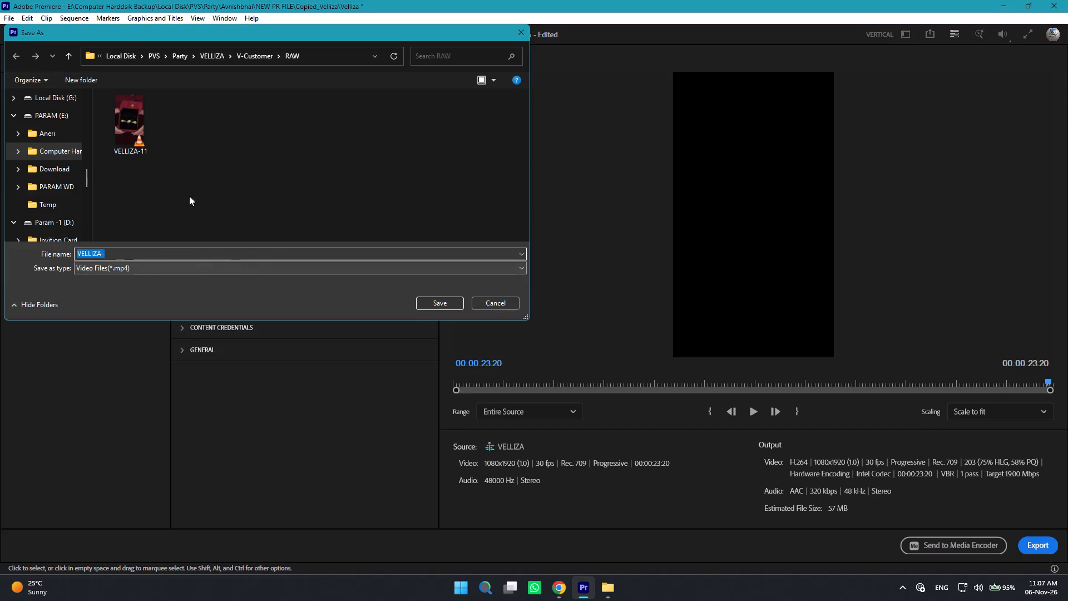
click(131, 131)
double_click(153, 254)
text(12)
key(Return)
click(972, 541)
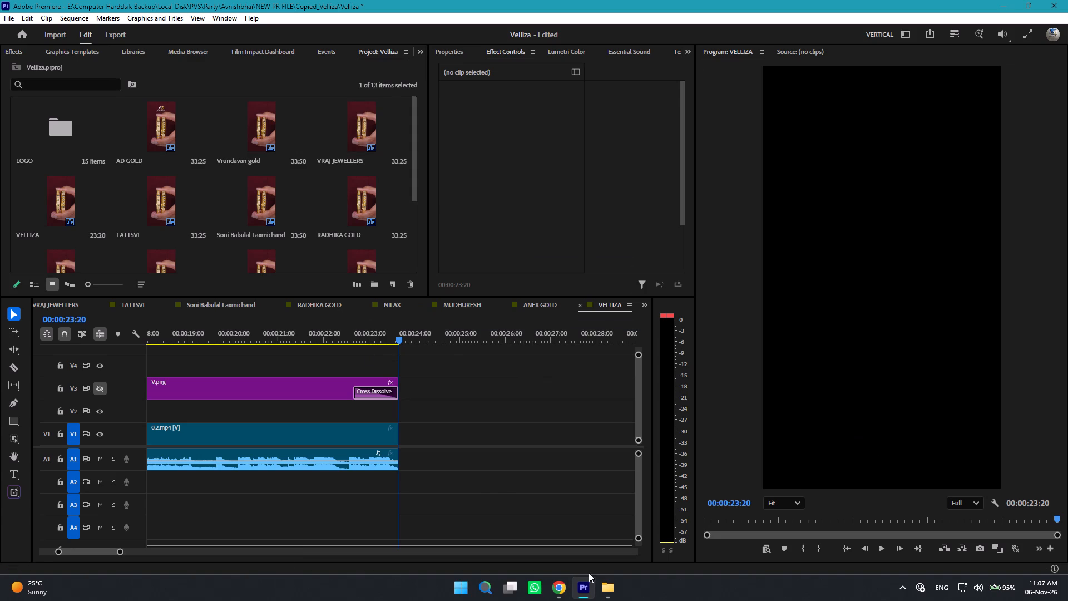
Open the ANEX GOLD sequence in the timeline.
click(538, 308)
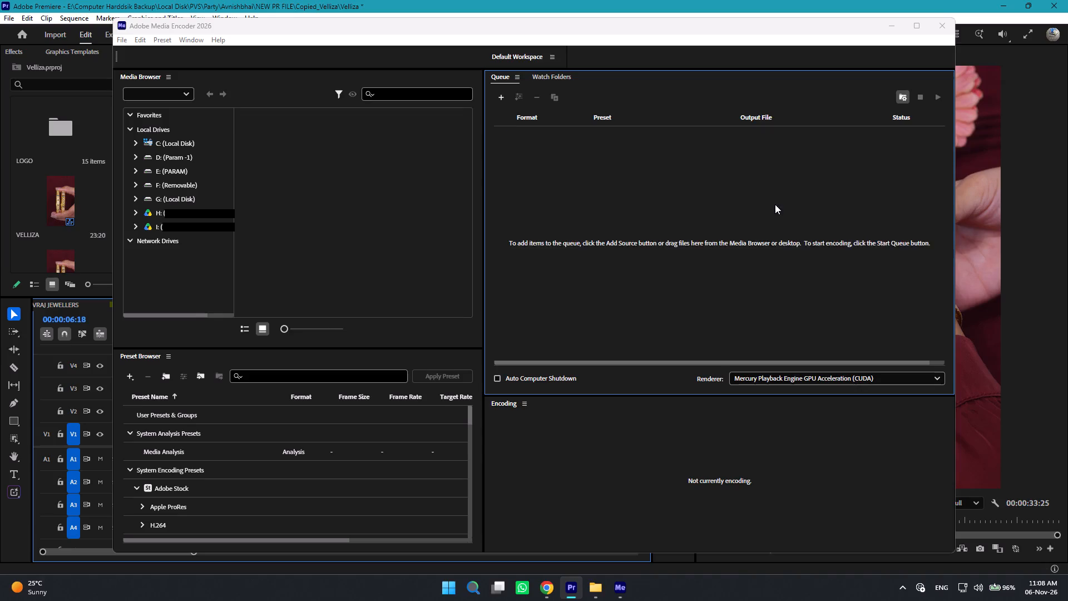
Start encoding the queue in Media Encoder, then return to the ANEX GOLD timeline in Premiere with no clip selected.
click(942, 96)
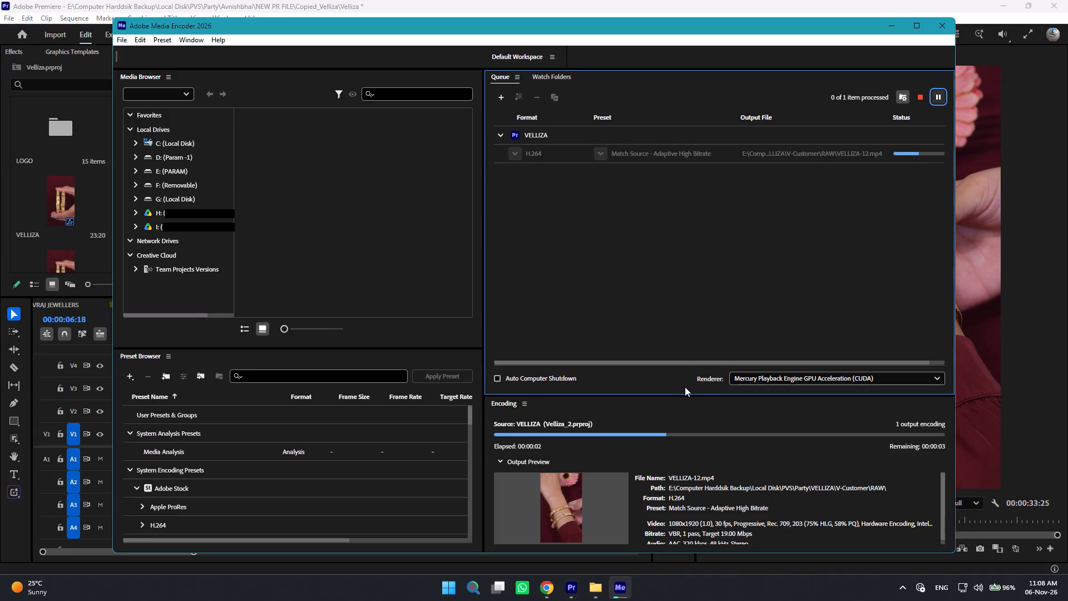
click(897, 22)
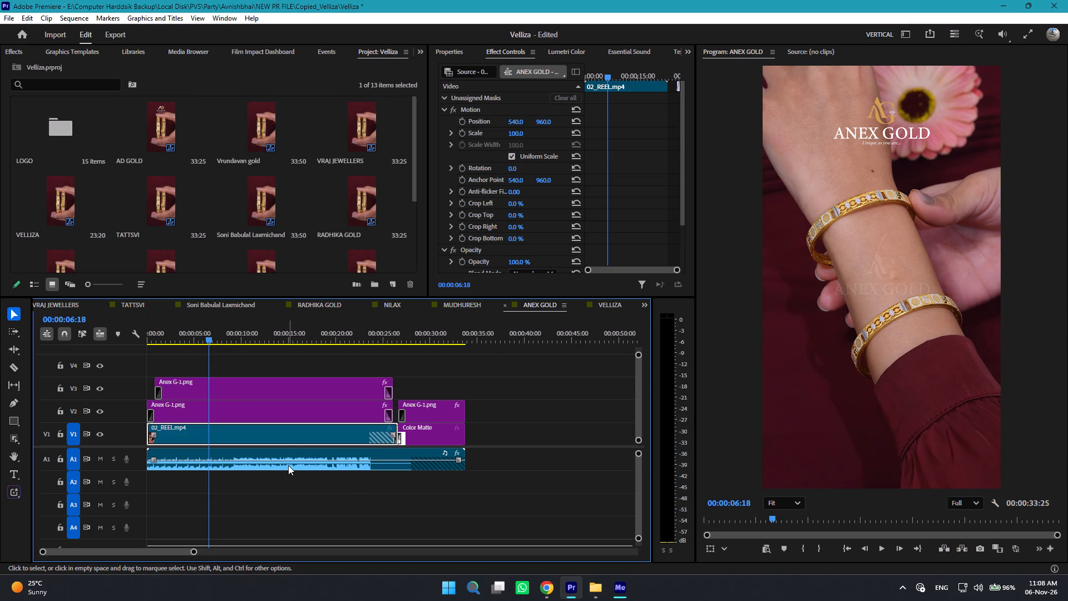
click(278, 517)
Switch to File Explorer and open the RAW folder inside V-Customer.
key(alt+Tab)
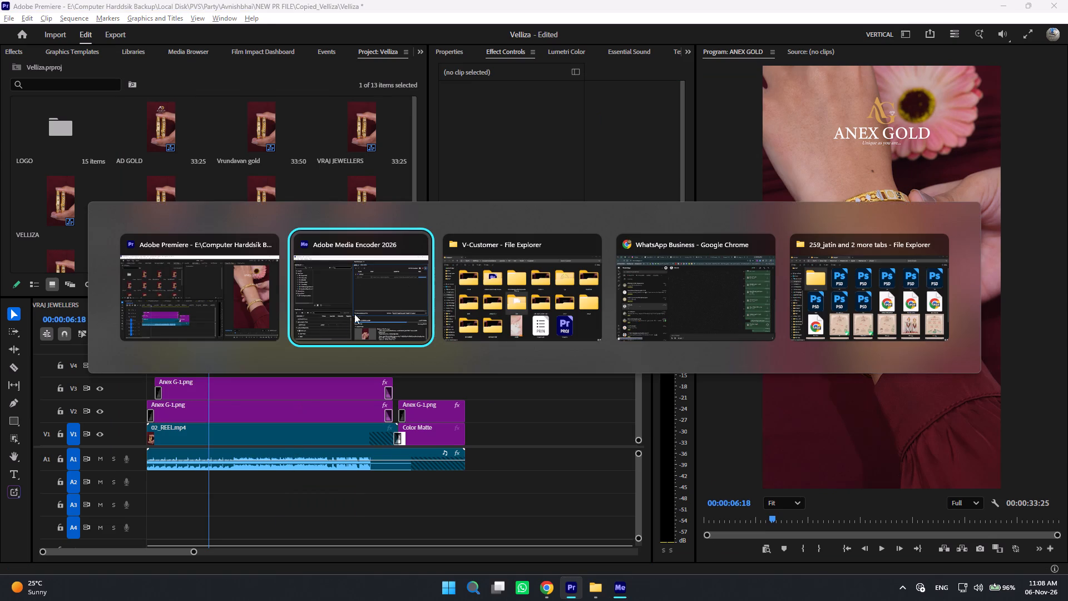
alt+click(489, 298)
double_click(493, 320)
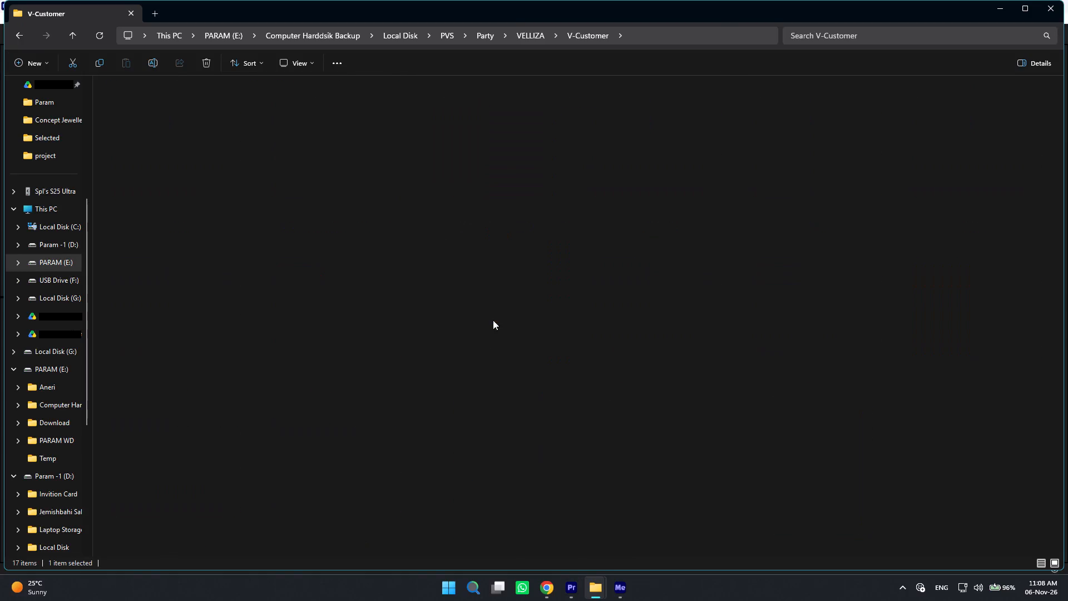
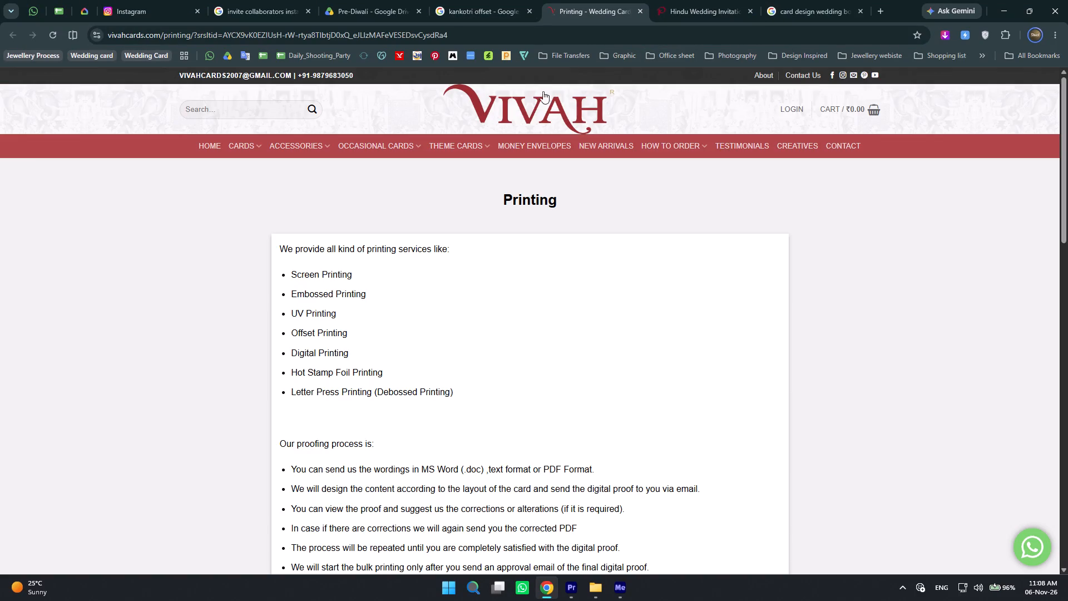
Close the Vivah wedding cards Printing page in the browser and return to the kankotri offset search results.
click(505, 0)
click(608, 0)
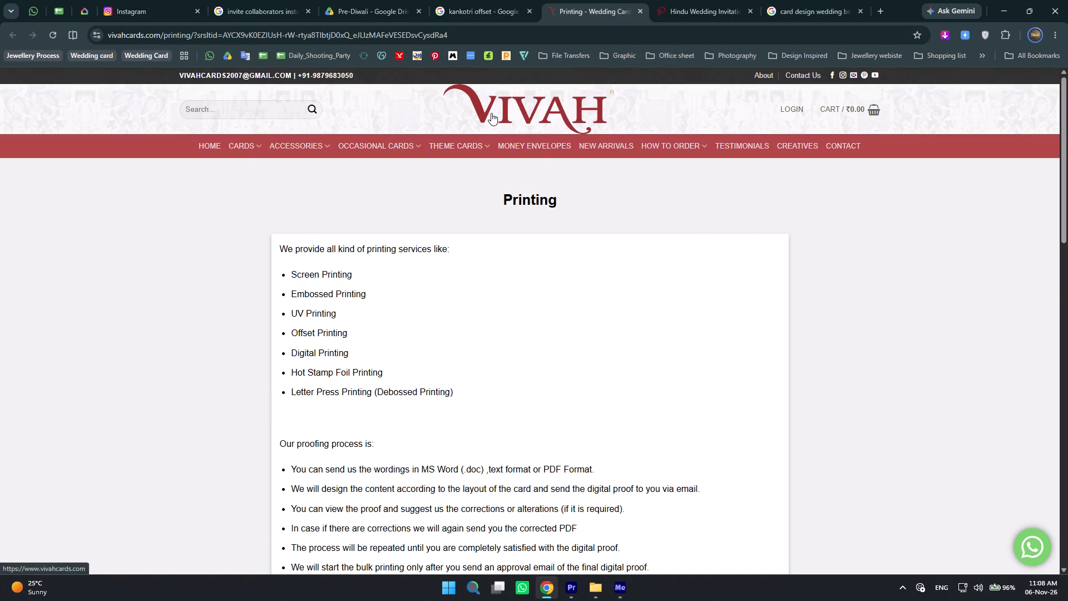
key(ctrl+w)
click(530, 0)
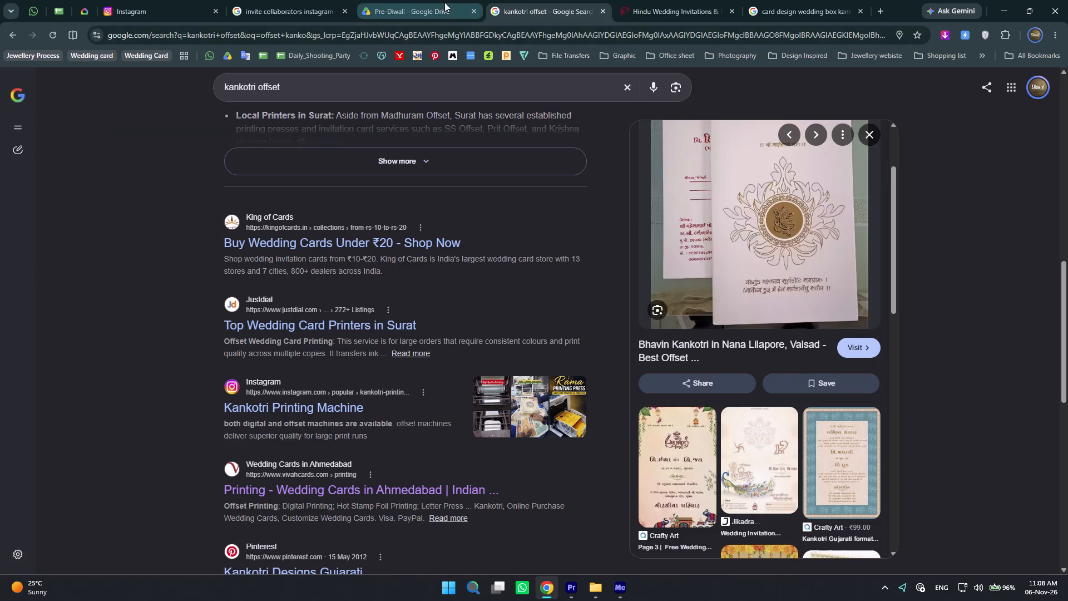
Close the kankotri offset search results and switch to the Pre-Diwali folder in Google Drive.
key(ctrl+w)
click(412, 0)
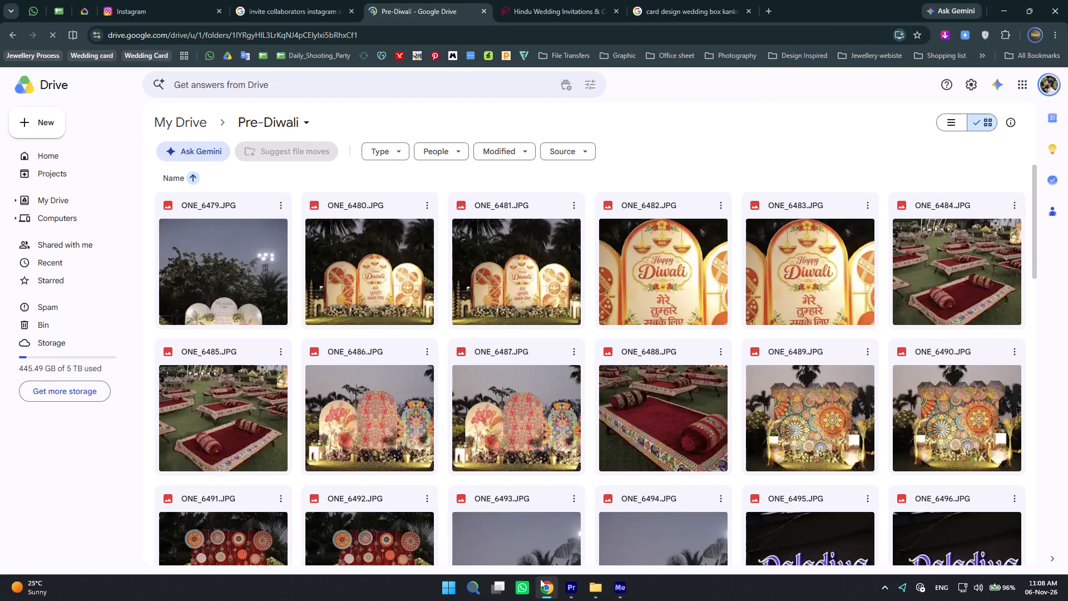
Share the Pre-Diwali folder by setting general access to Anyone with the link, and copy its link.
click(282, 116)
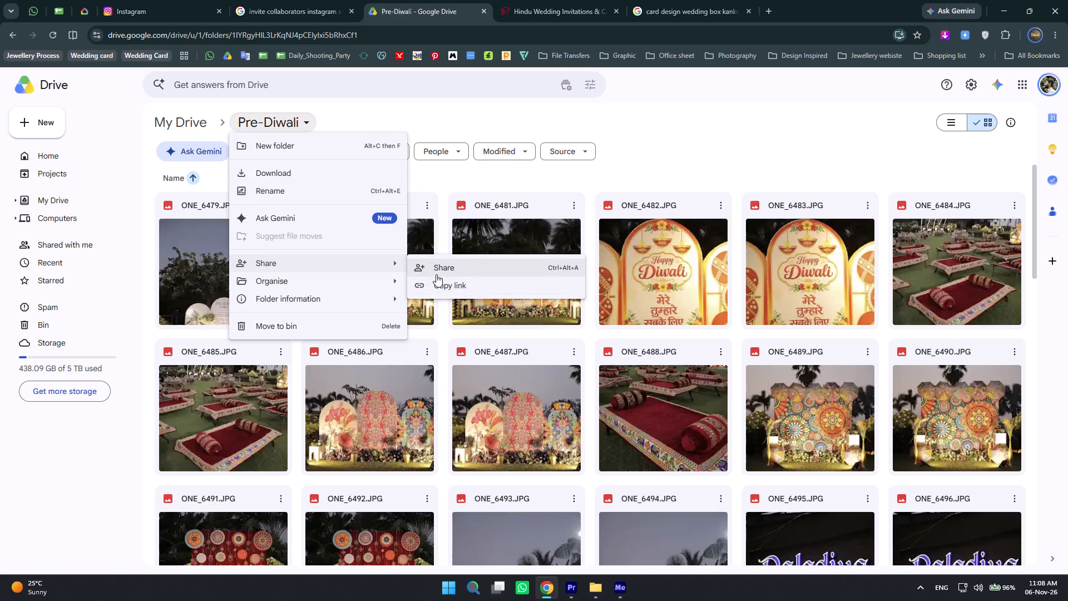
click(441, 267)
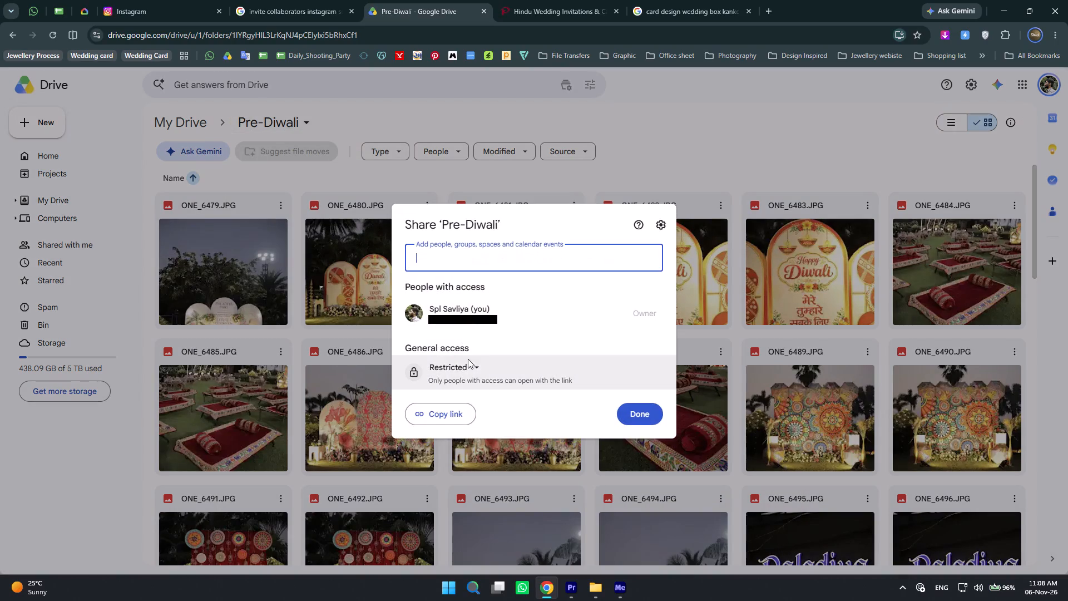
click(465, 363)
click(481, 421)
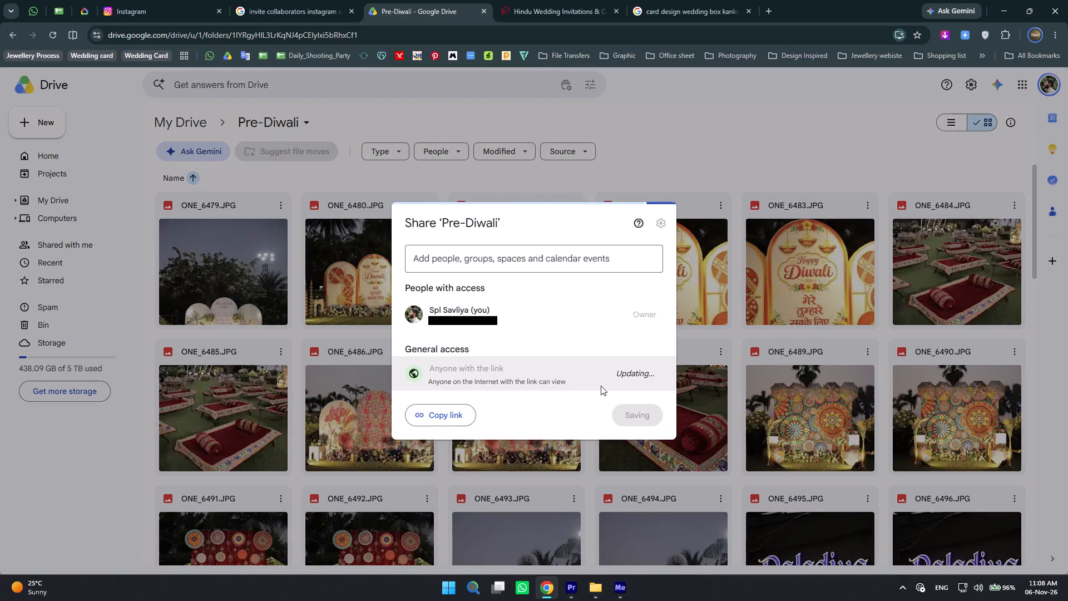
click(428, 420)
click(639, 414)
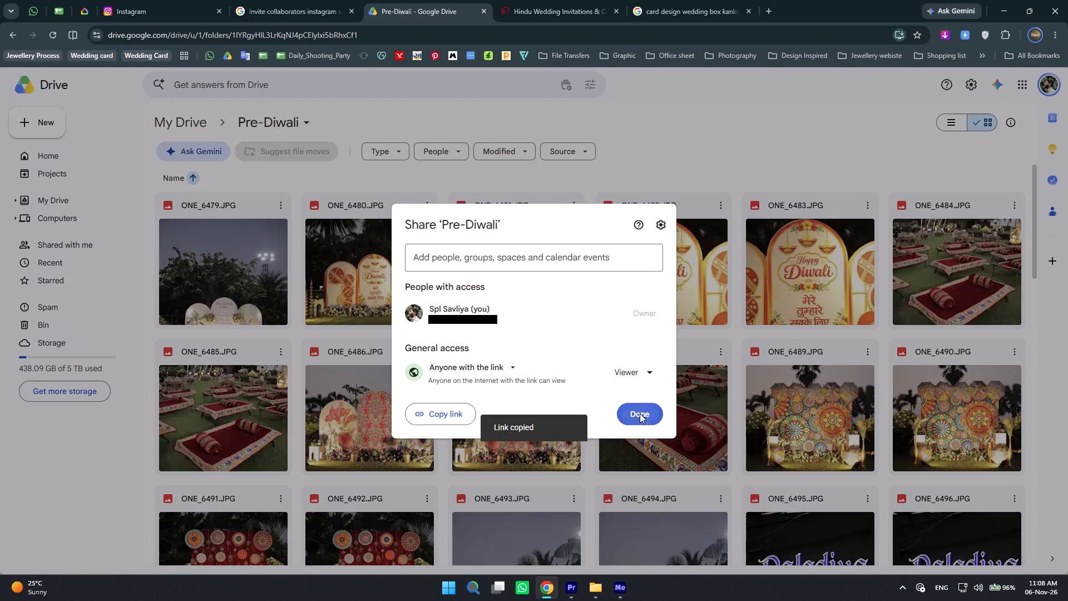
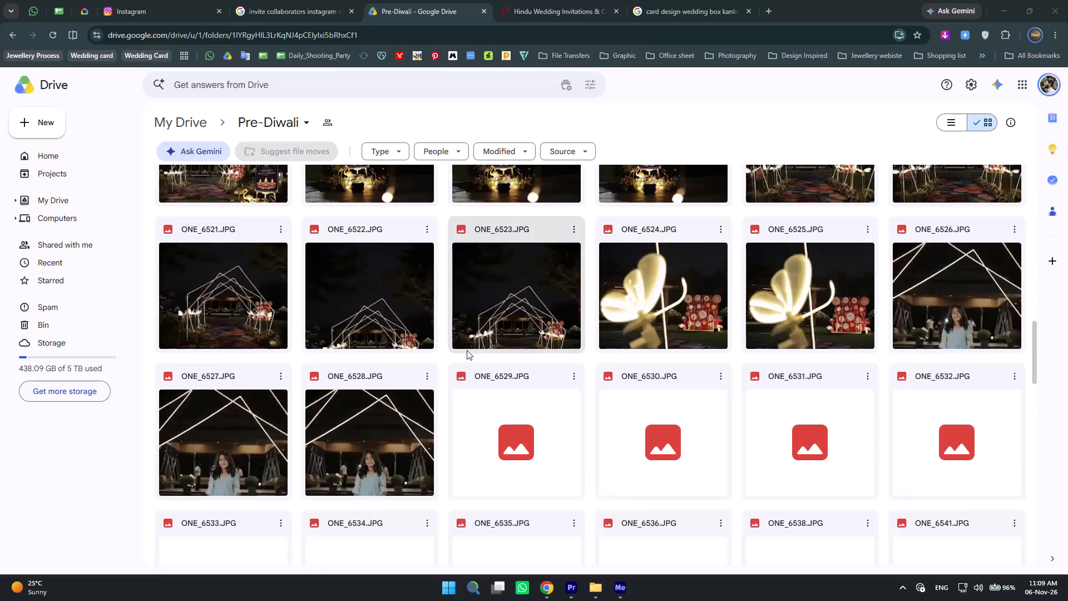
Close the Pre-Diwali Drive, Instagram collaborators search and Instagram pages, keeping the Hindu wedding invitations and card design search pages open.
key(ctrl+w)
click(546, 6)
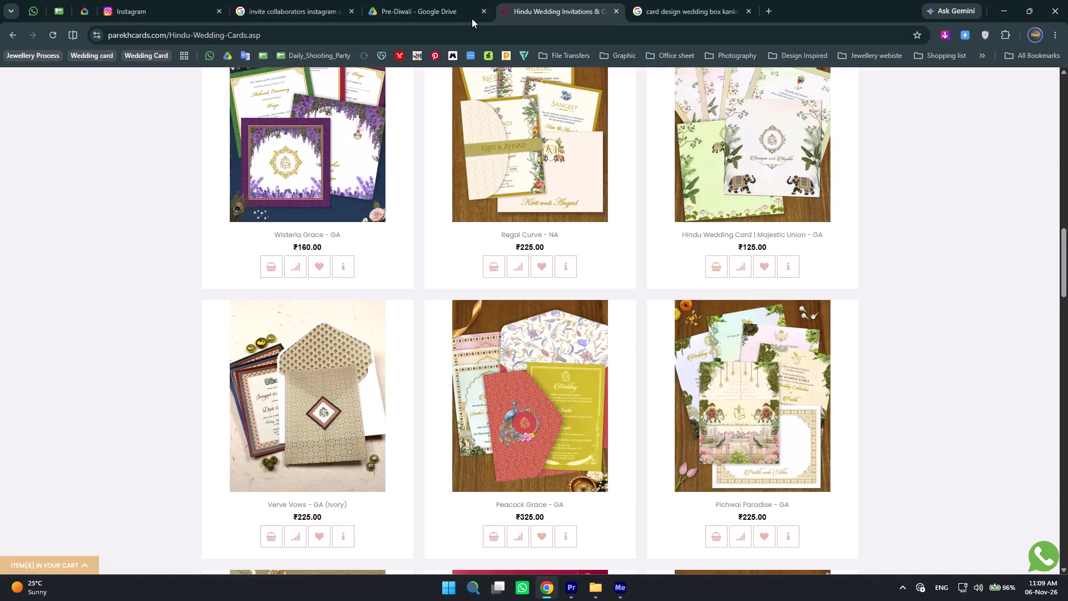
click(434, 6)
key(ctrl+w)
click(289, 0)
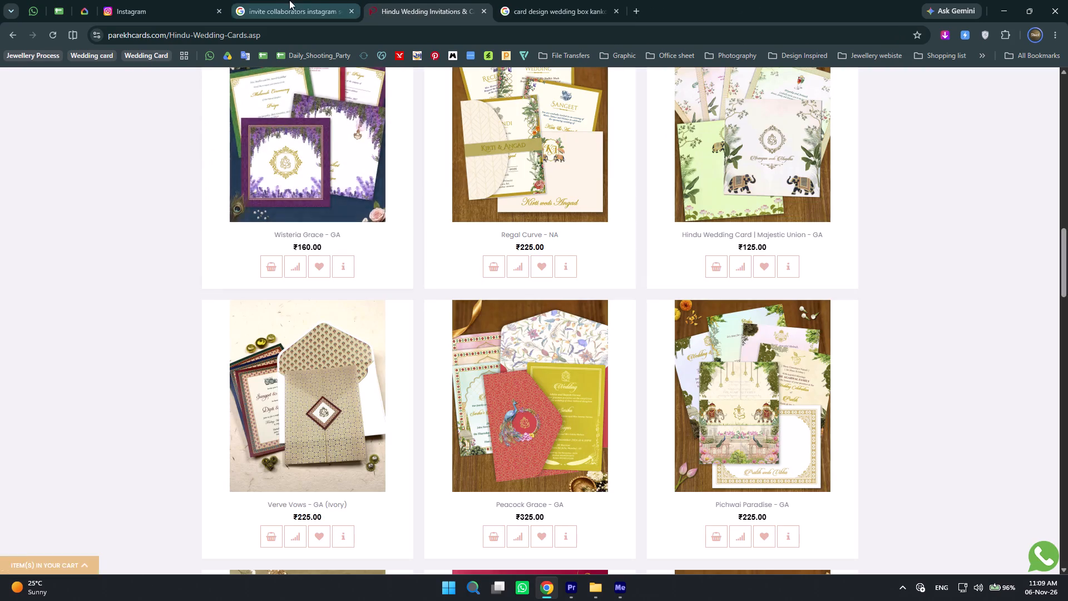
key(ctrl+w)
click(177, 0)
key(ctrl+w)
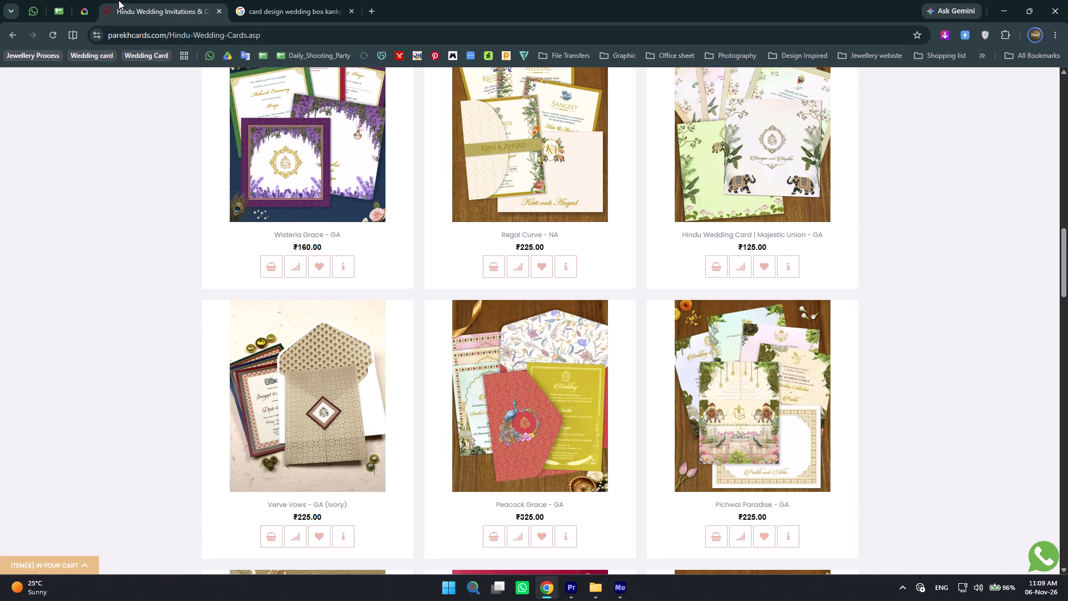
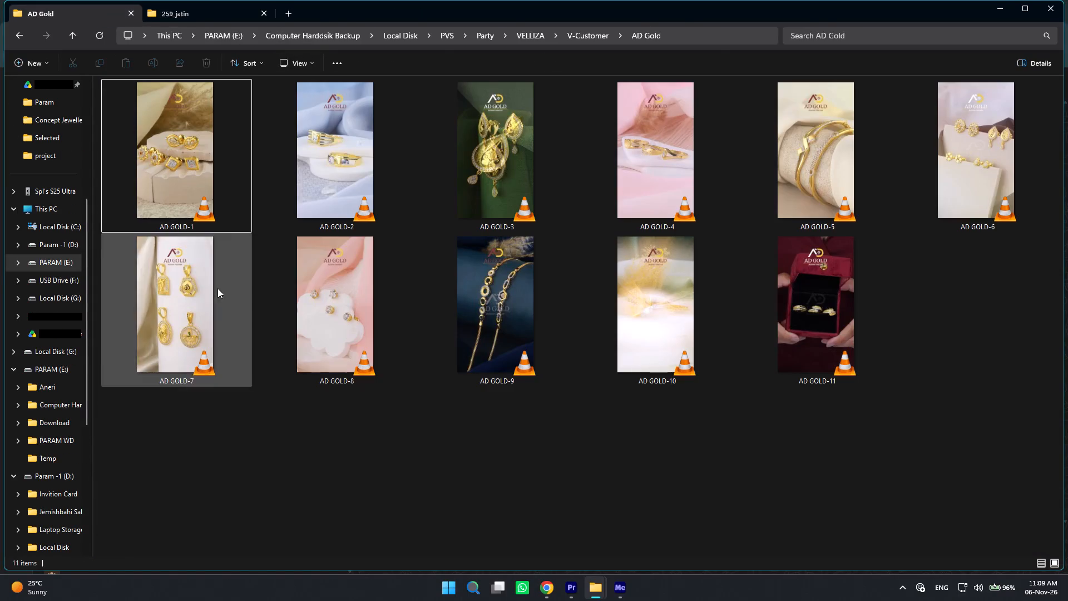
Go from the AD Gold folder back up to VELLIZA and open the November folder inside Photo + Reel.
click(577, 31)
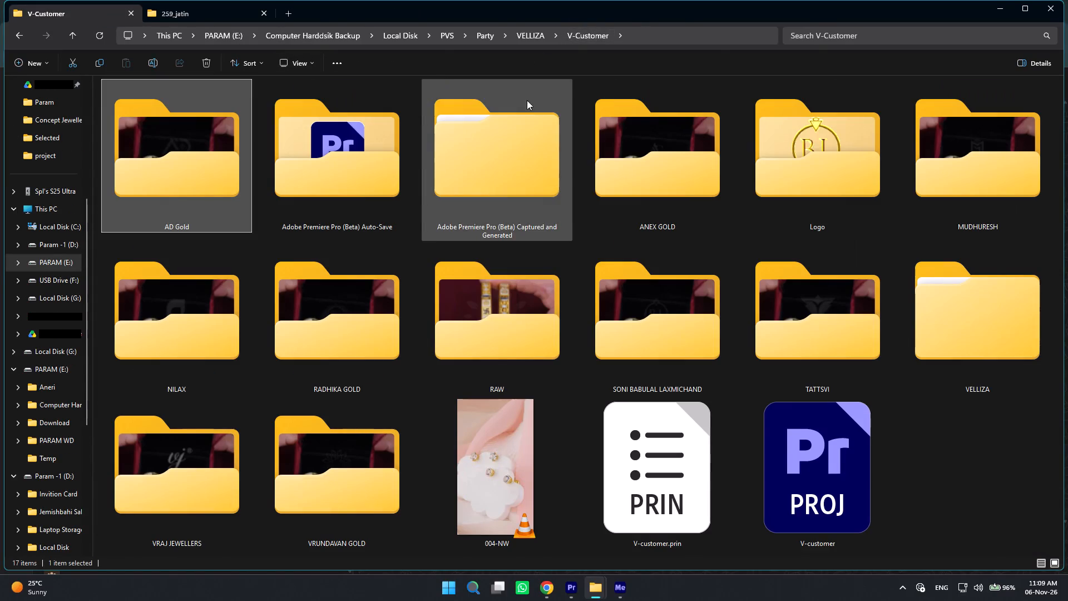
click(520, 35)
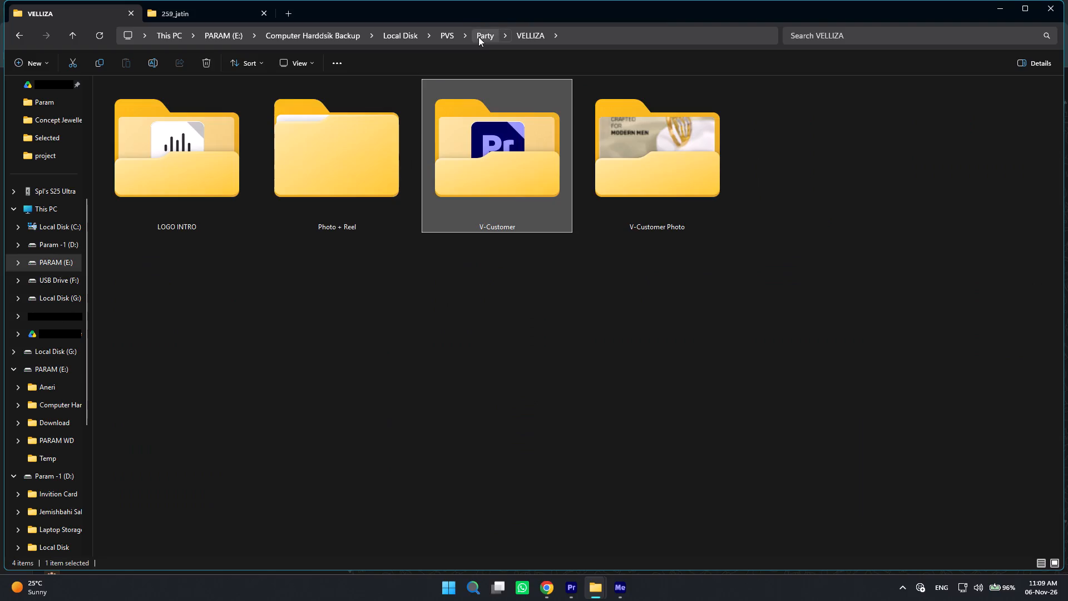
click(478, 37)
double_click(324, 313)
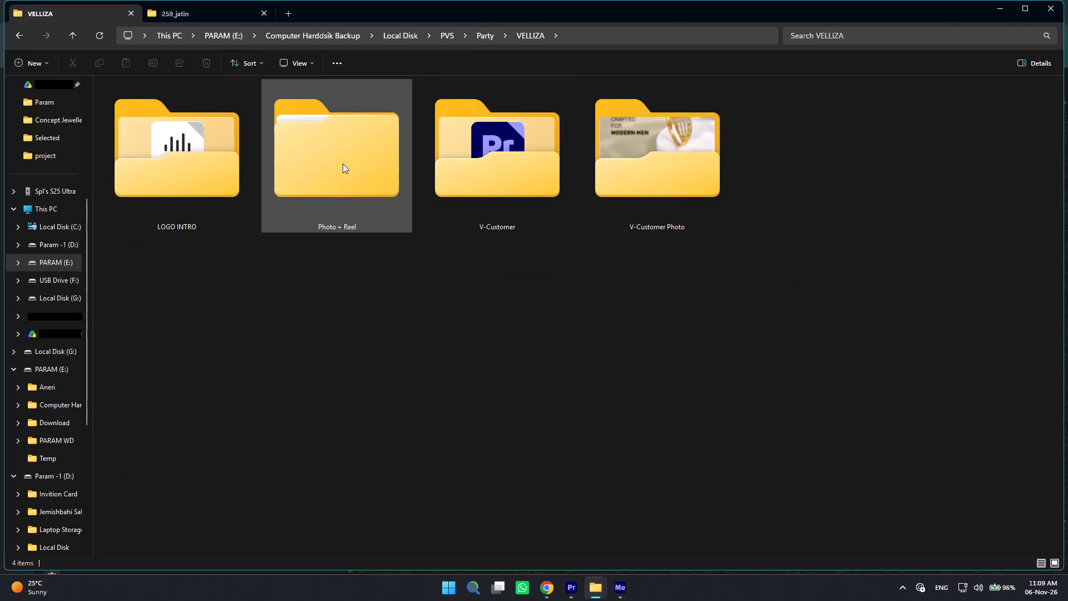
click(338, 160)
click(338, 160)
click(406, 255)
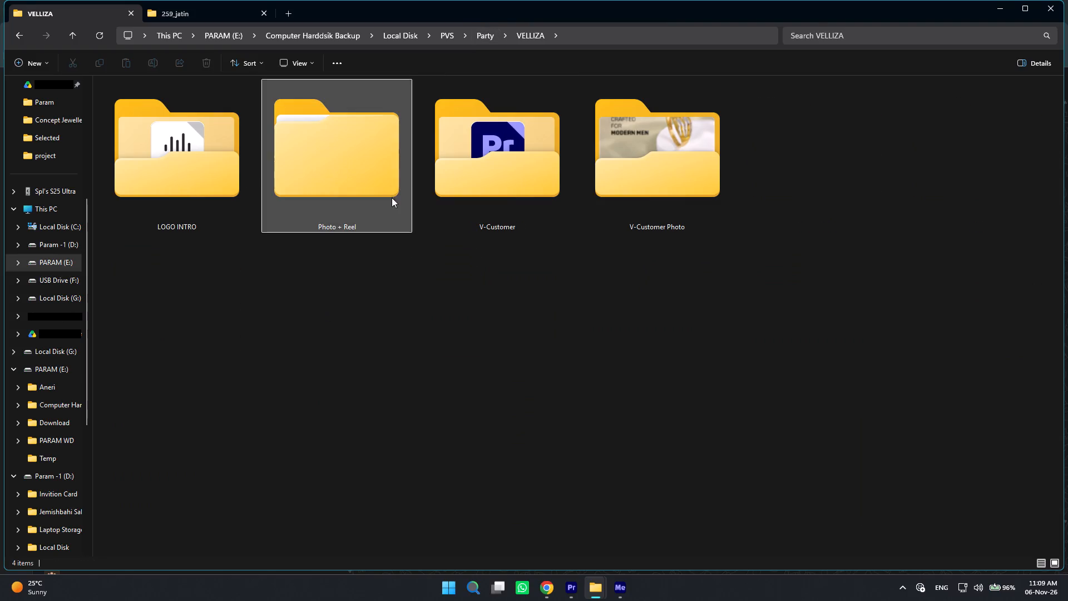
double_click(347, 160)
double_click(153, 115)
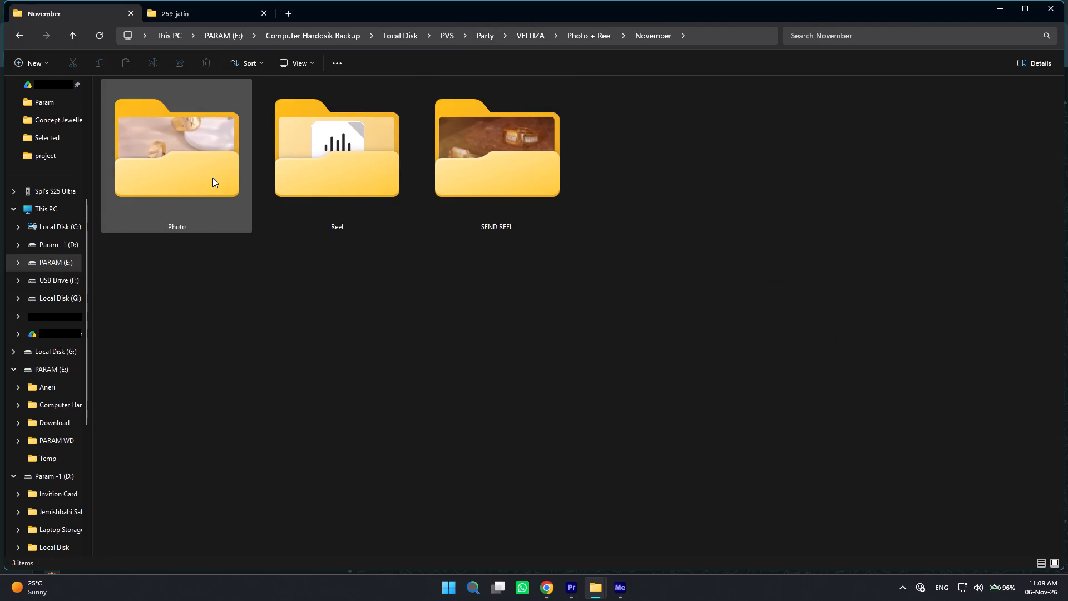
Look inside November's Photo folder, then return to the November folder.
click(378, 264)
double_click(164, 156)
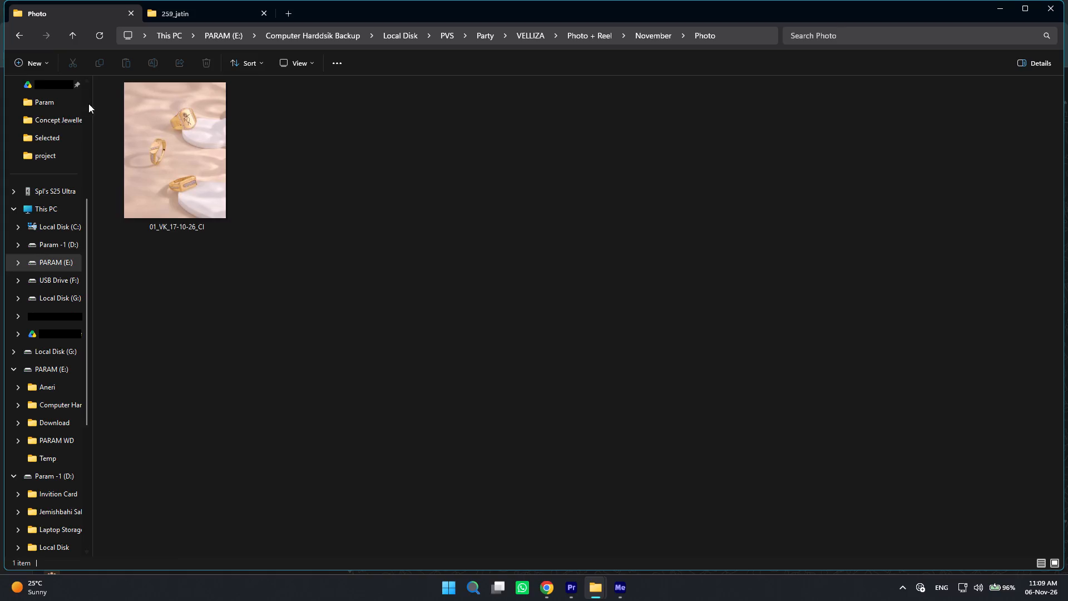
click(19, 30)
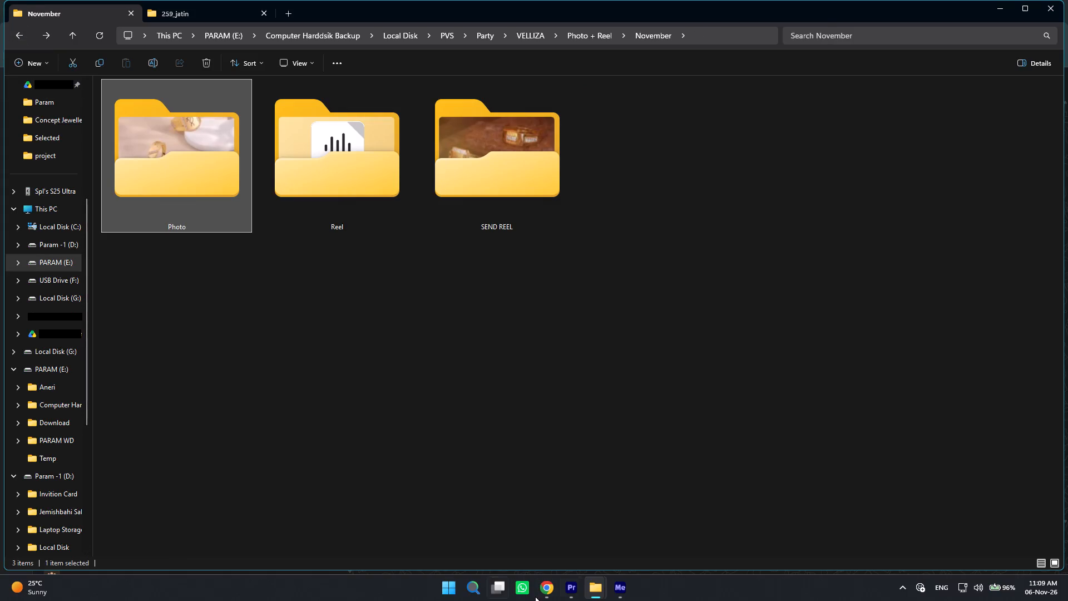
Switch to Premiere with the ANEX GOLD sequence timeline.
click(588, 523)
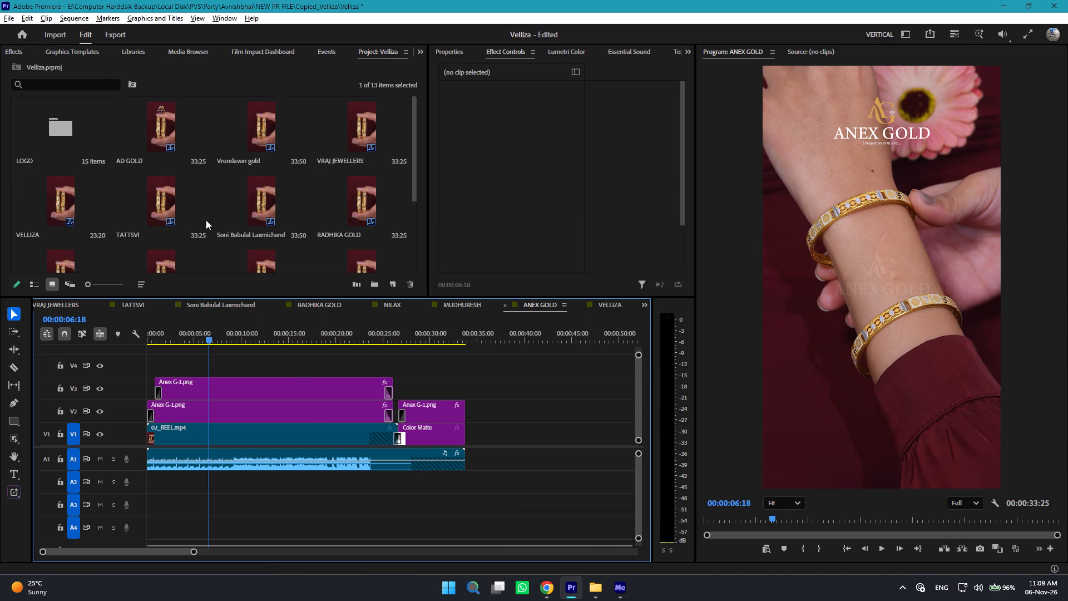
Replace the 0.2.mp4 footage with file 002 from VELLIZA > Photo + Reel > November > SEND REEL.
scroll(193, 230, down, 6)
click(82, 223)
right_click(82, 223)
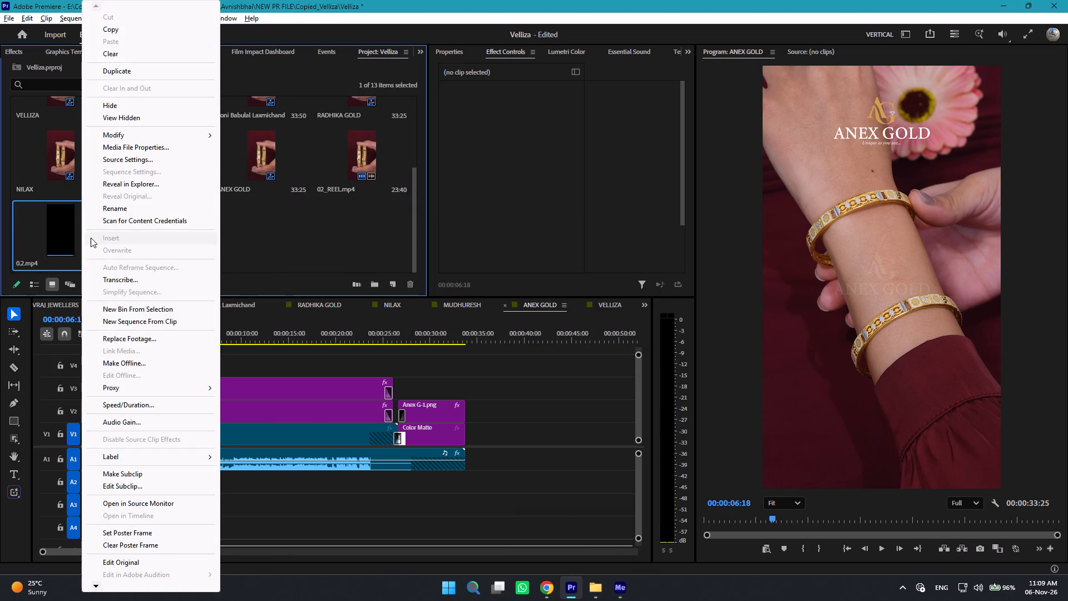
click(118, 334)
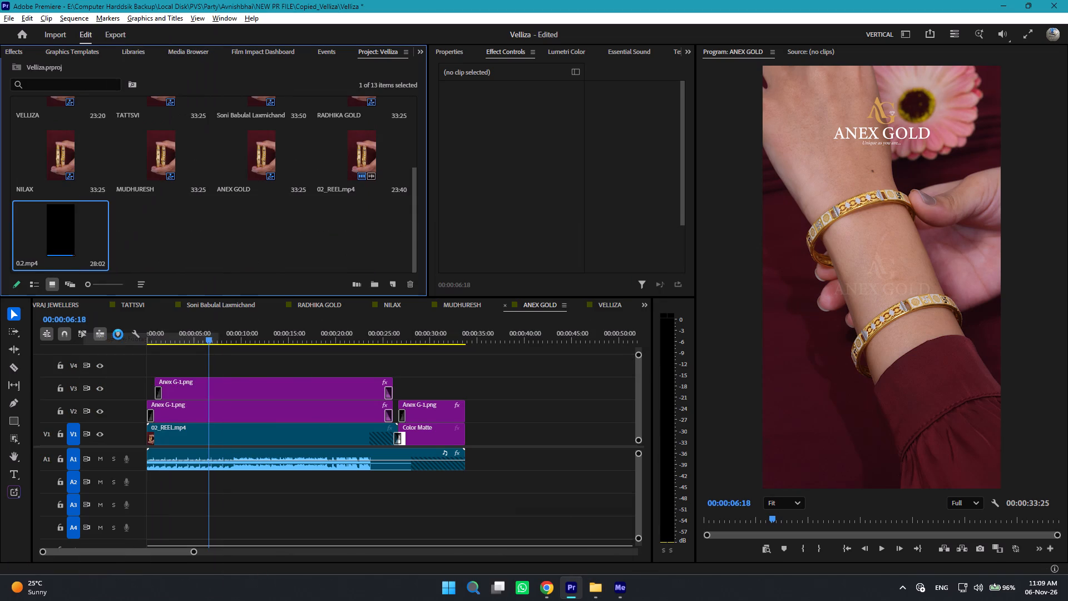
click(177, 50)
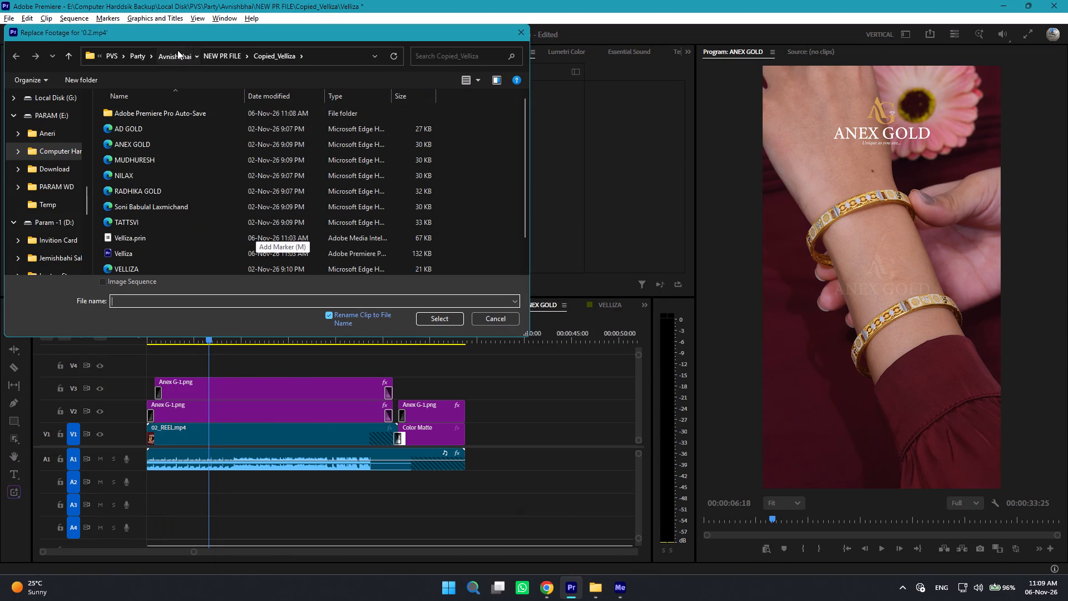
click(204, 51)
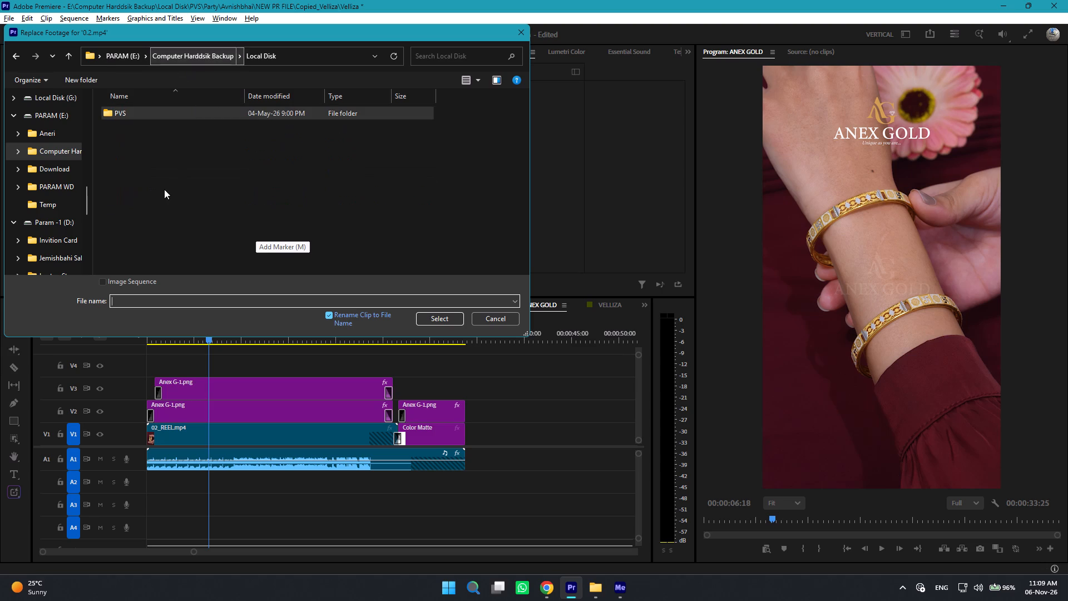
click(177, 56)
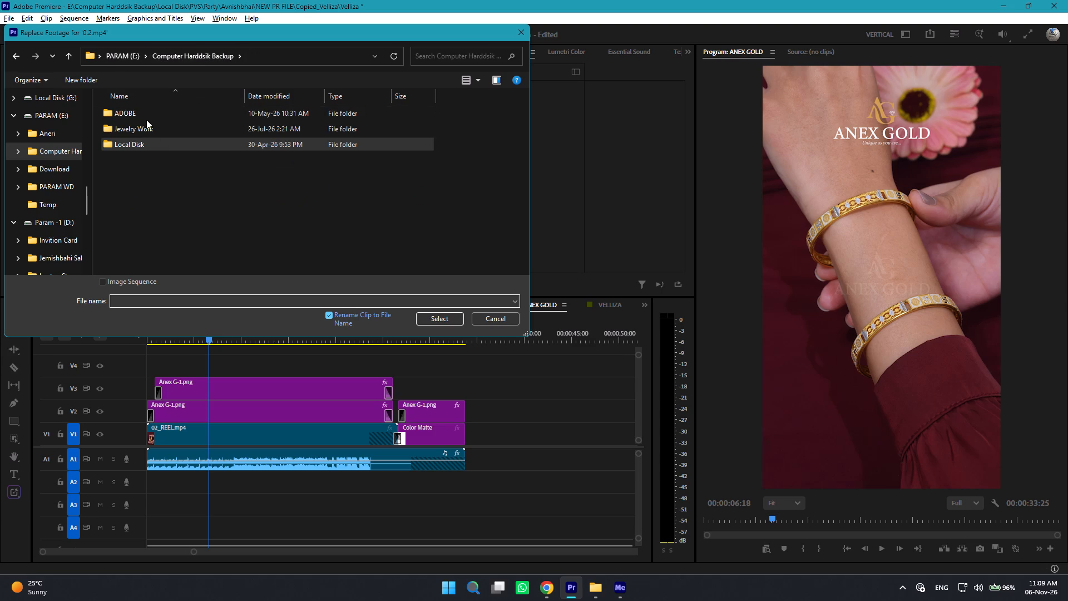
double_click(146, 143)
double_click(119, 116)
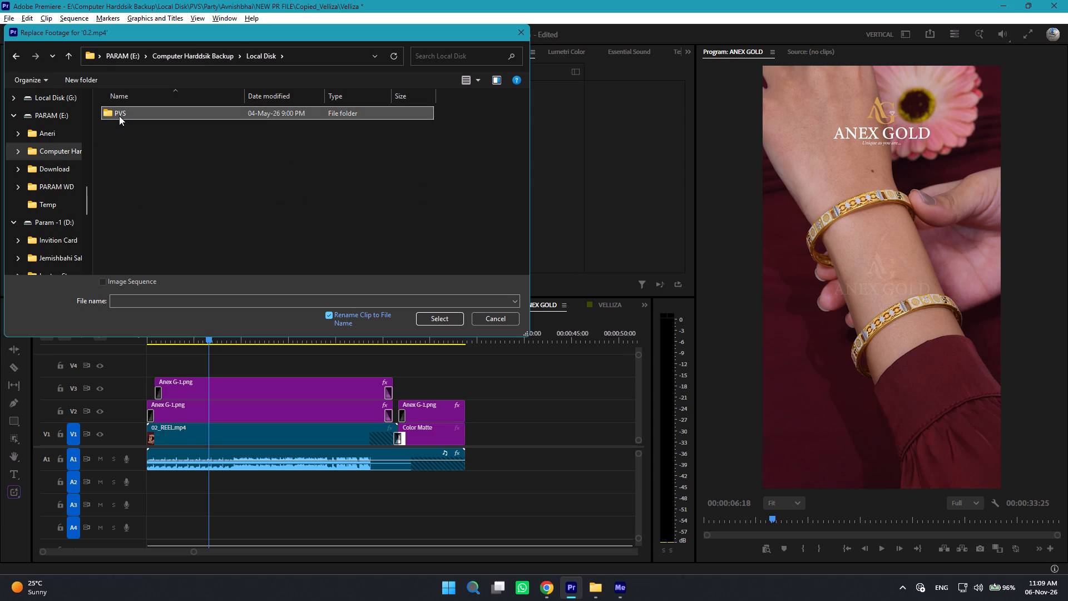
double_click(124, 110)
double_click(132, 224)
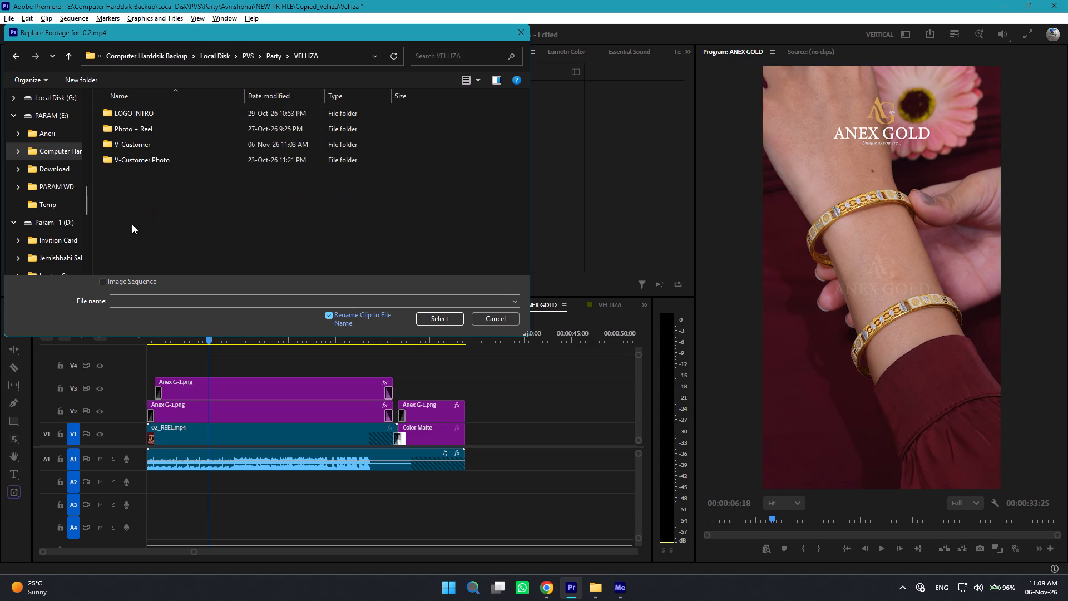
double_click(131, 132)
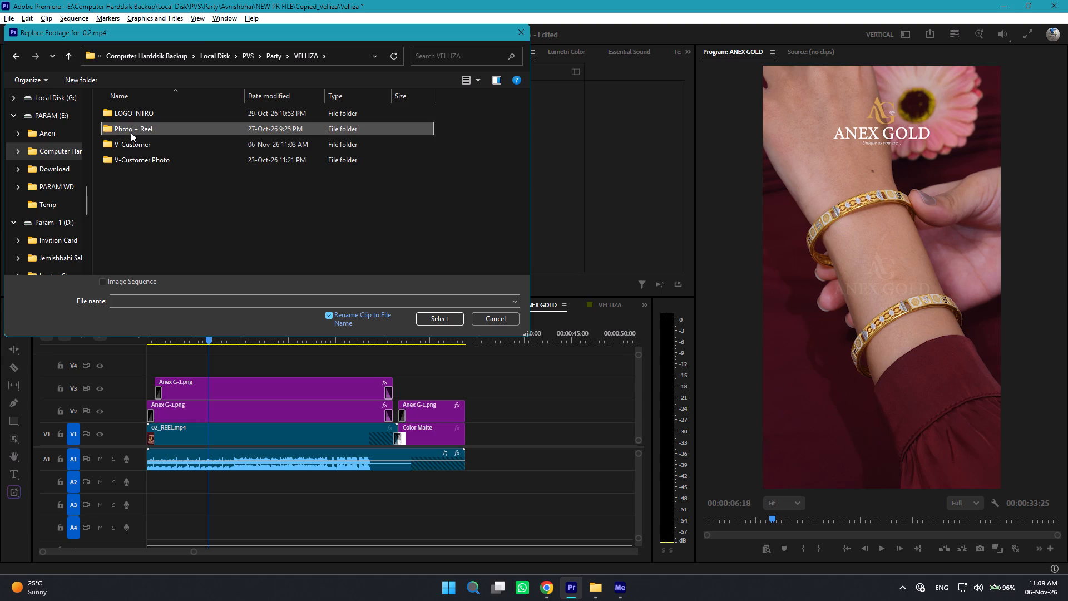
double_click(133, 131)
double_click(141, 141)
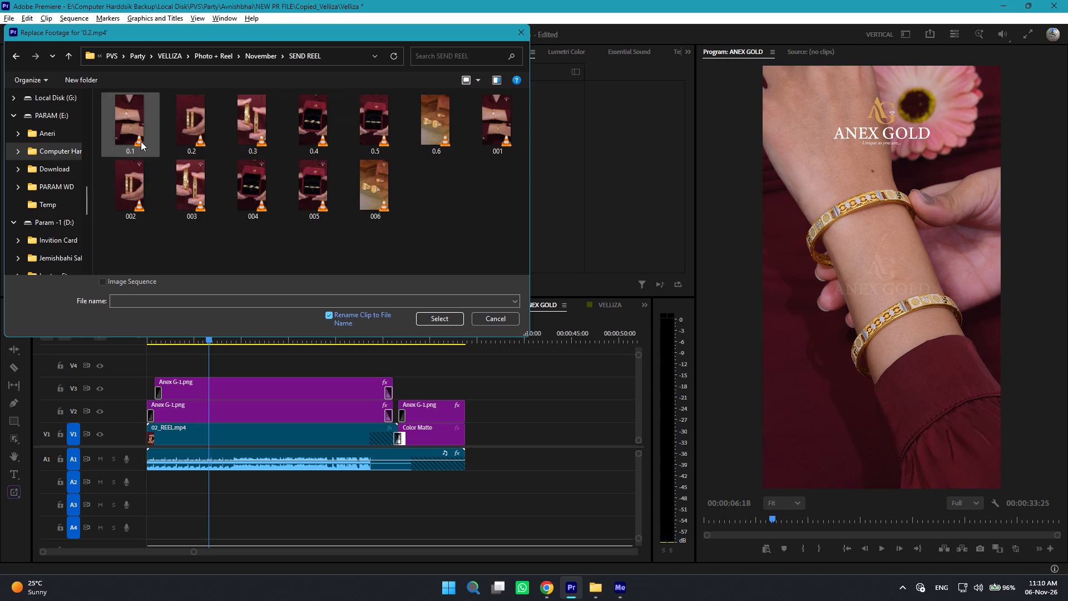
click(496, 127)
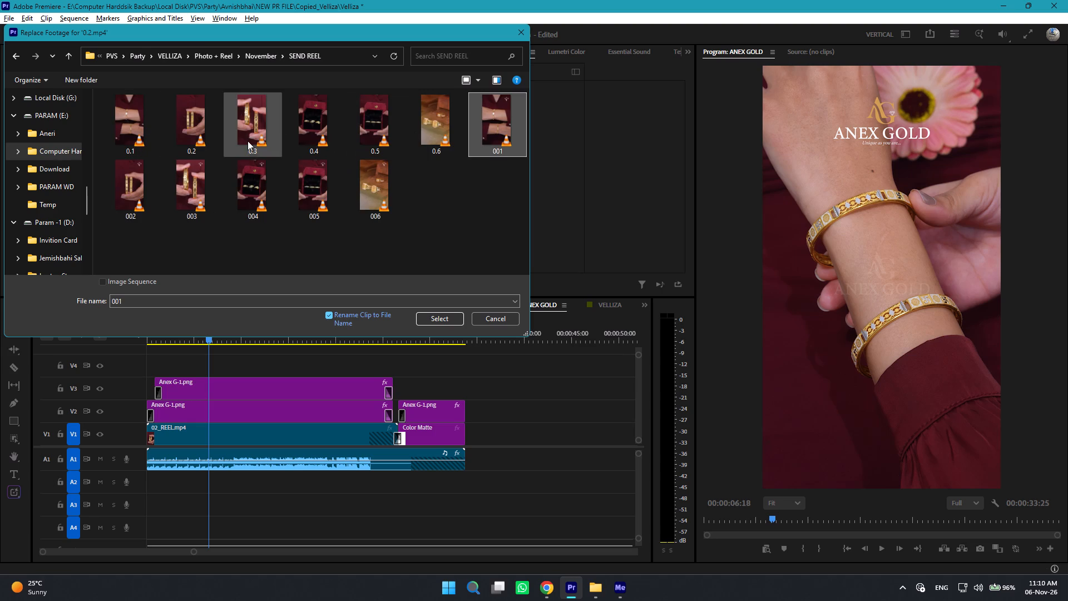
click(132, 179)
click(431, 317)
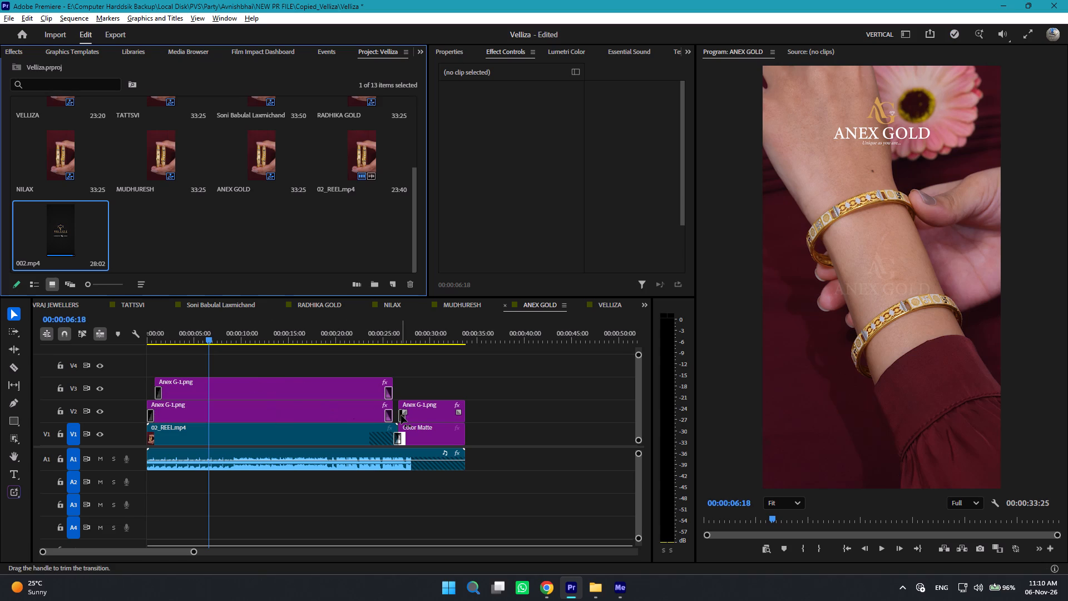
Trim the end of 02_REEL.mp4 in the ANEX GOLD sequence back by 3 seconds, to about 00:00:23:20, removing the hatched part.
alt+scroll(365, 441, up, 15)
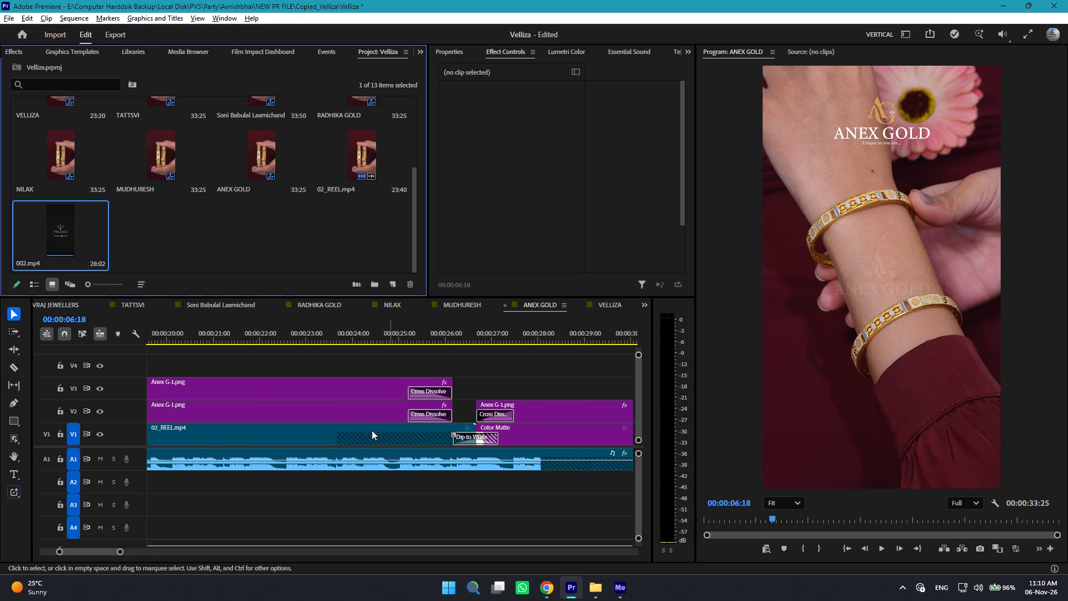
click(304, 327)
alt+scroll(396, 413, up, 3)
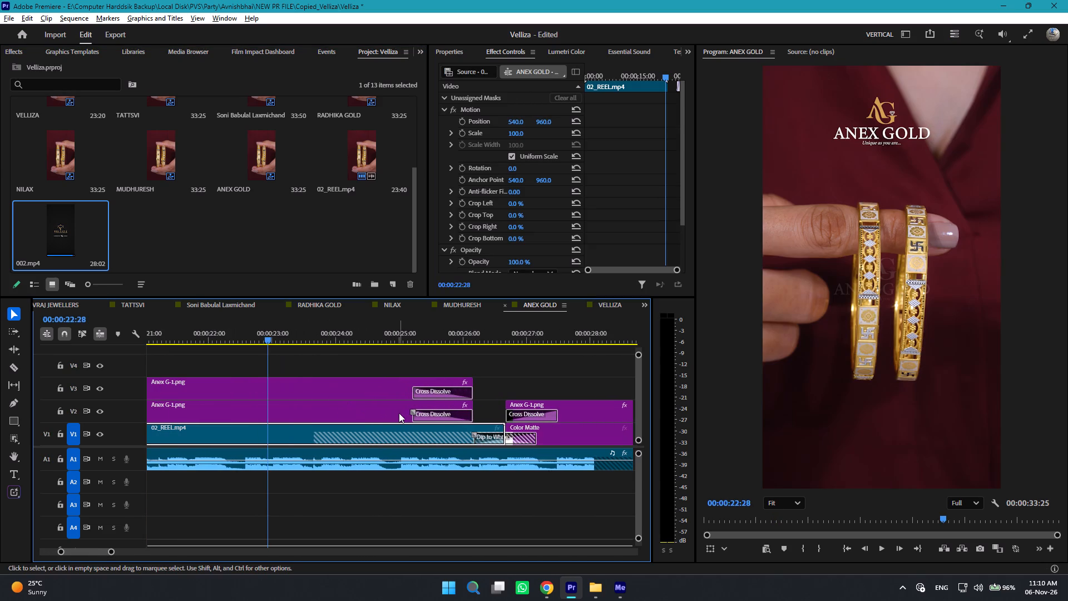
alt+scroll(399, 413, up, 3)
alt+scroll(474, 427, up, 1)
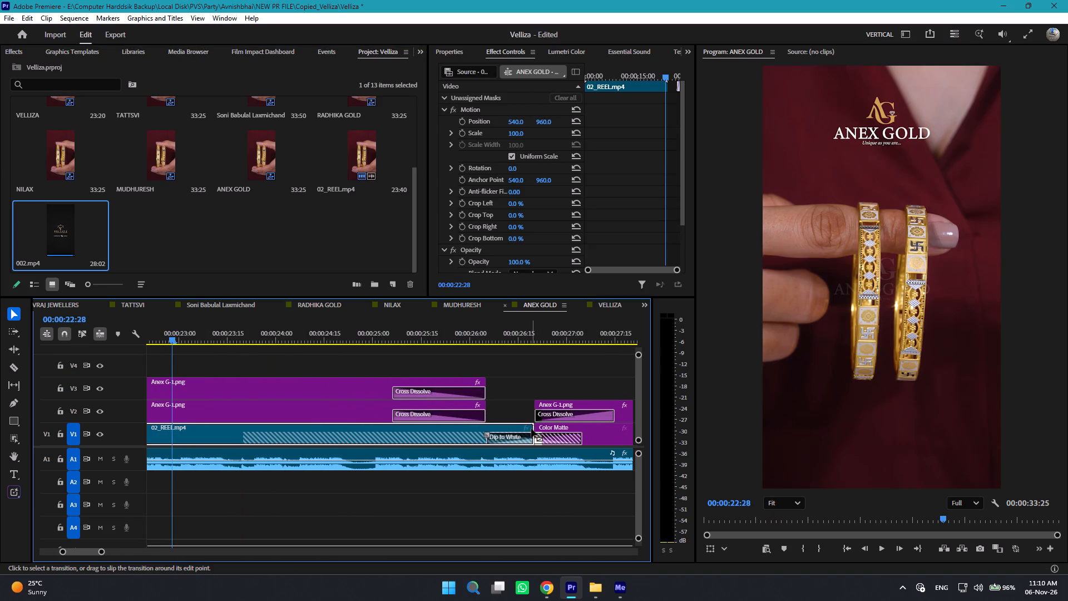
drag(532, 427, 240, 441)
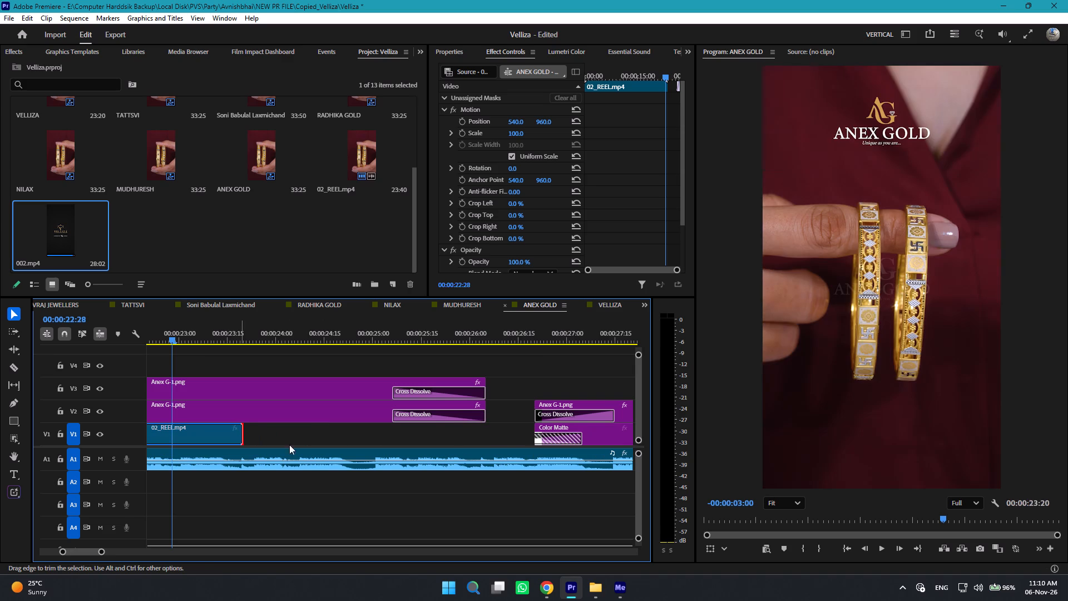
Move the Color Matte clip on V1 so it directly follows the trimmed 02_REEL.mp4.
drag(569, 436, 280, 437)
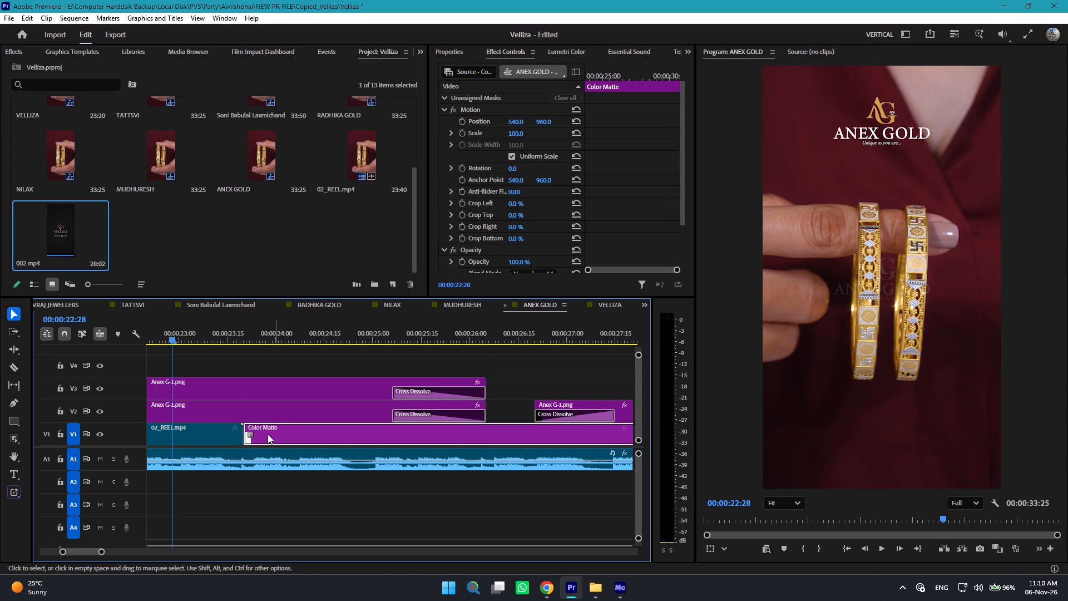
Search the effects for "dip".
click(245, 438)
click(22, 54)
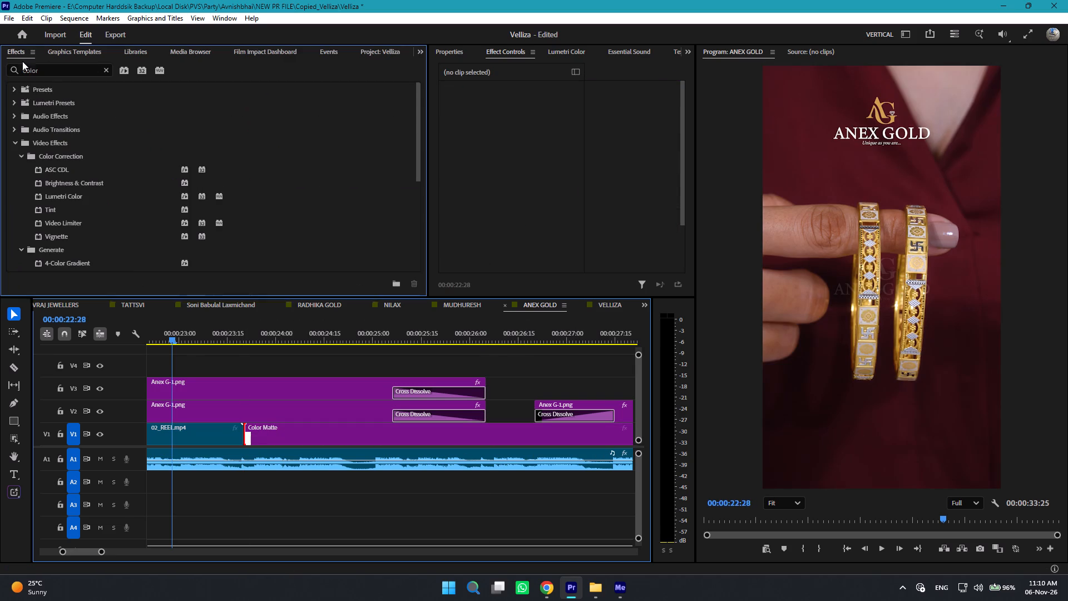
drag(52, 68, 0, 66)
text(dip)
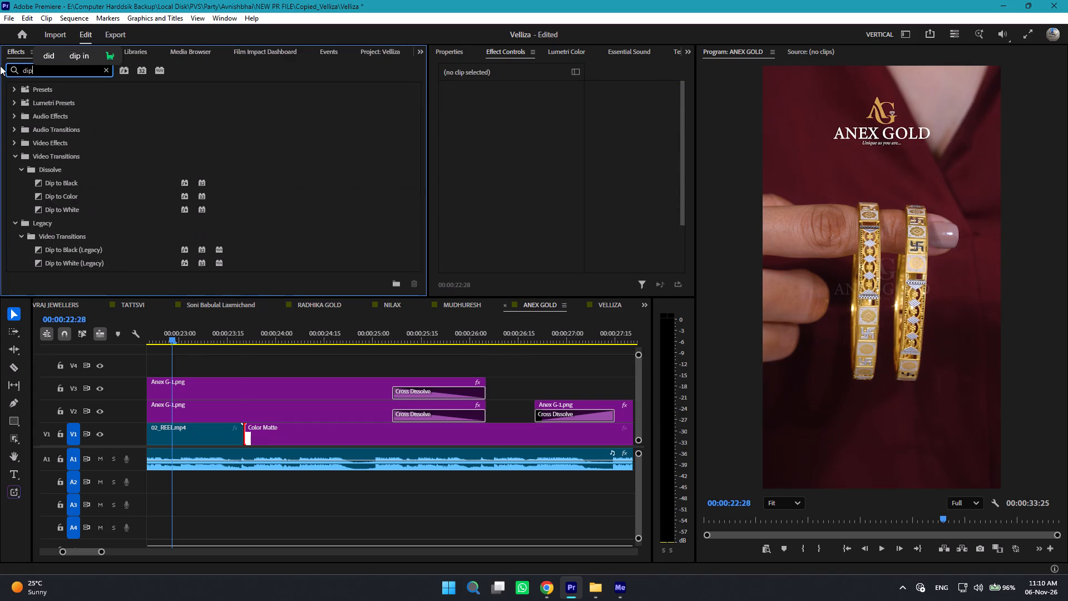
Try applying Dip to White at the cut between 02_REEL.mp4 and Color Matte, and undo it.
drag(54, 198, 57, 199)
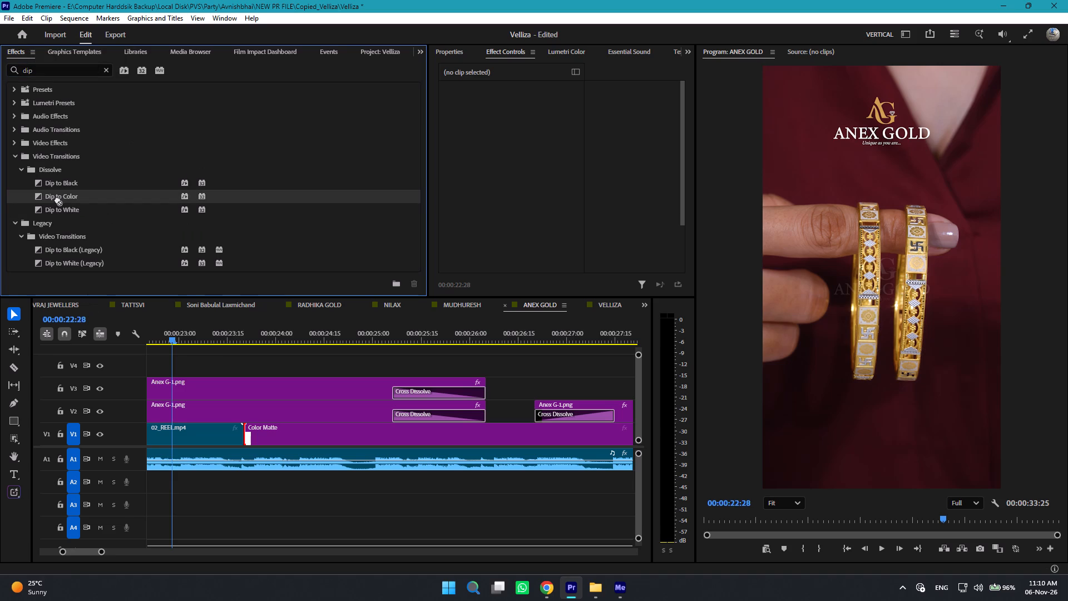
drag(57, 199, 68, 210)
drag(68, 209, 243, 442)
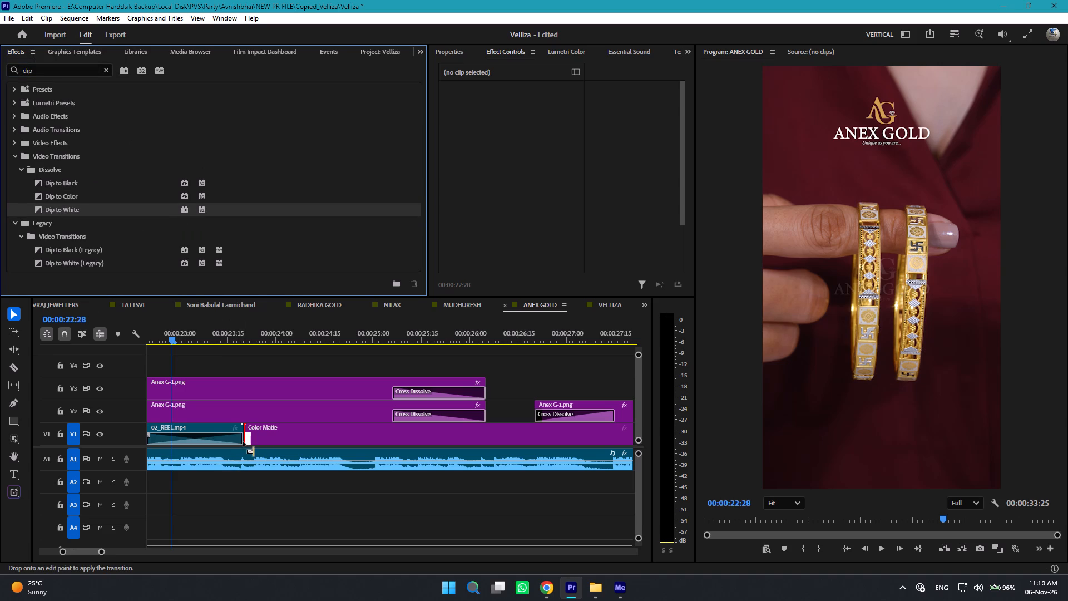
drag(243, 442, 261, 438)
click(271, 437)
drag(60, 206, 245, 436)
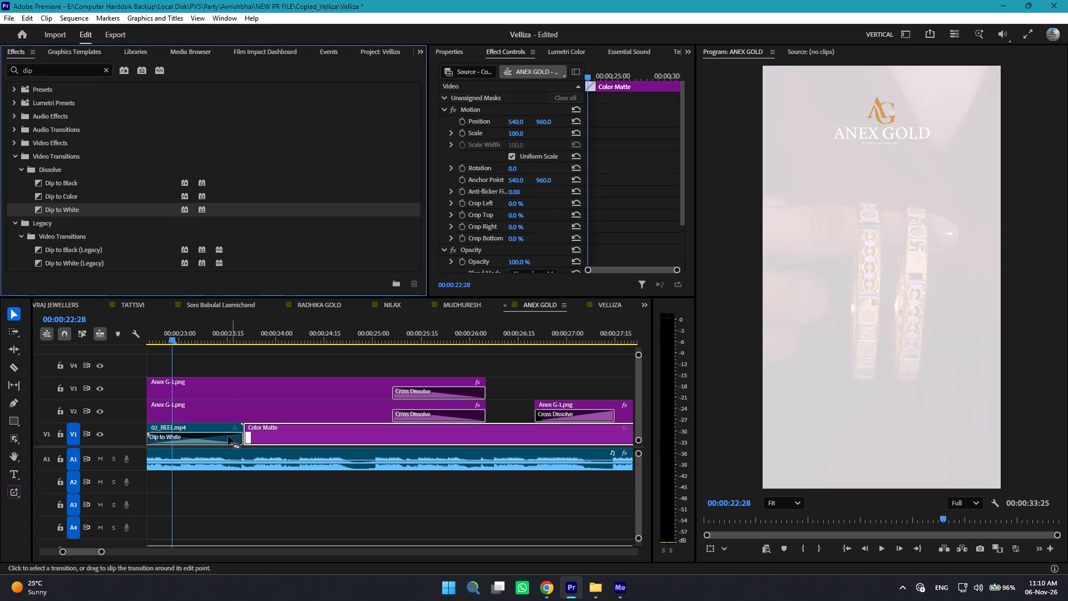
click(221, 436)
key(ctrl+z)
Apply the Dip to White transition to the end of 02_REEL.mp4, at its cut with Color Matte.
alt+scroll(228, 434, up, 2)
alt+scroll(228, 434, down, 2)
alt+scroll(228, 434, up, 3)
alt+scroll(233, 432, down, 1)
alt+scroll(233, 432, up, 6)
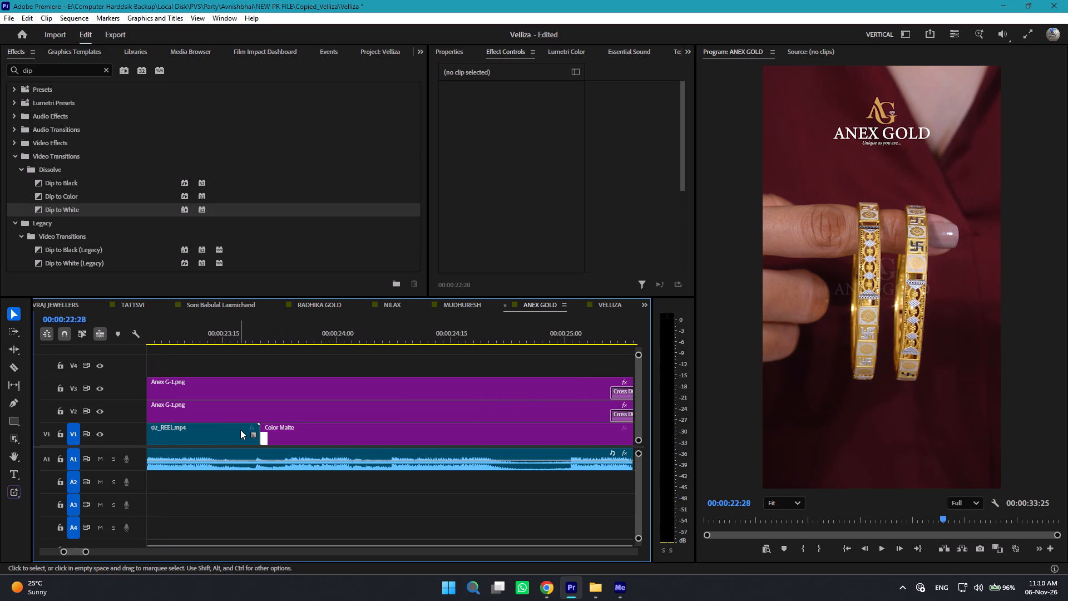
click(240, 430)
click(243, 430)
click(258, 427)
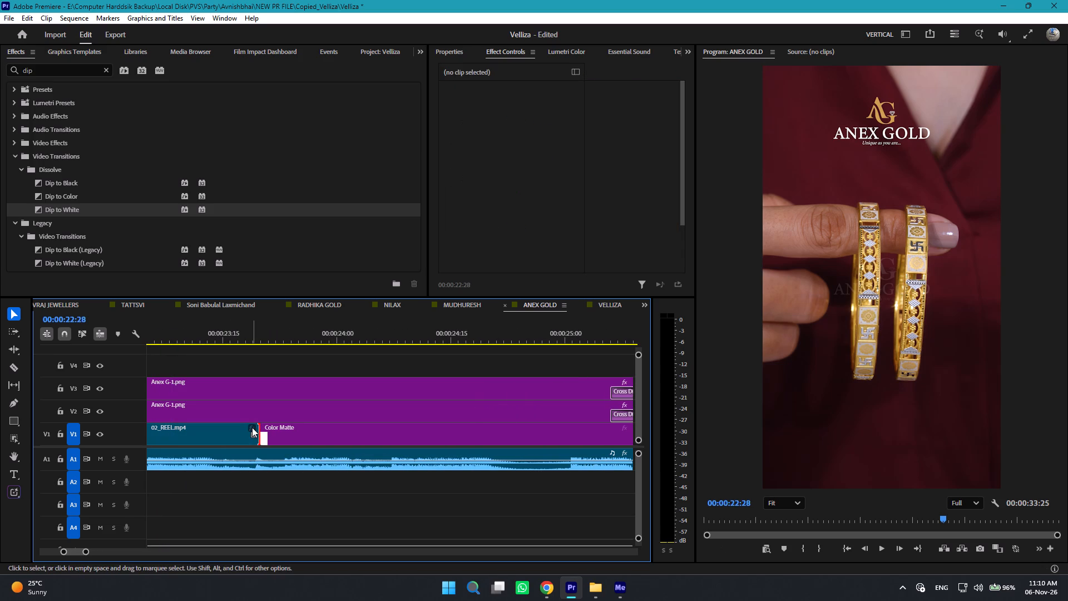
click(258, 427)
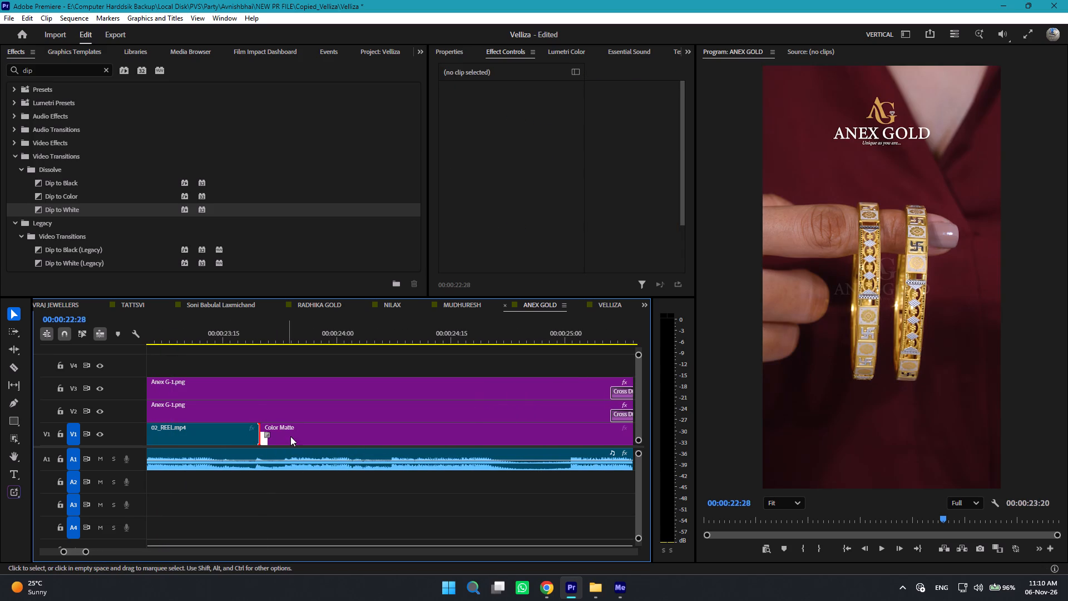
click(302, 437)
click(236, 435)
drag(78, 209, 289, 418)
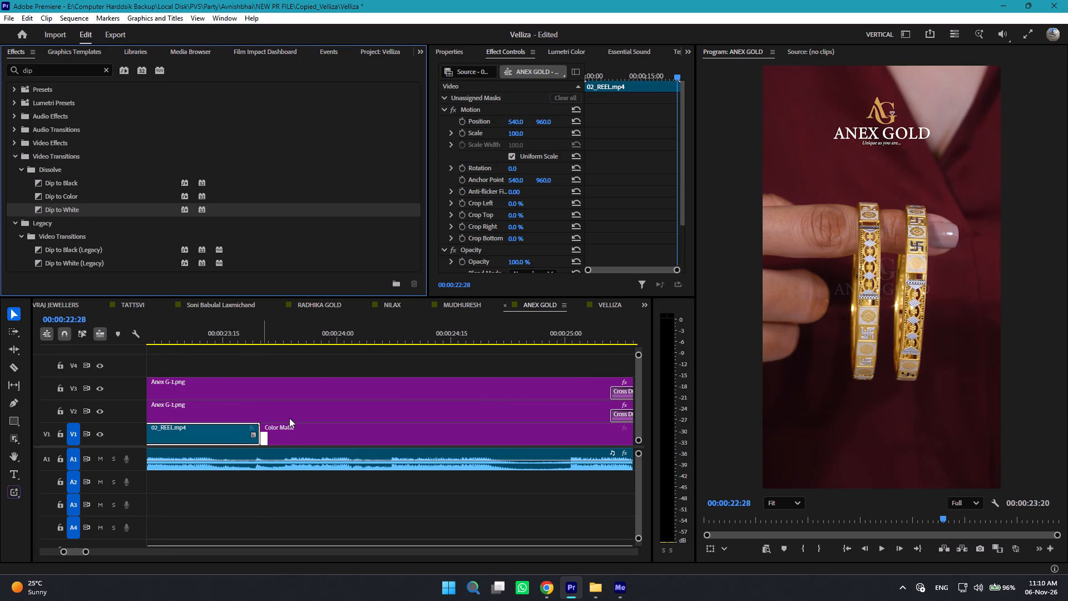
drag(289, 418, 262, 441)
click(235, 441)
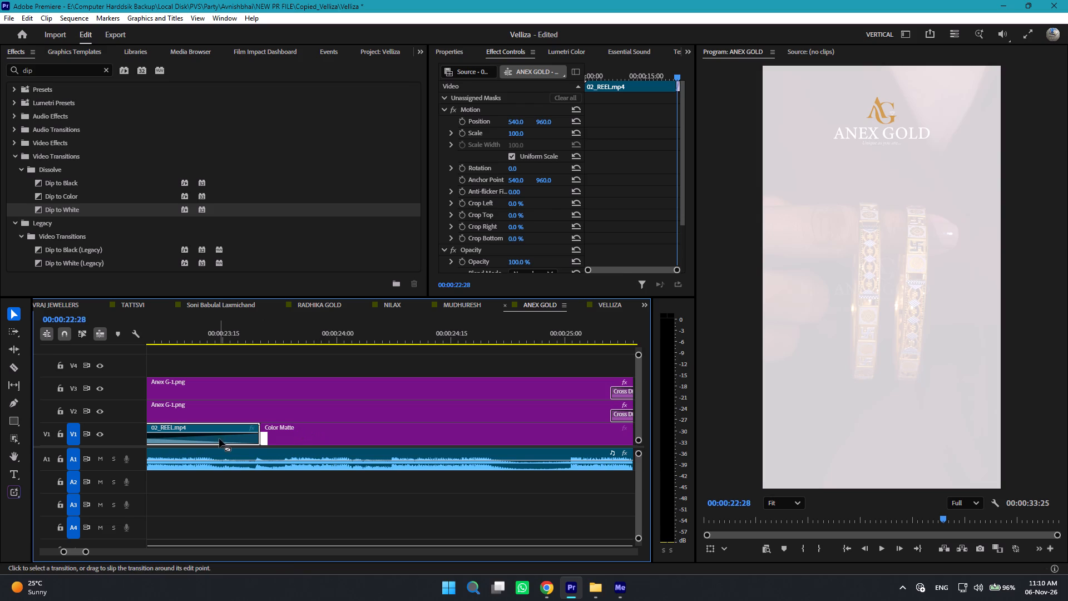
Set the Dip to White transition's alignment to Center at Cut.
click(219, 439)
drag(634, 103, 637, 103)
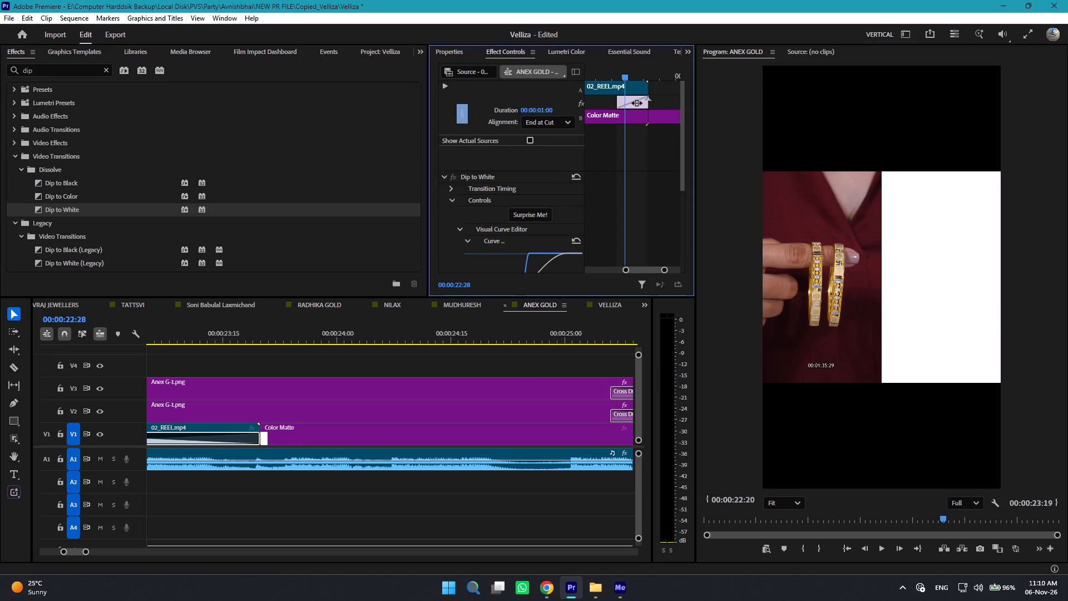
drag(637, 103, 649, 106)
click(561, 126)
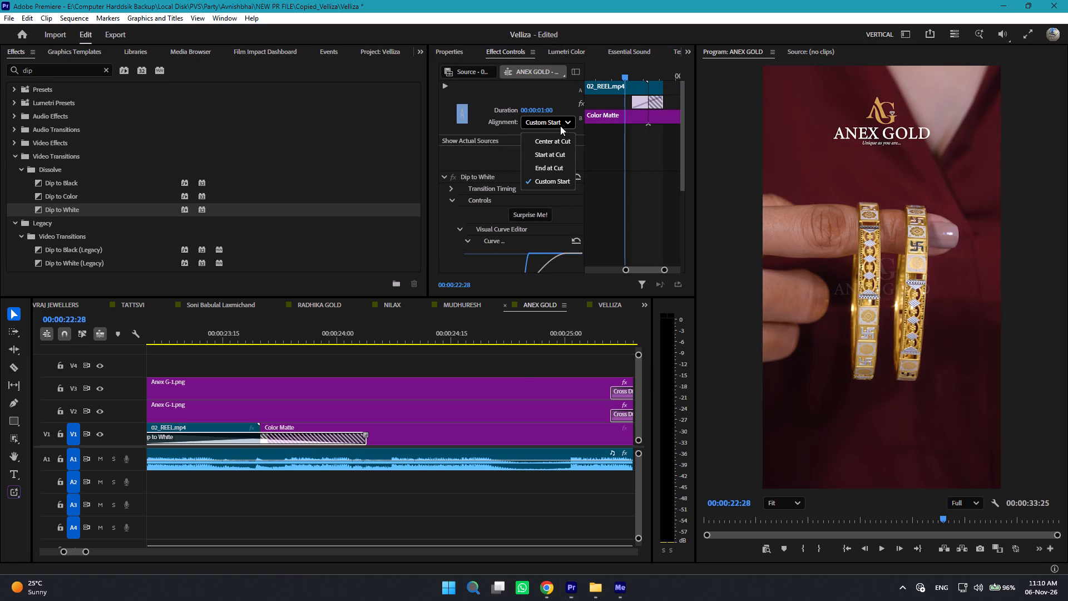
click(547, 142)
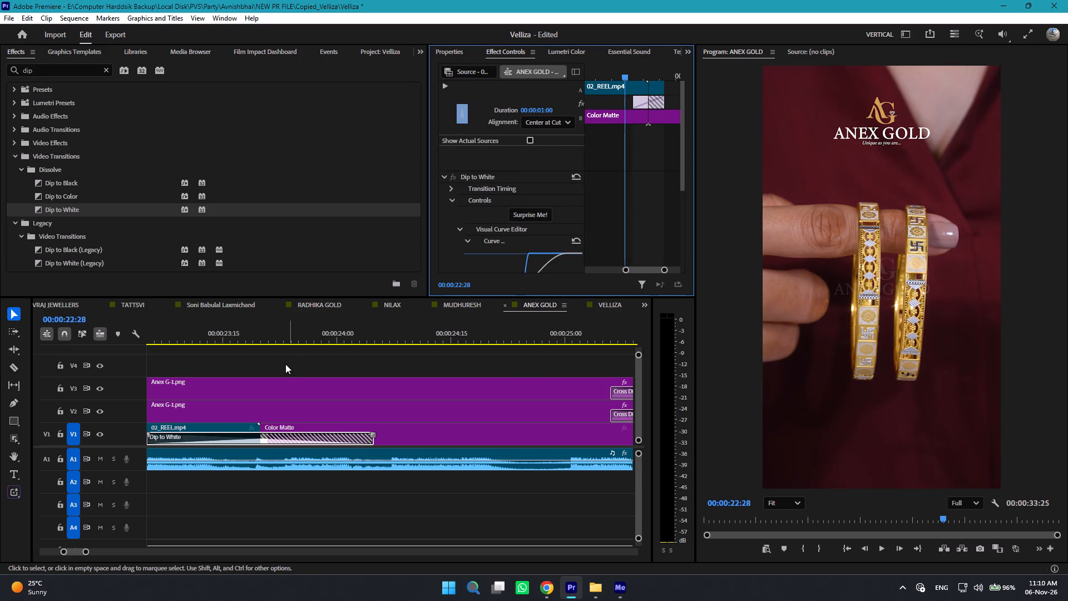
Play the sequence from 00:00:22:28 into the Dip to White transition to check it.
alt+scroll(341, 452, down, 2)
alt+scroll(343, 454, up, 2)
alt+scroll(348, 456, down, 12)
key(space)
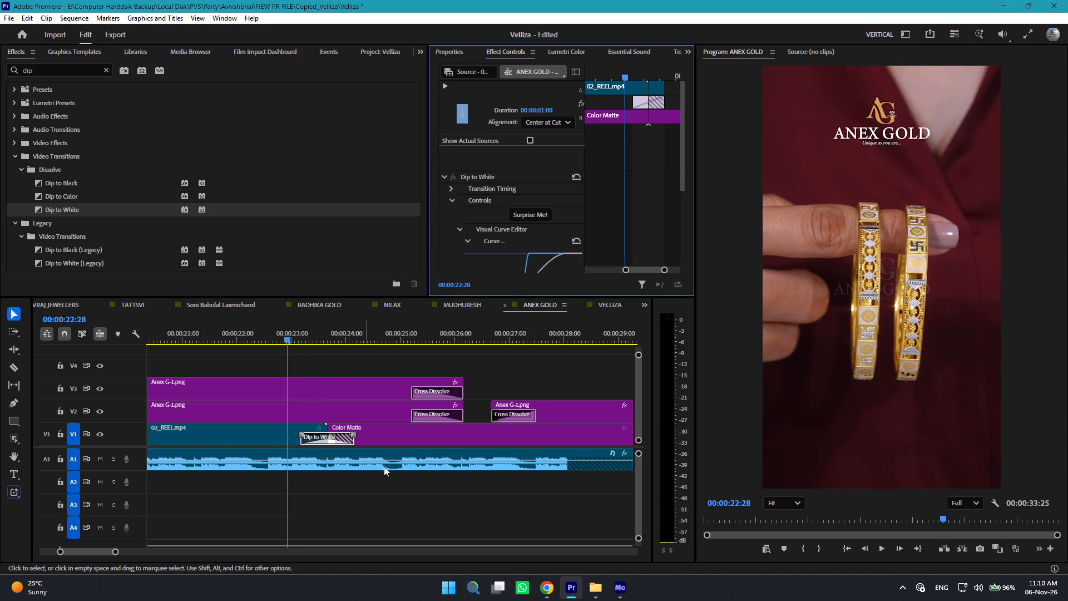
key(space)
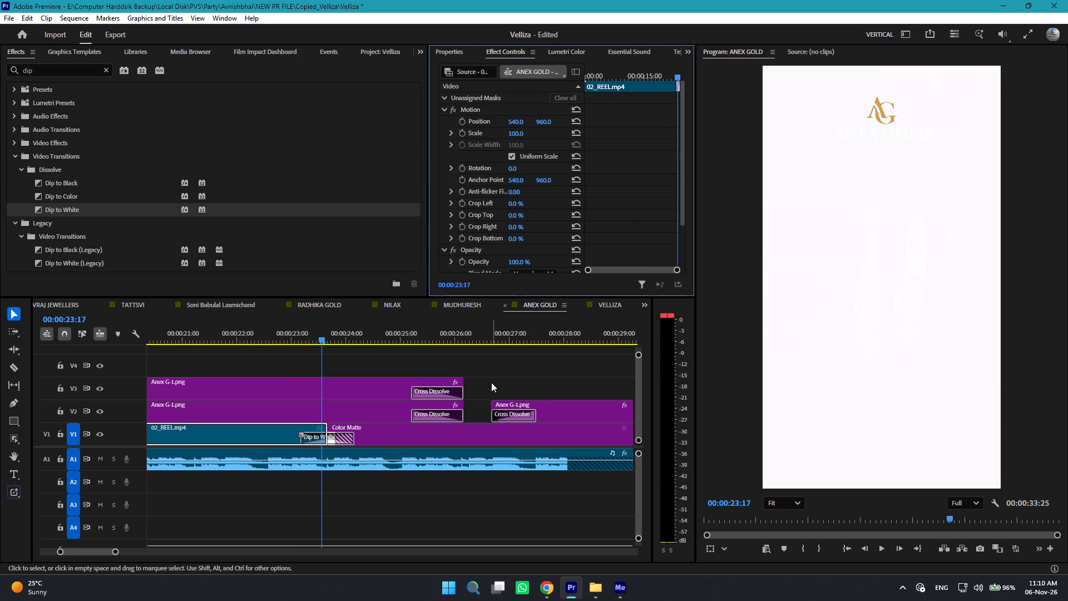
Trim the ends of both Anex G-1.png overlays on V2 and V3 back to the cut between 02_REEL.mp4 and Color Matte.
drag(487, 382, 456, 408)
drag(462, 397, 331, 400)
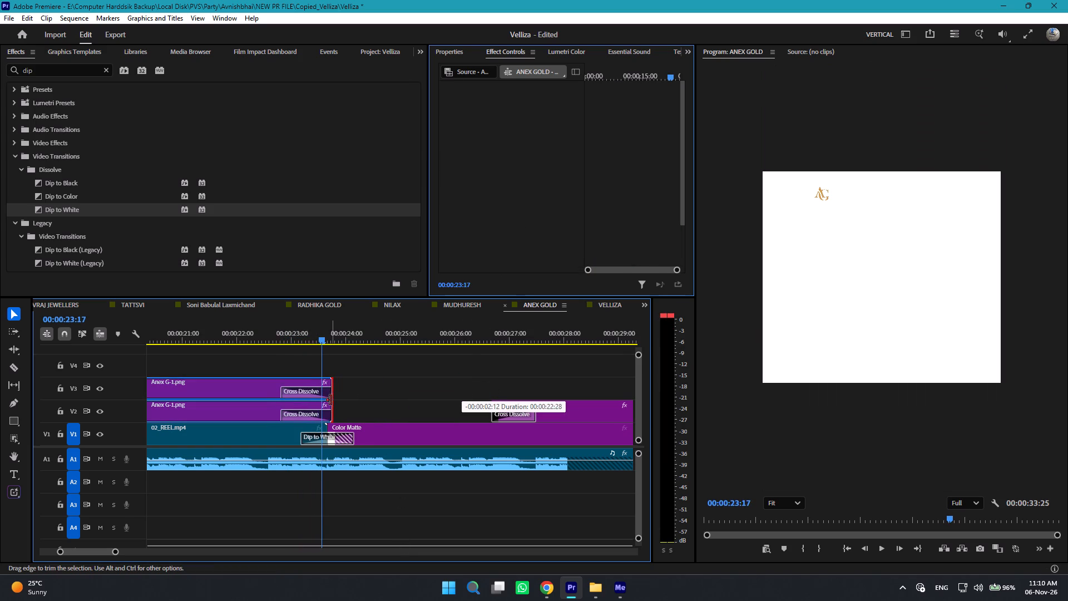
drag(331, 400, 327, 400)
Move the closing Anex G-1.png logo clip on V2 so it starts with the Color Matte, directly after the trimmed overlay.
drag(560, 420, 400, 418)
Play the ANEX GOLD ending from about 00:00:21:06 to review the transition, closing logo and audio.
alt+scroll(282, 436, down, 3)
alt+scroll(282, 436, up, 1)
alt+scroll(282, 436, down, 2)
click(500, 464)
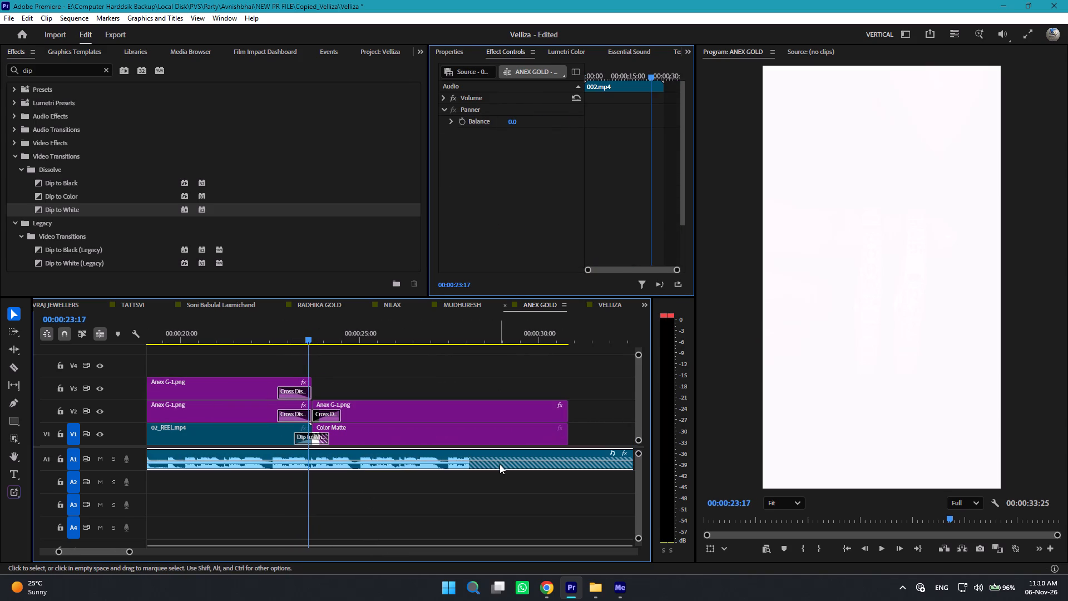
drag(314, 336, 225, 354)
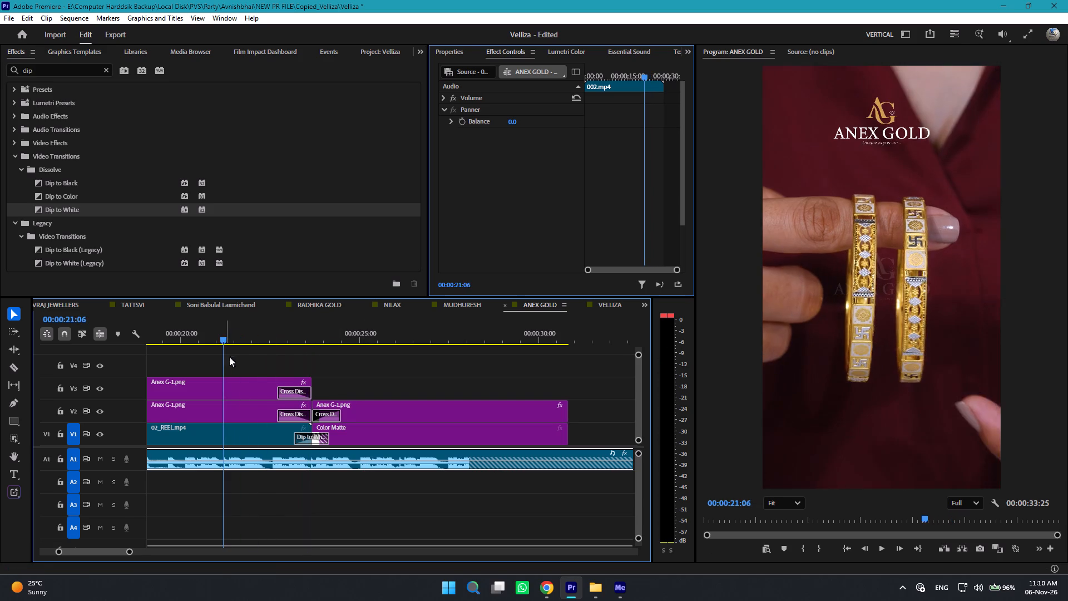
key(space)
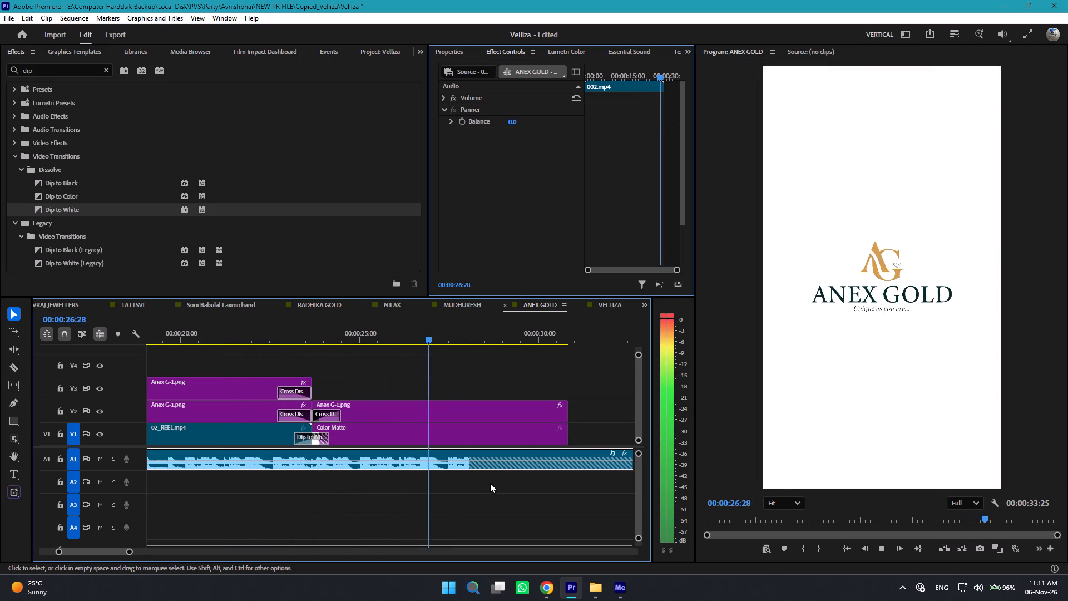
Cut the Color Matte and the closing Anex G-1.png clip on V2 at 00:00:28:02, where the music fades out.
key(space)
drag(458, 341, 472, 342)
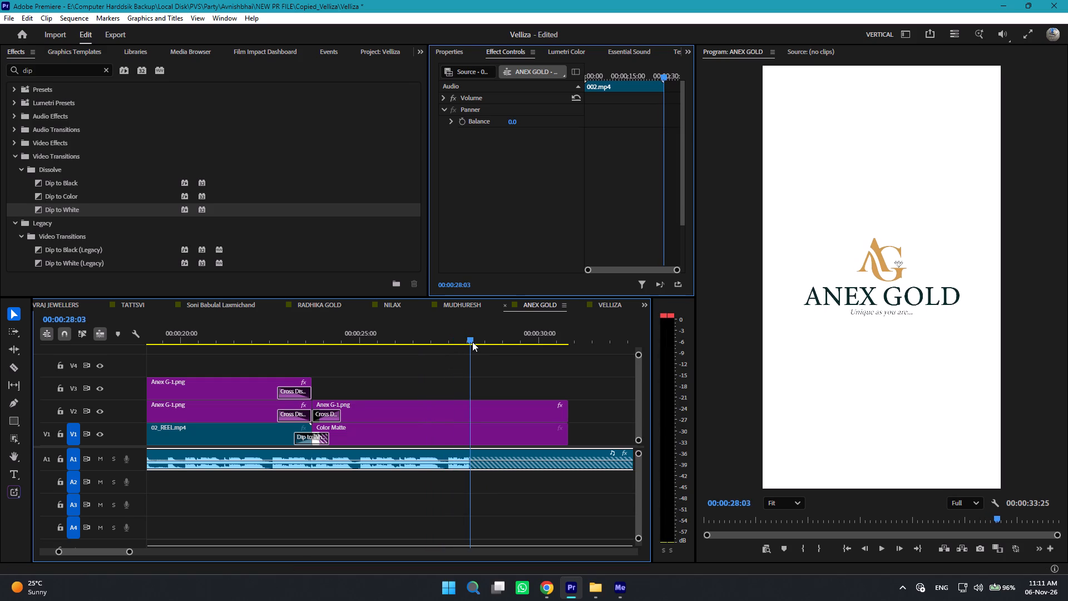
drag(472, 342, 472, 343)
key(c)
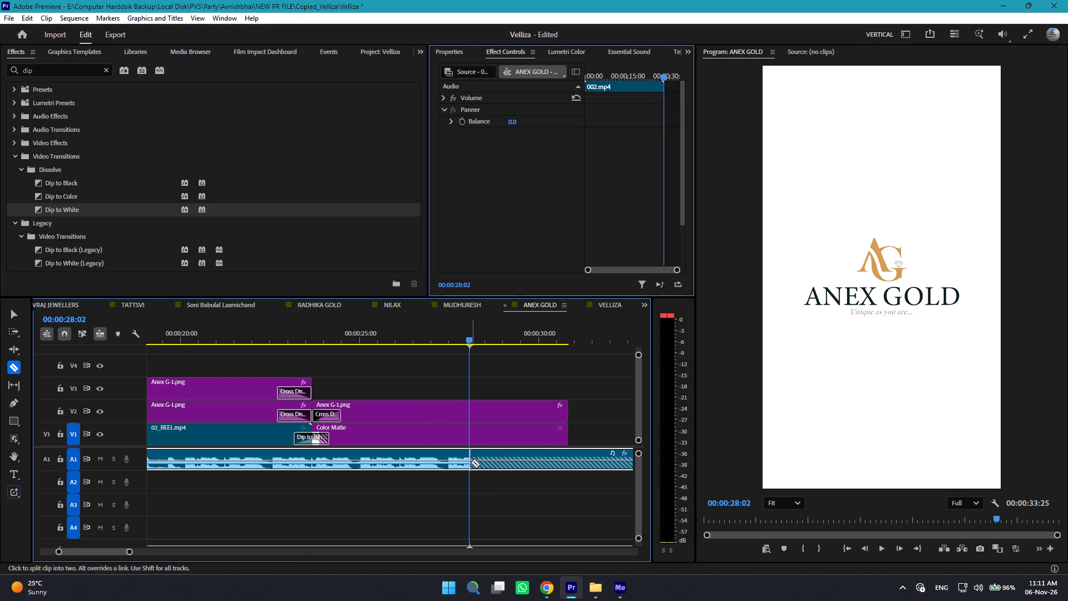
click(472, 447)
click(473, 438)
click(476, 416)
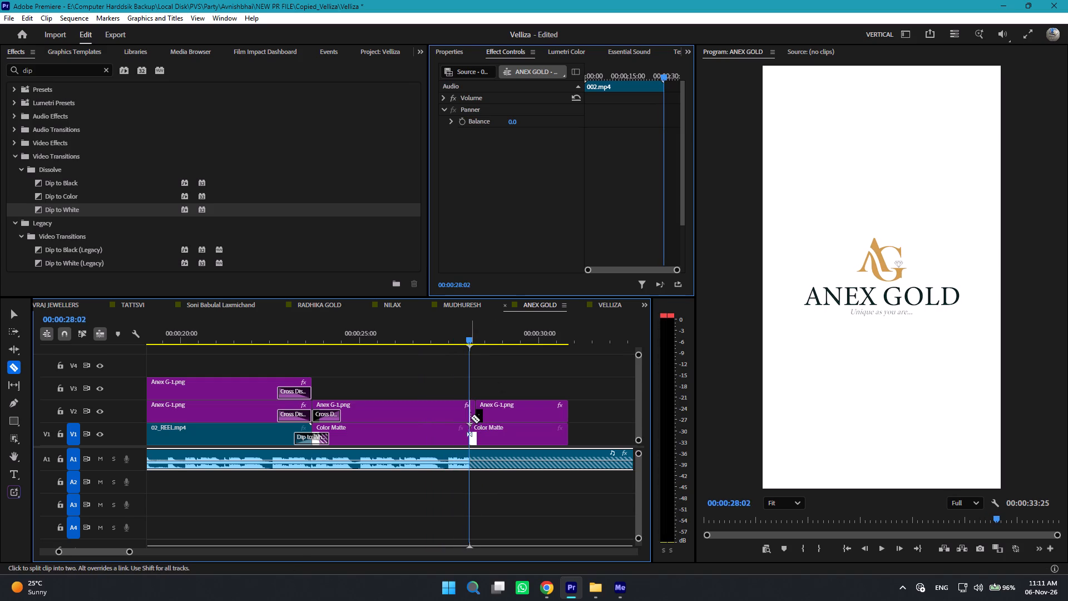
click(471, 417)
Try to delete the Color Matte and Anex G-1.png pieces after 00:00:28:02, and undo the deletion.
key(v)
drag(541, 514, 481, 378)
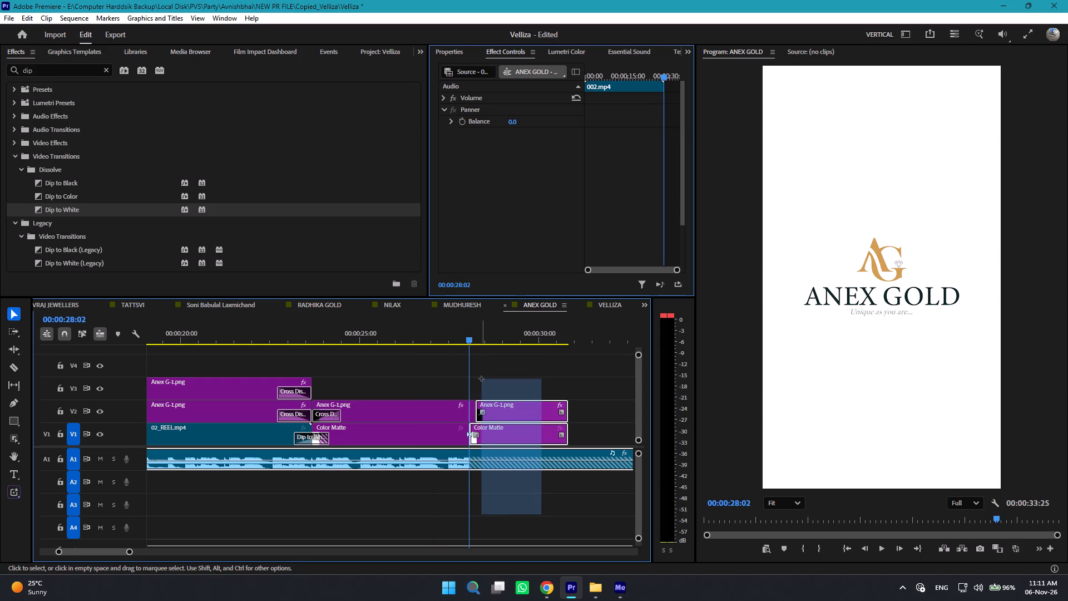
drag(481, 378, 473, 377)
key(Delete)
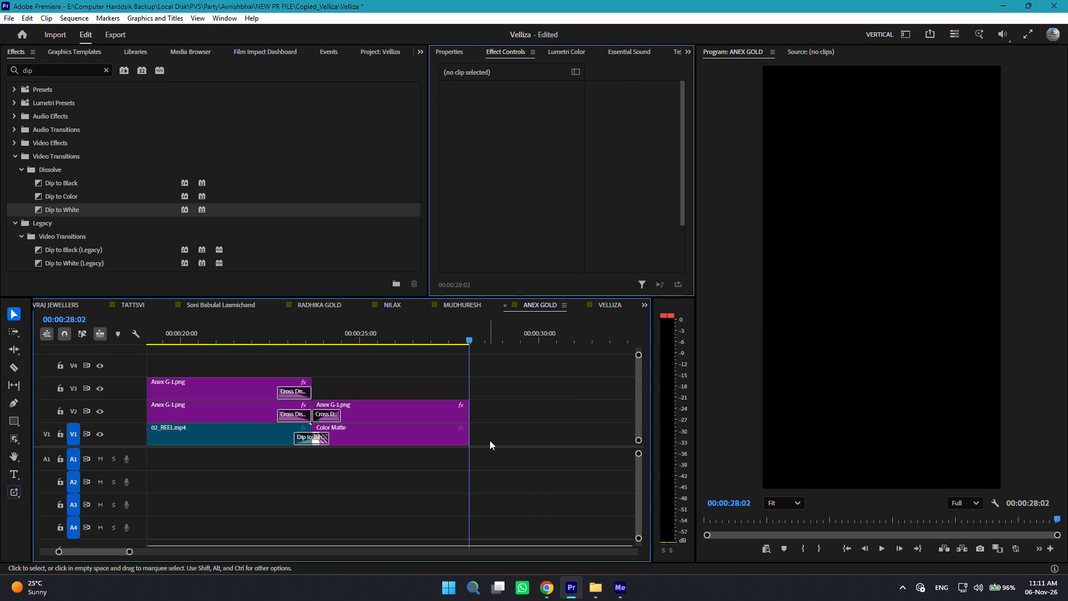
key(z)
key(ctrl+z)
Cut the A1 music clip at 00:00:28:02 and delete its silent remainder.
key(c)
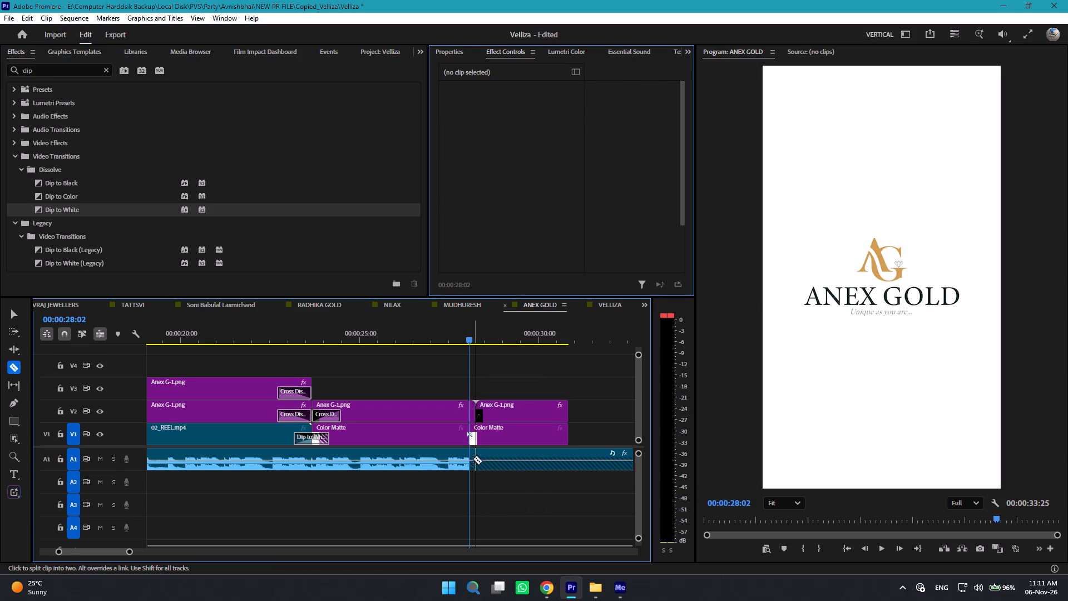
click(468, 455)
key(v)
click(521, 452)
key(Delete)
Delete the Color Matte and Anex G-1.png pieces after 00:00:28:02.
drag(534, 506, 493, 402)
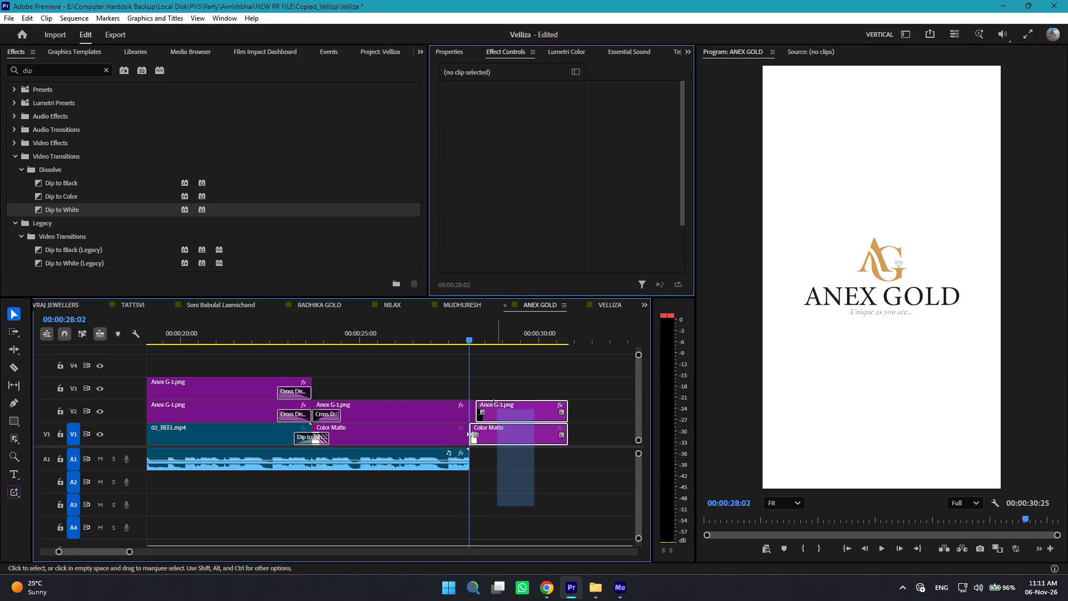
drag(493, 402, 471, 383)
key(Delete)
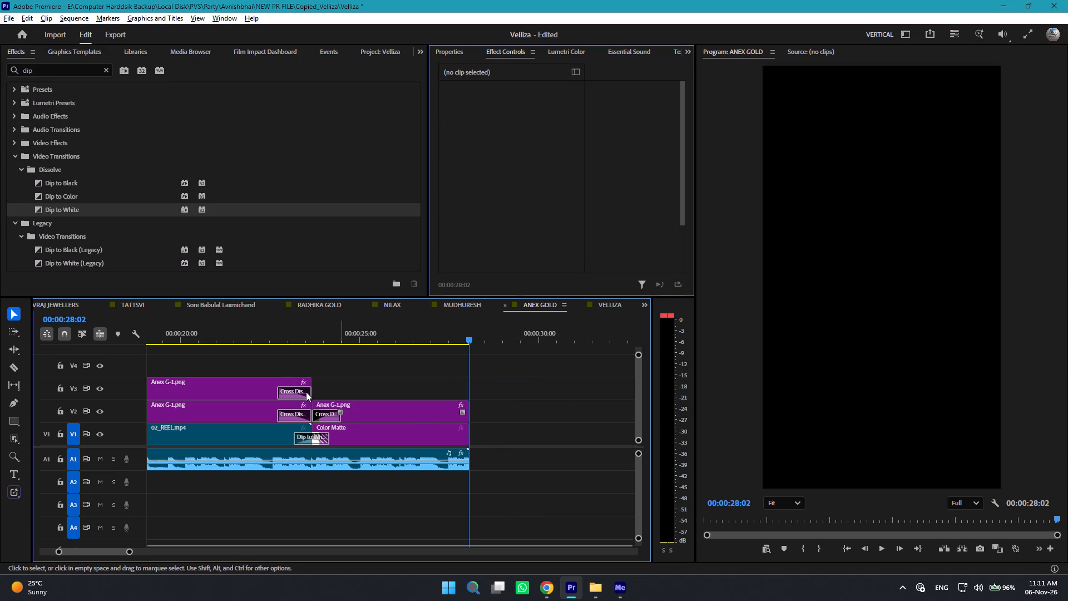
Trim the ends of both Anex G-1.png overlays on V2 and V3 back to where the Dip to White transition starts.
drag(284, 366, 270, 417)
drag(306, 397, 294, 397)
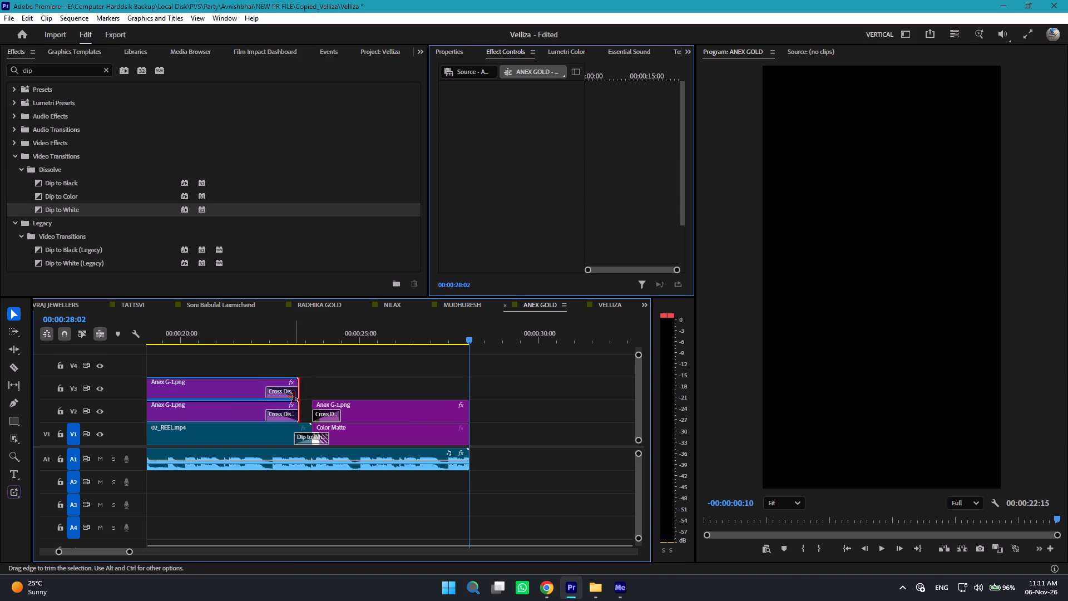
click(294, 397)
drag(299, 400, 291, 400)
click(347, 378)
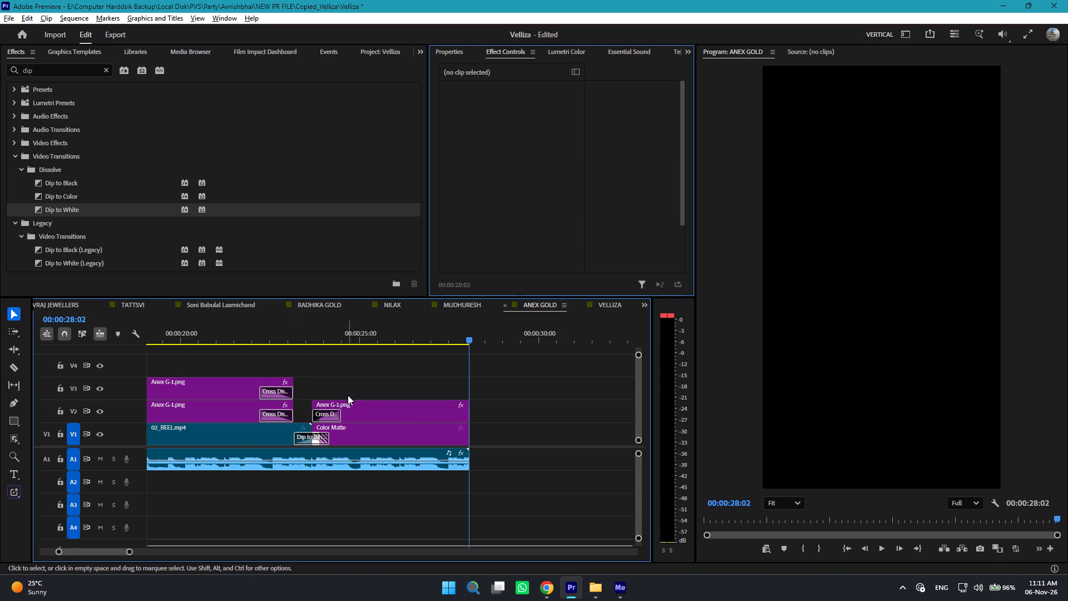
Copy the 02_REEL.mp4 and Color Matte clips on V1 together with the A1 music from the ANEX GOLD sequence.
alt+scroll(348, 398, down, 1)
alt+scroll(348, 402, up, 3)
alt+scroll(348, 404, down, 6)
drag(267, 313, 20, 370)
drag(246, 356, 9, 324)
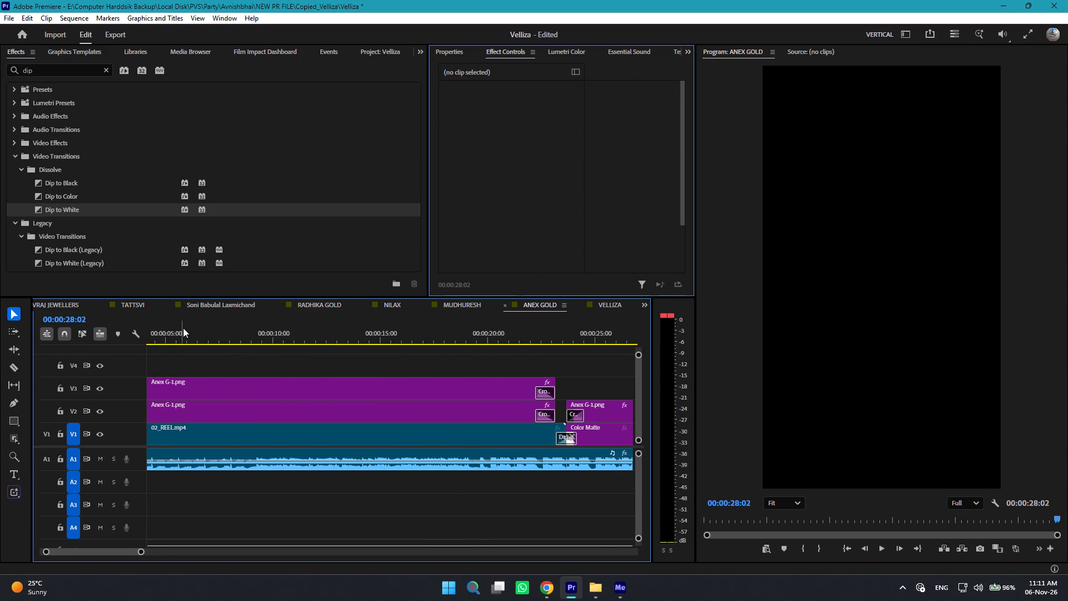
drag(183, 328, 312, 355)
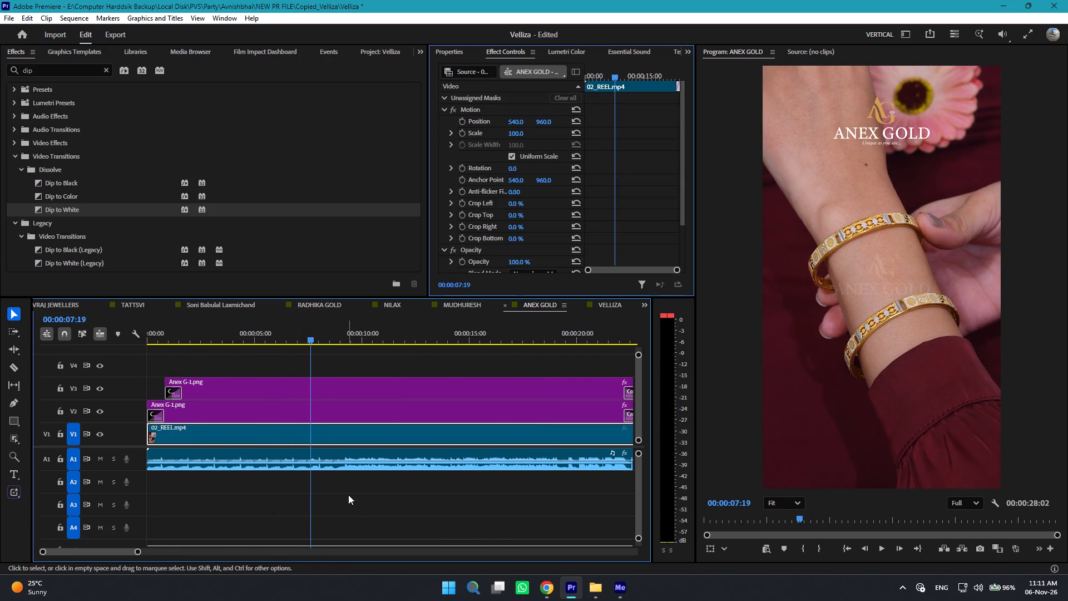
click(348, 495)
alt+scroll(285, 501, down, 2)
alt+scroll(285, 500, up, 2)
alt+scroll(286, 500, down, 6)
drag(502, 503, 217, 433)
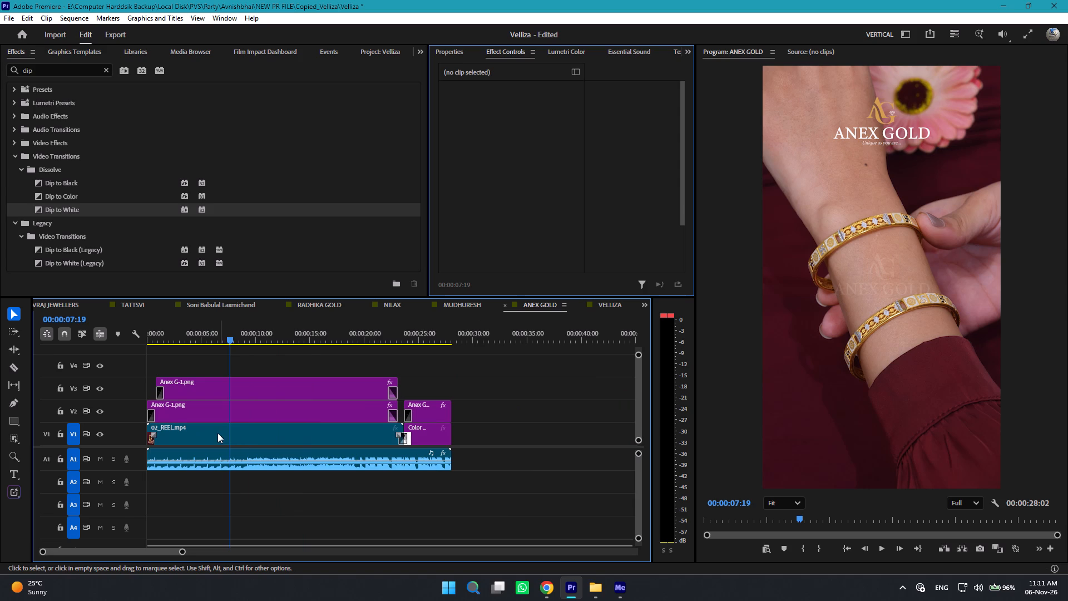
drag(217, 433, 217, 433)
drag(537, 509, 225, 437)
key(ctrl+c)
click(505, 506)
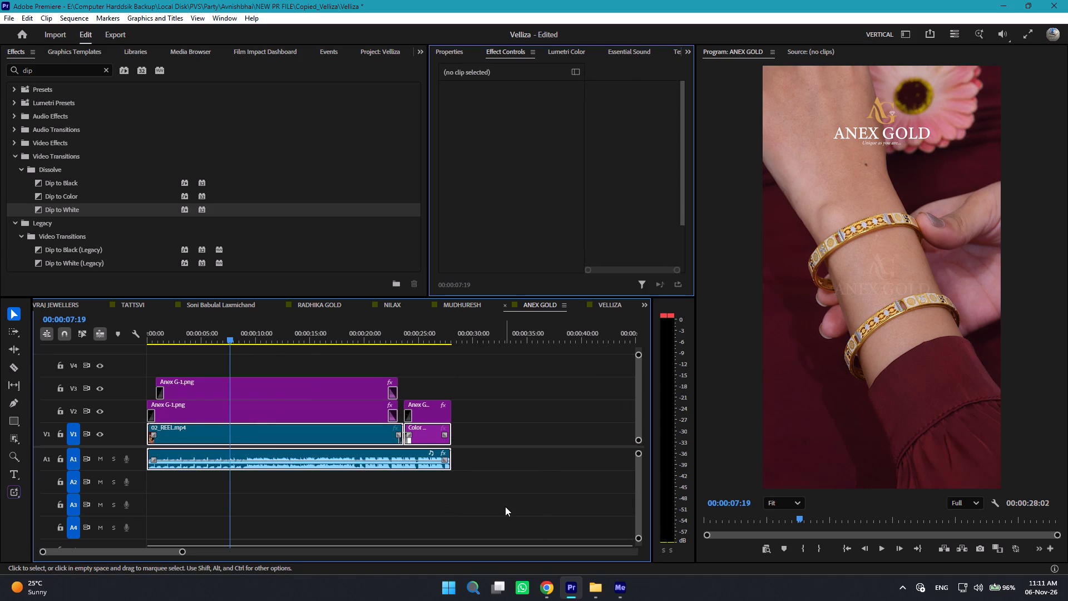
Send the ANEX GOLD sequence to Media Encoder with the output named ANEX GOLD-12 in the ANEX GOLD folder.
key(ctrl+m)
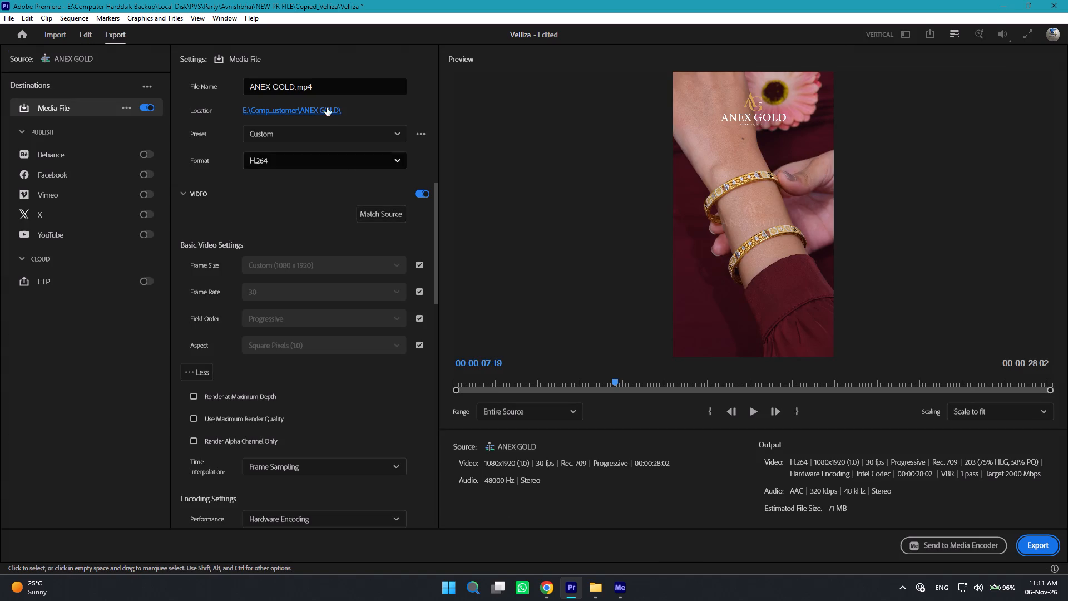
click(319, 111)
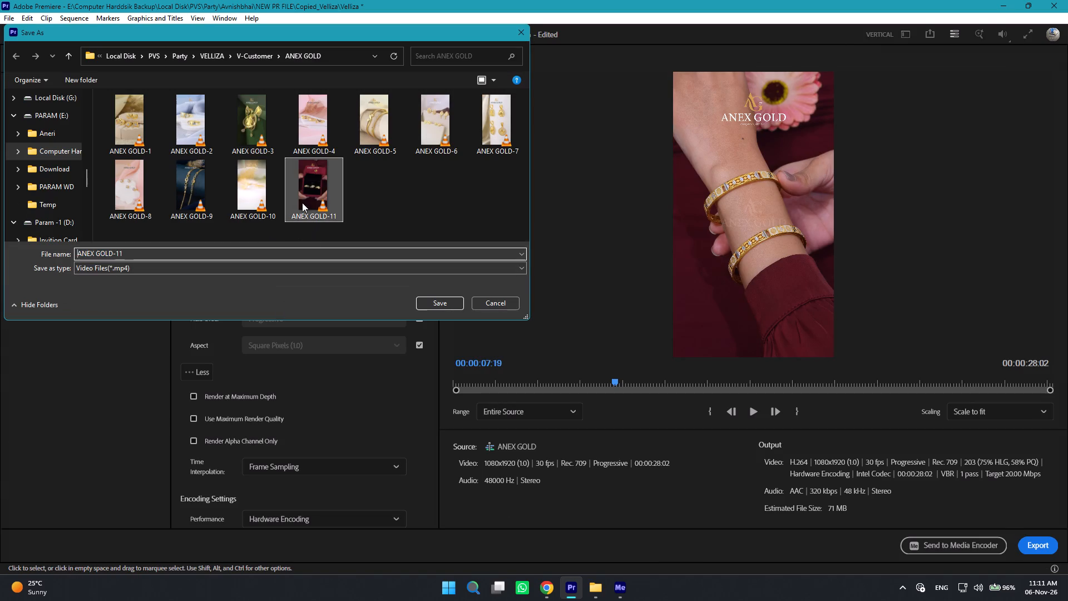
click(302, 203)
double_click(315, 253)
text(12)
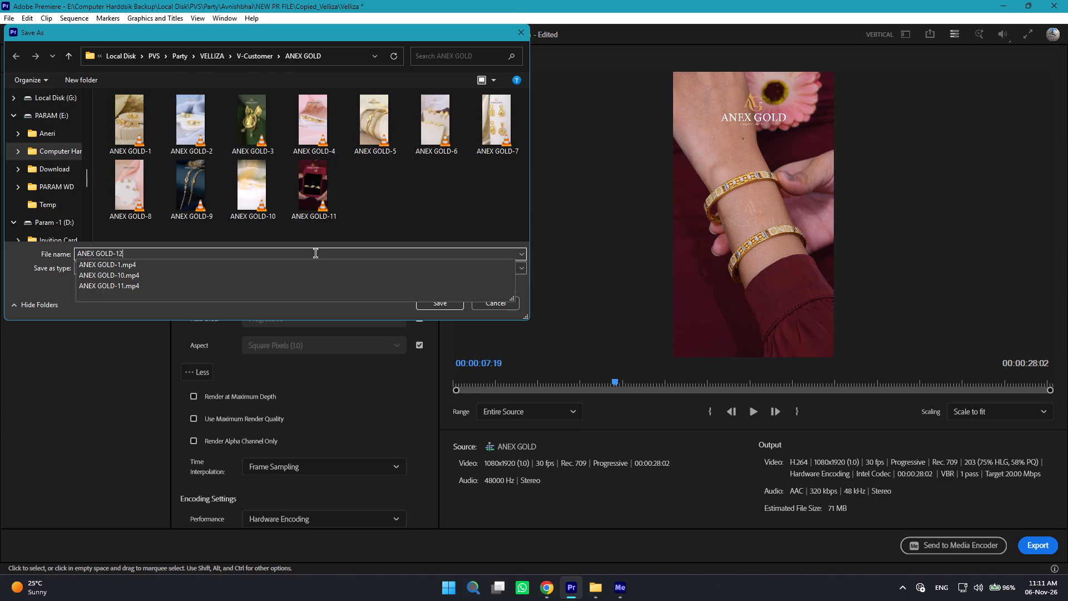
key(Return)
click(943, 553)
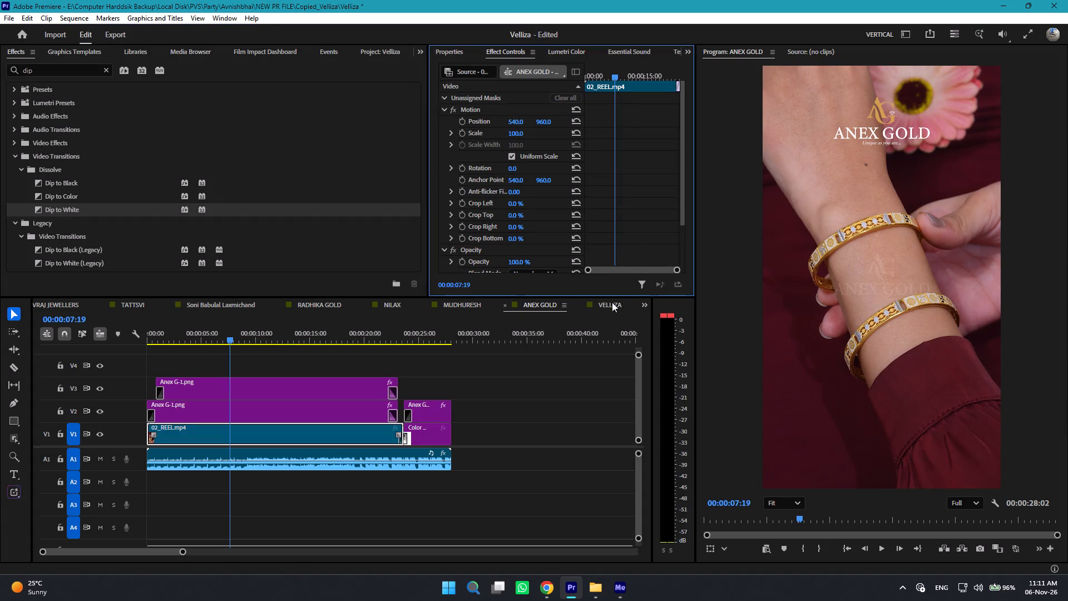
Replace the V1 and A1 clips of the MUDHURESH sequence with the copied clips, pasted at the sequence start.
click(457, 304)
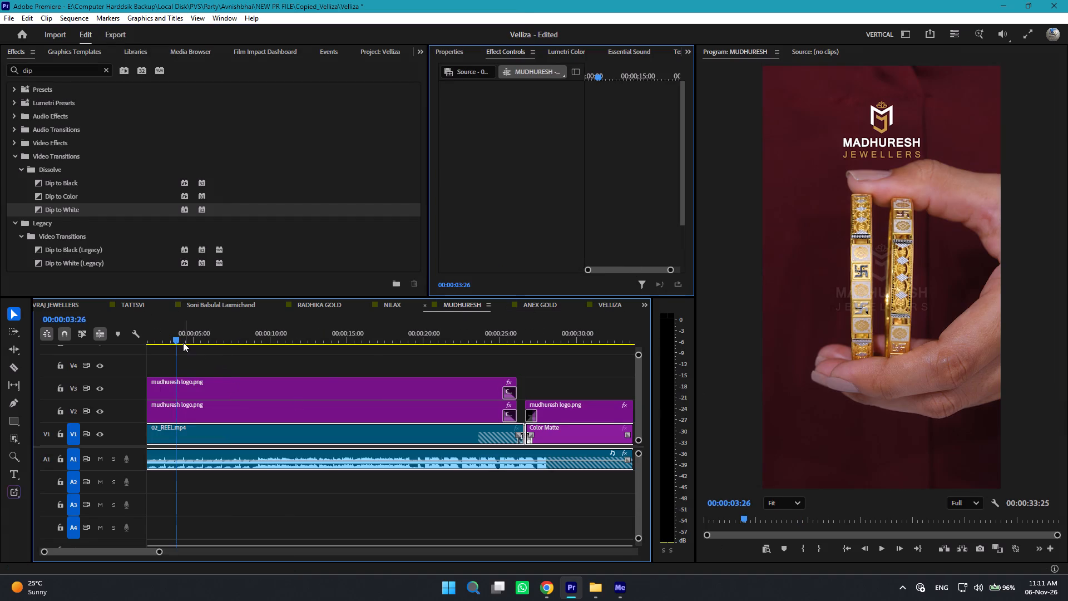
alt+scroll(257, 474, down, 6)
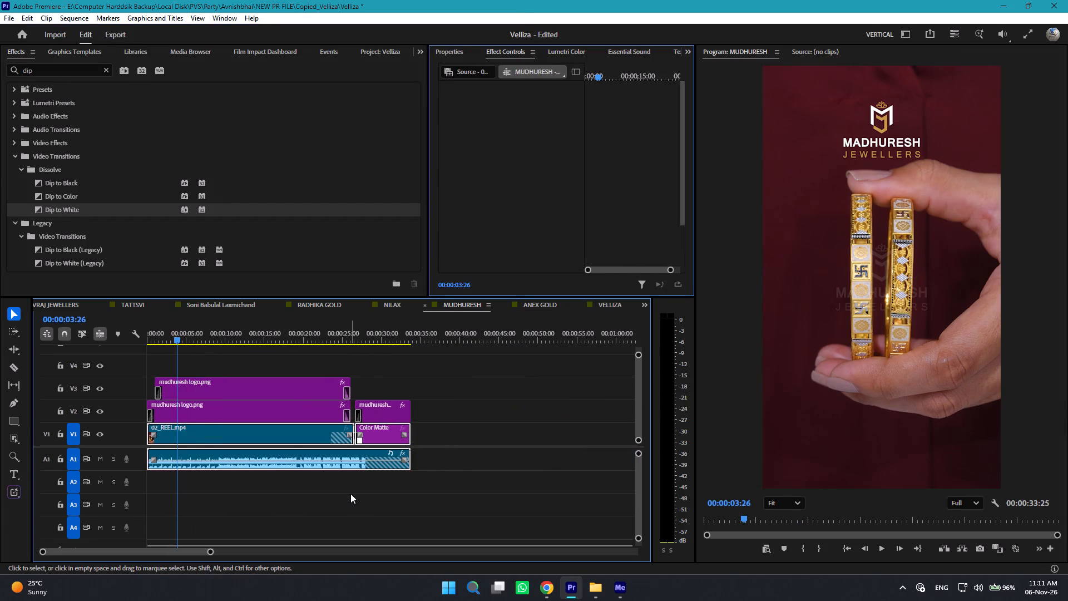
key(Delete)
drag(176, 338, 0, 354)
key(ctrl+v)
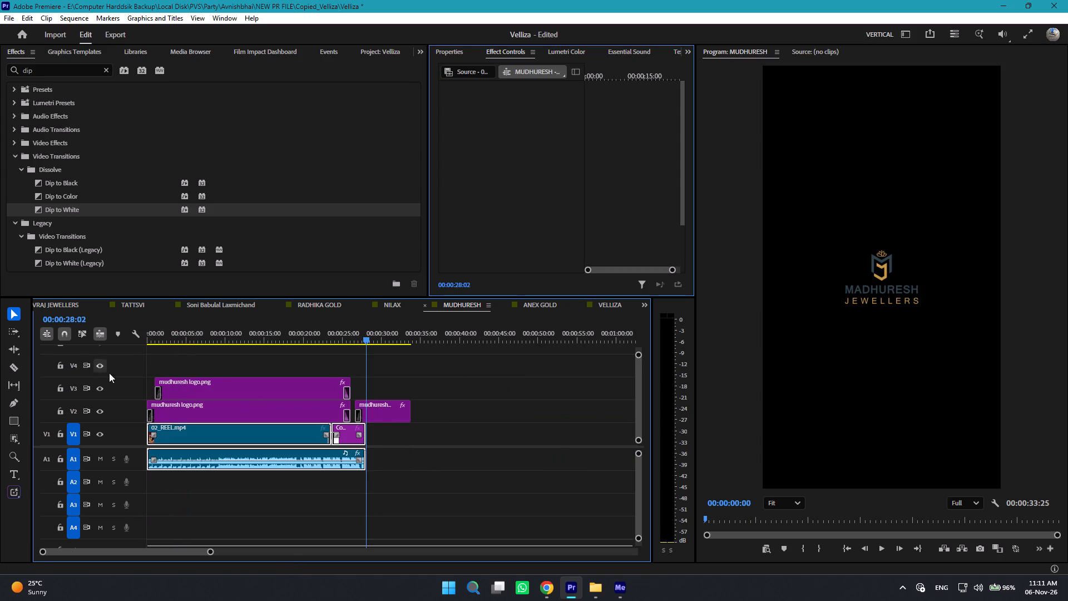
Trim the ends of both mudhuresh logo.png overlays on V2 and V3 back to where the Dip to White transition starts.
alt+scroll(340, 400, up, 5)
drag(292, 371, 269, 414)
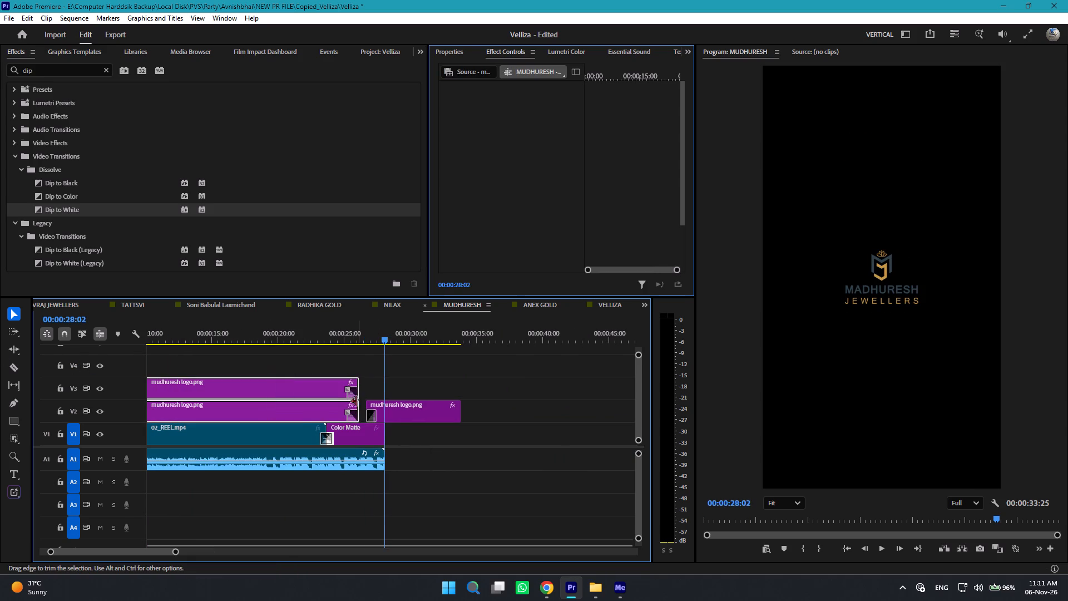
drag(354, 400, 315, 402)
Move the closing mudhuresh logo.png clip on V2 to the start of the Color Matte and cut off its part after 00:00:28:02.
drag(413, 418, 392, 417)
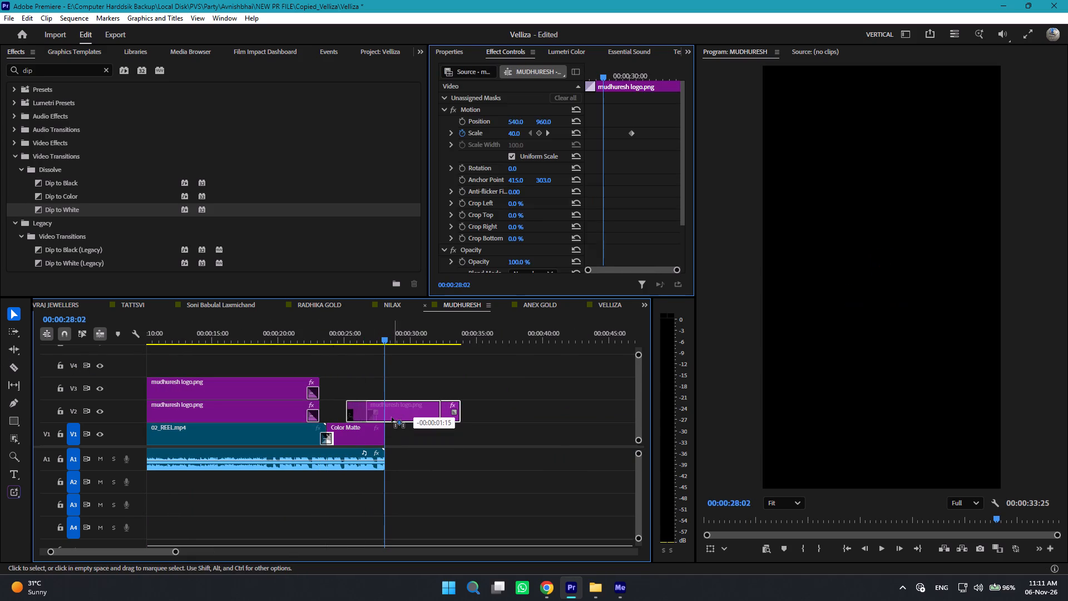
drag(392, 417, 374, 417)
key(x)
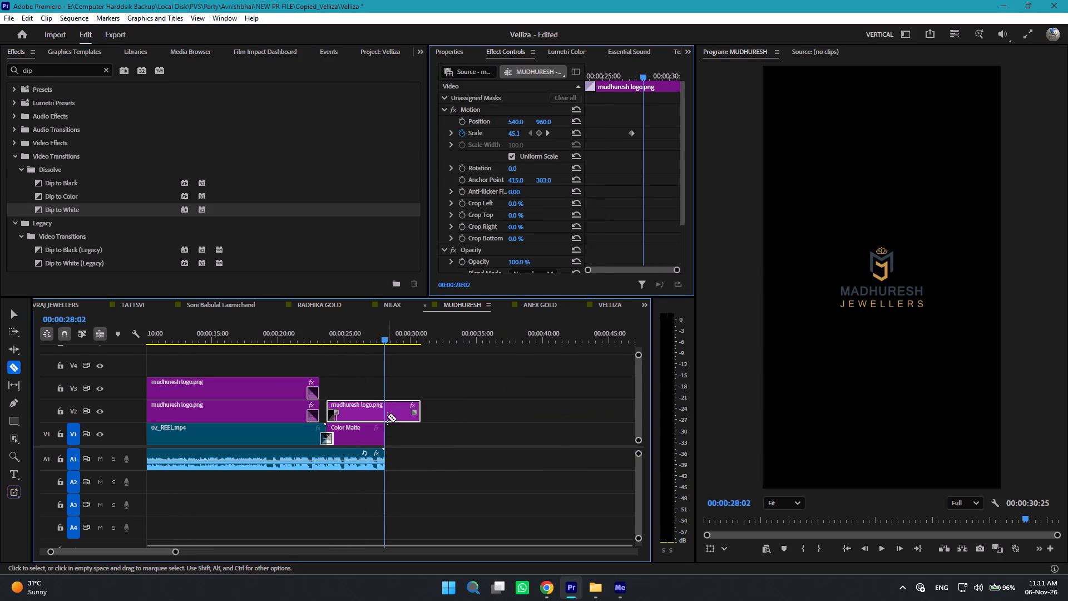
key(c)
click(387, 416)
key(v)
click(393, 416)
key(Delete)
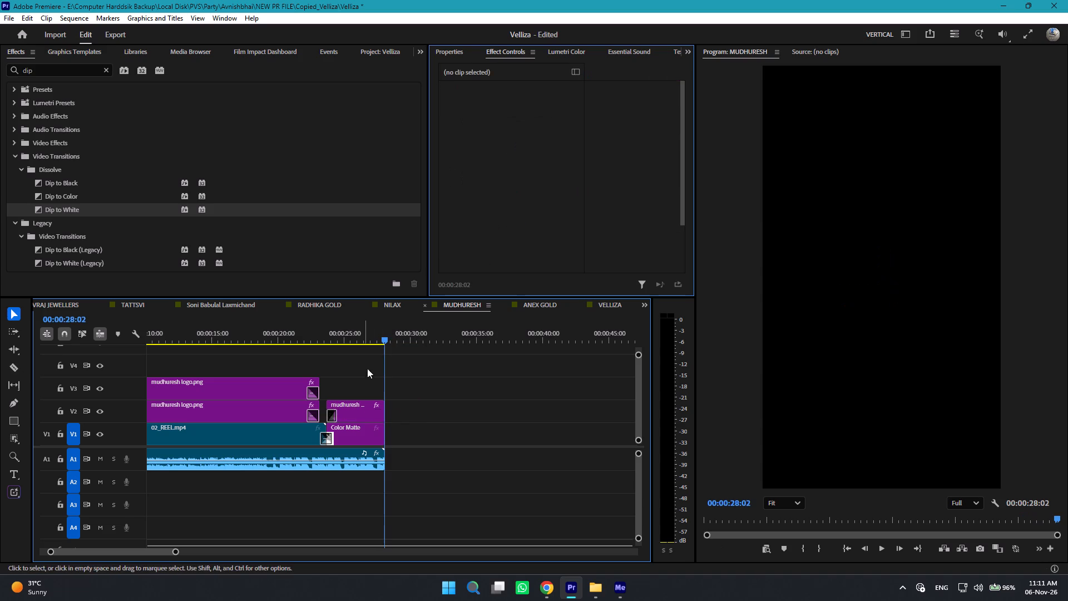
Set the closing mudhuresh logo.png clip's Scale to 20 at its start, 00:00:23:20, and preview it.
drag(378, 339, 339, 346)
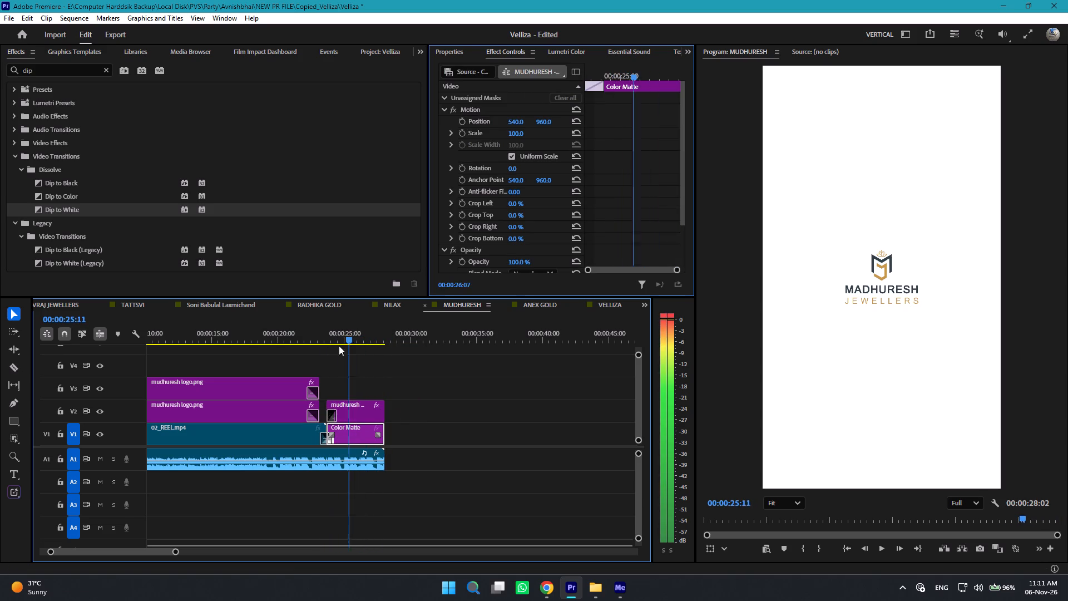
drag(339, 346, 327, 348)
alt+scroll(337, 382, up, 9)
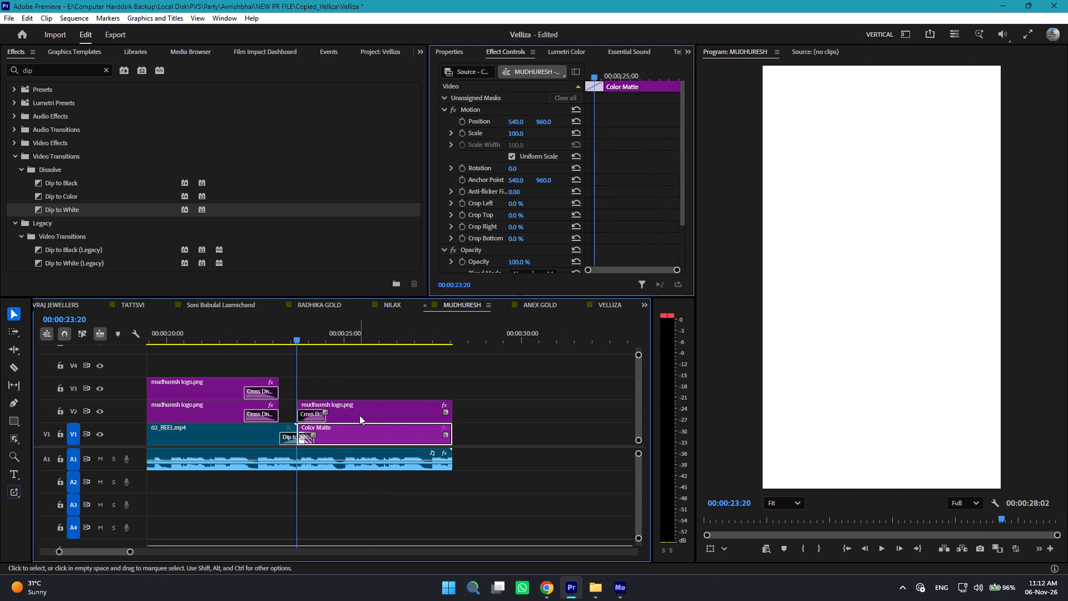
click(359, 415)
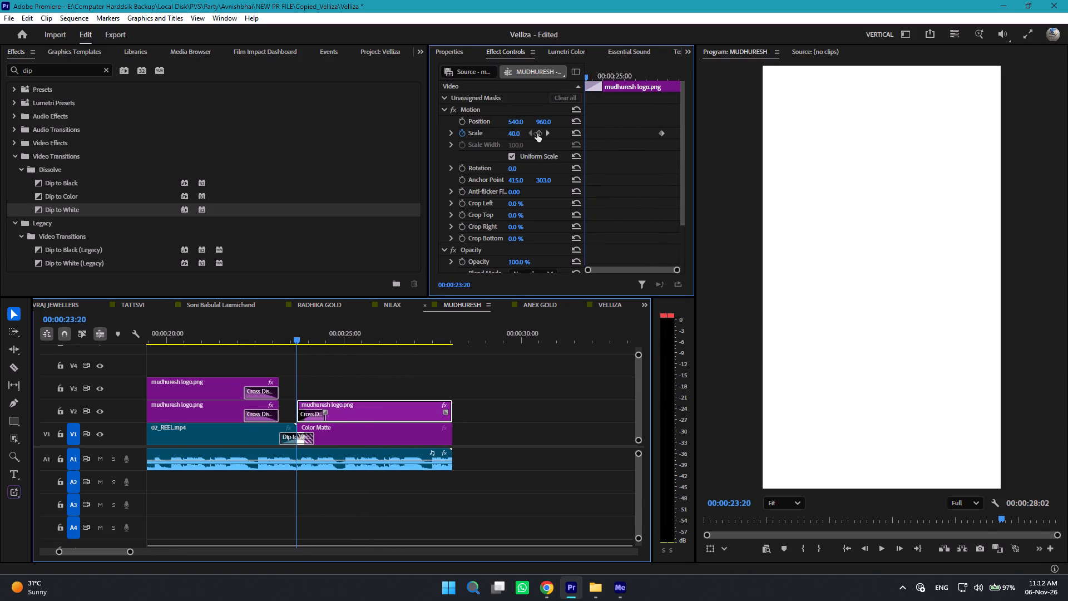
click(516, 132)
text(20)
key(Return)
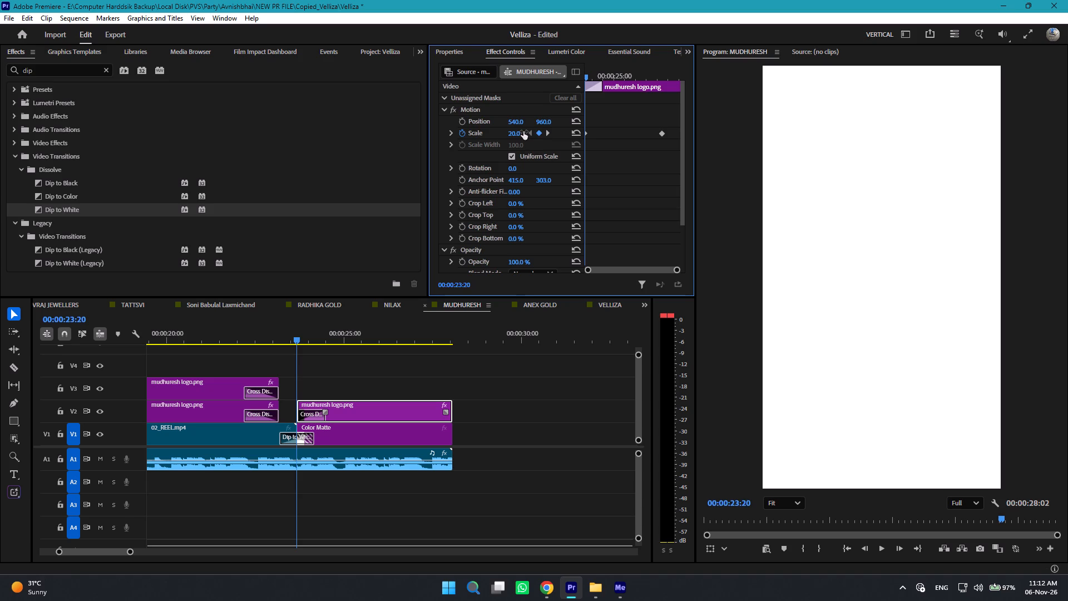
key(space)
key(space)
Set the closing mudhuresh logo.png clip's starting Scale keyframe at 00:00:23:20 to 60 and play the ending to check it.
drag(591, 75, 591, 78)
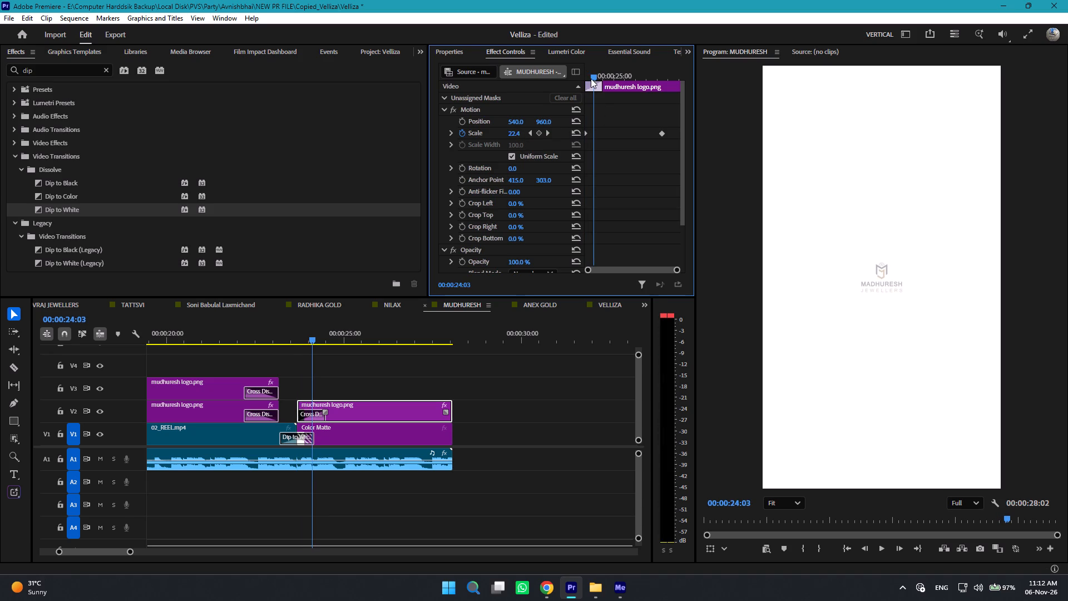
drag(591, 78, 561, 83)
click(521, 132)
text(60)
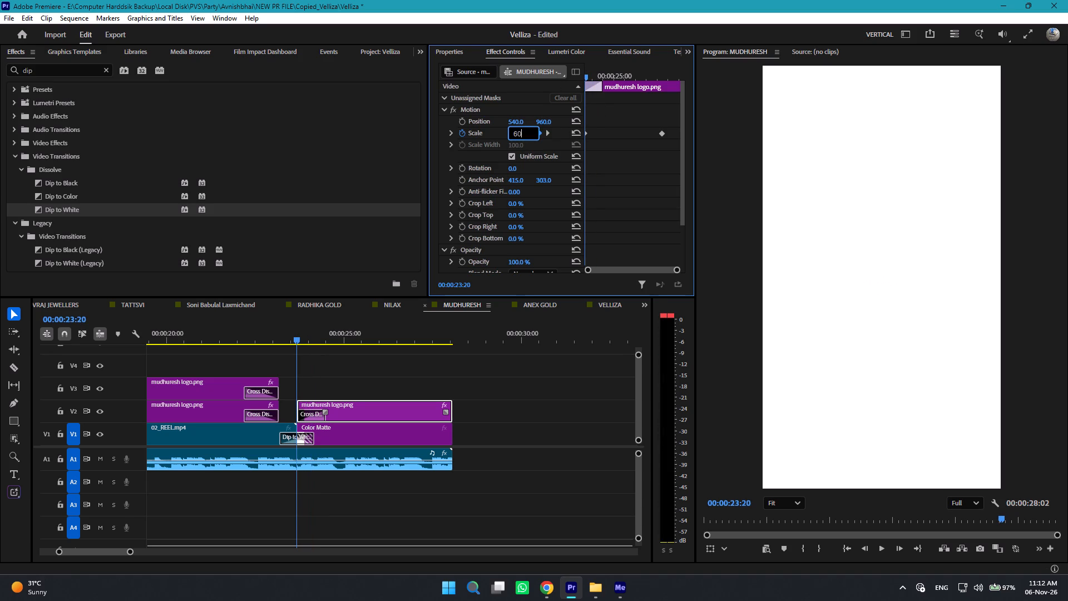
key(Return)
key(space)
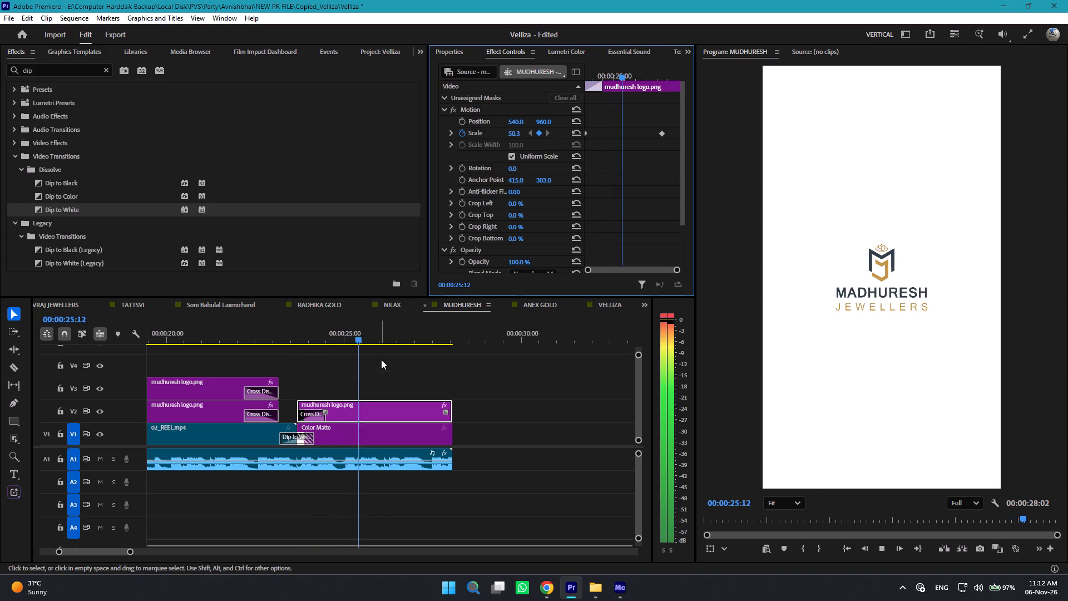
key(space)
Move the closing mudhuresh logo.png clip's second Scale keyframe to the clip's end at 00:00:28:02.
drag(431, 337, 452, 338)
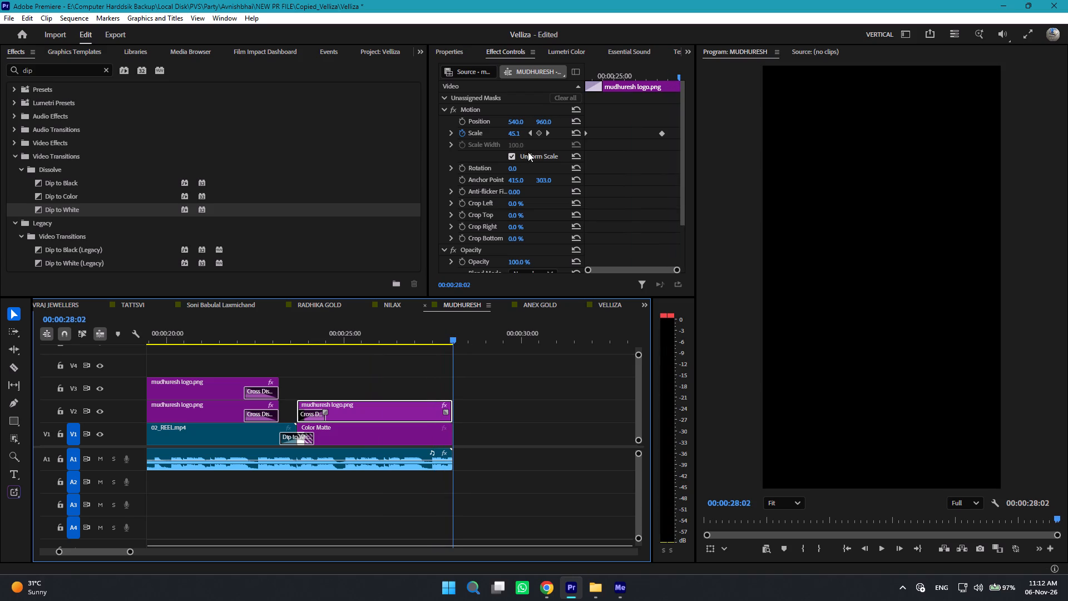
click(515, 127)
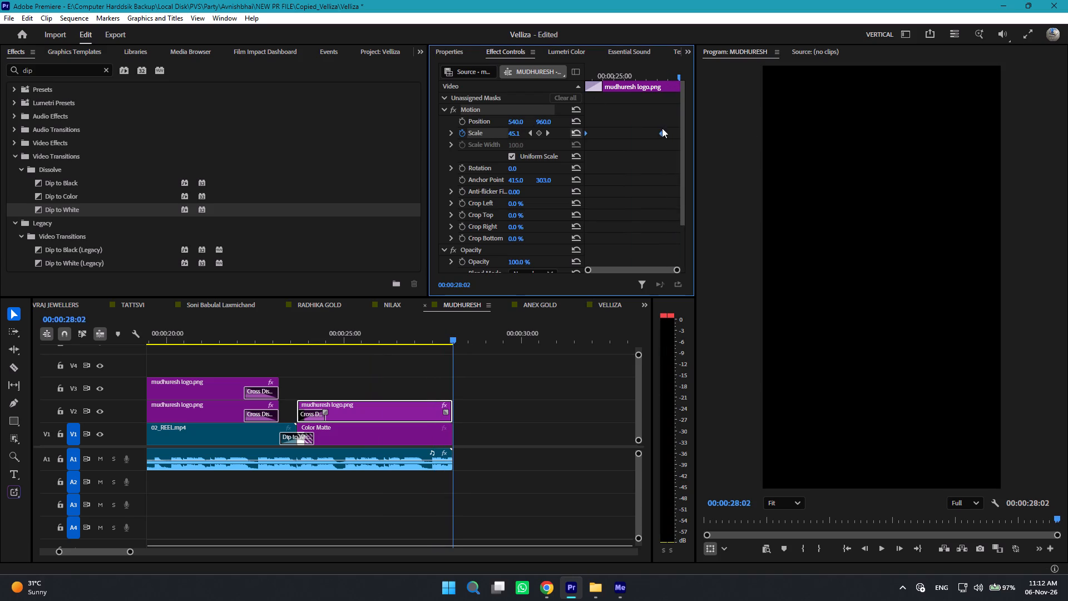
click(646, 151)
drag(662, 132, 689, 134)
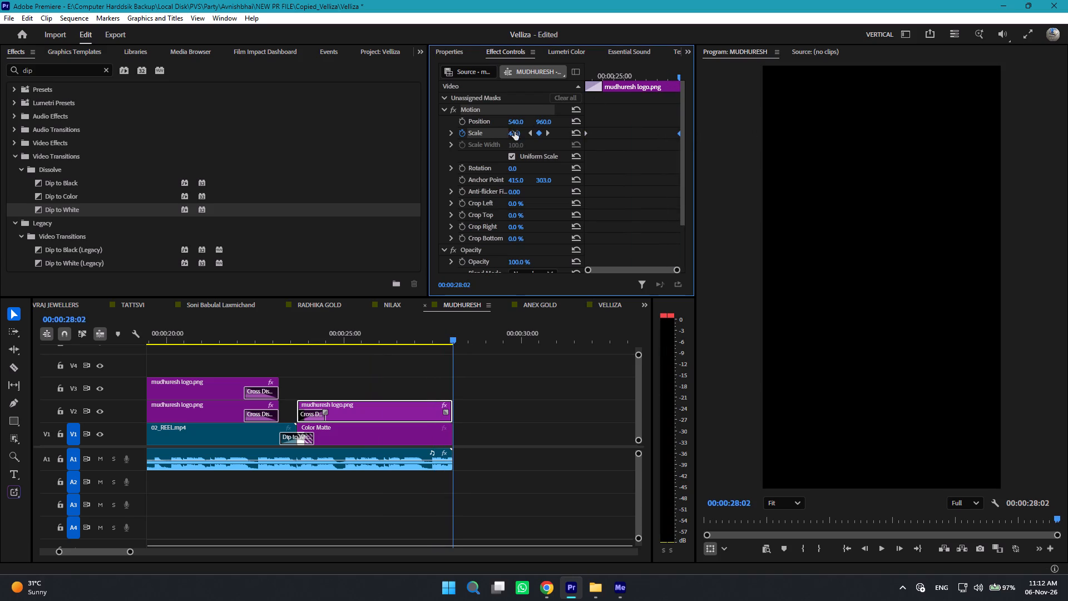
Set the closing mudhuresh logo.png clip's ending Scale keyframe at 00:00:28:02 to 50.
click(515, 132)
text(50)
key(Return)
Set the closing mudhuresh logo.png clip's starting Scale keyframe at 00:00:23:20 to 70 and play the ending to check it.
drag(641, 71, 497, 76)
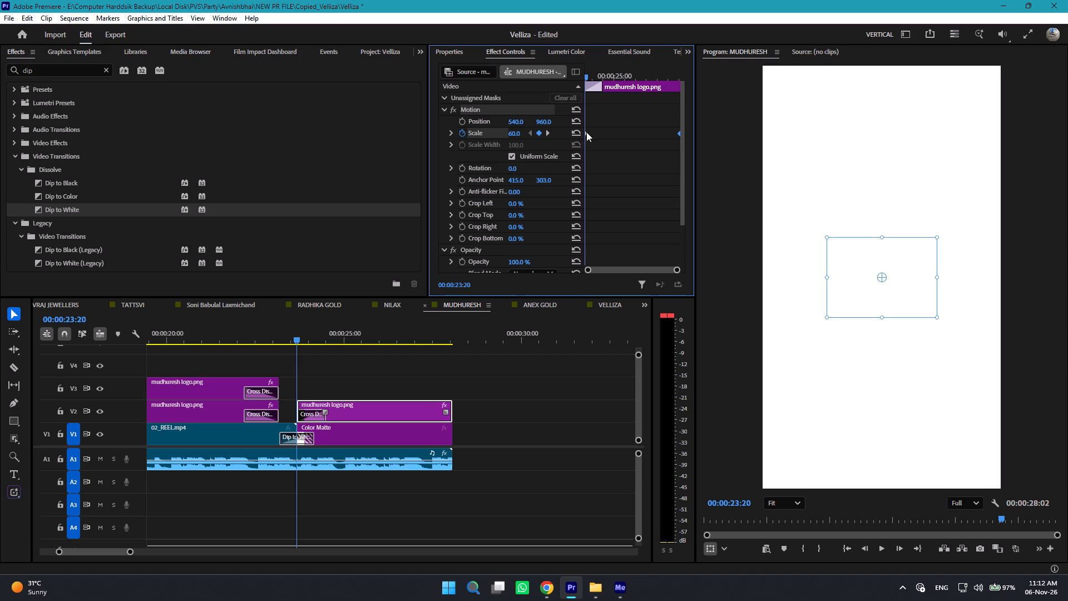
drag(586, 132, 551, 132)
click(511, 135)
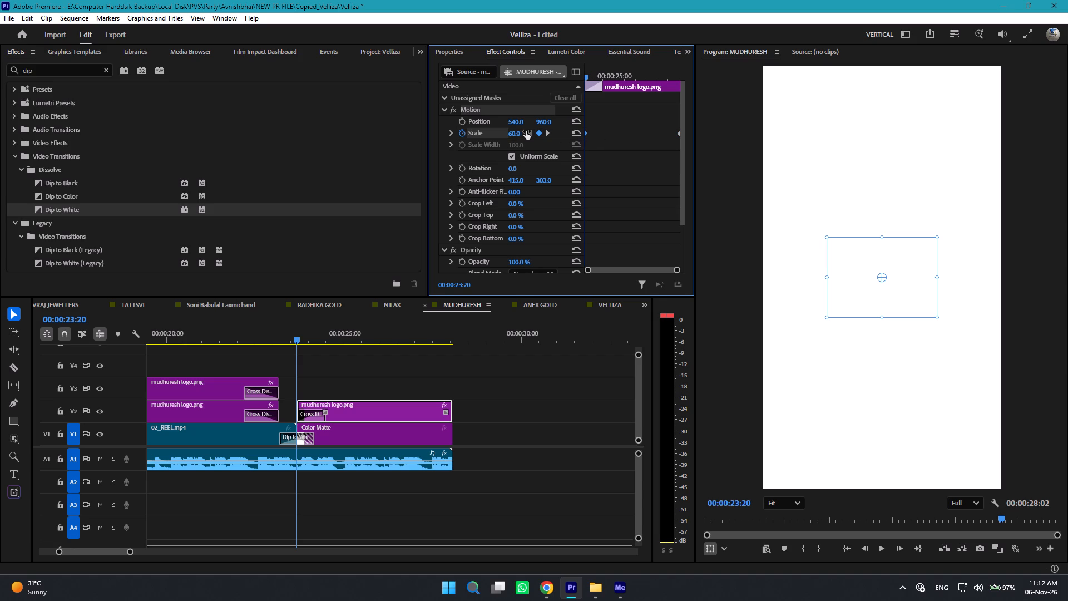
click(516, 132)
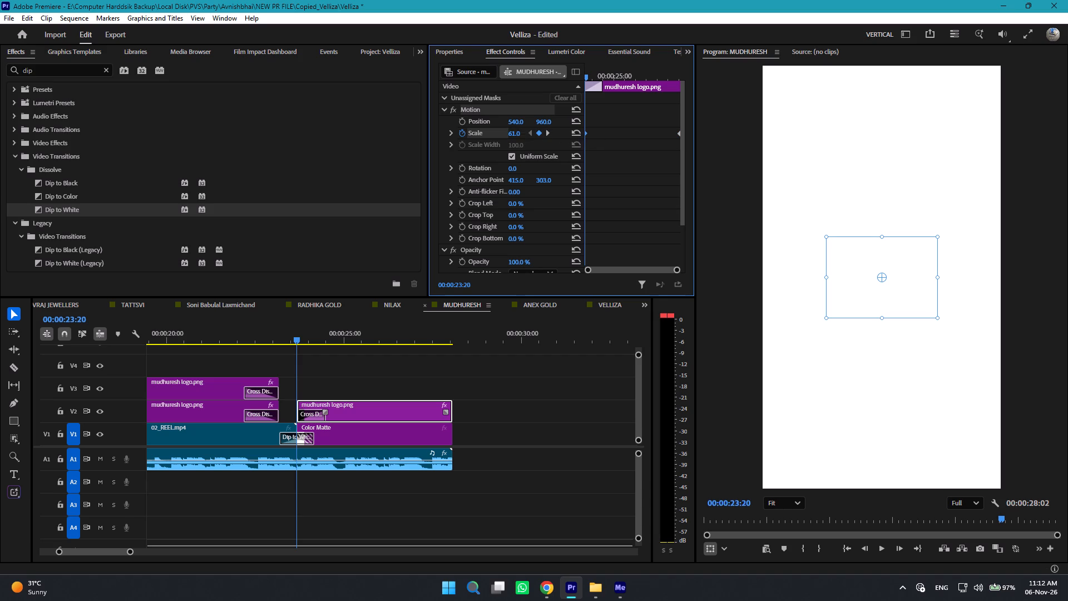
click(523, 131)
text(70)
key(Return)
key(space)
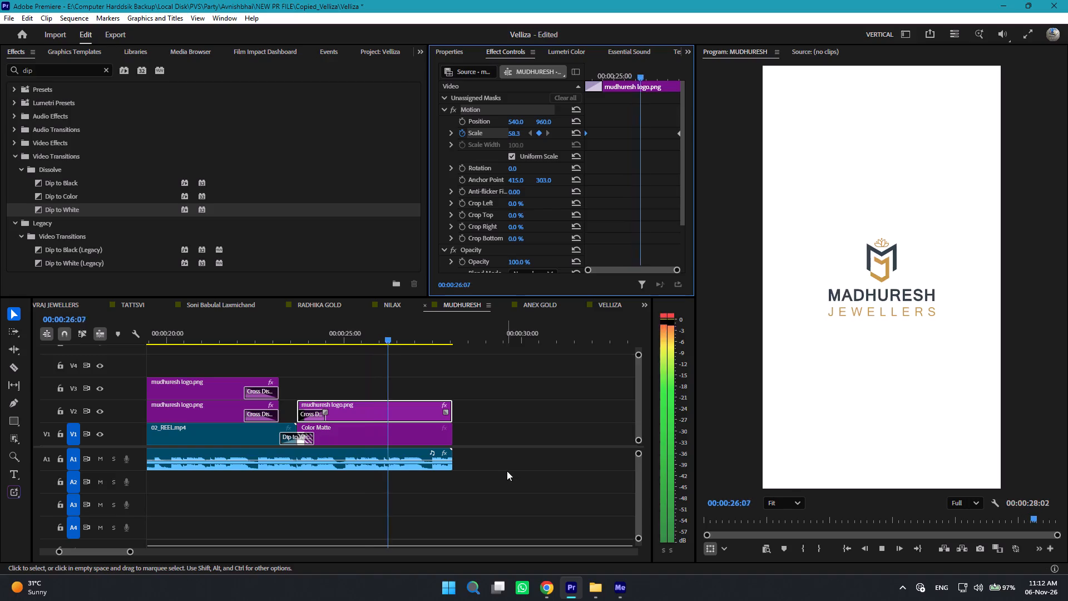
key(space)
click(502, 448)
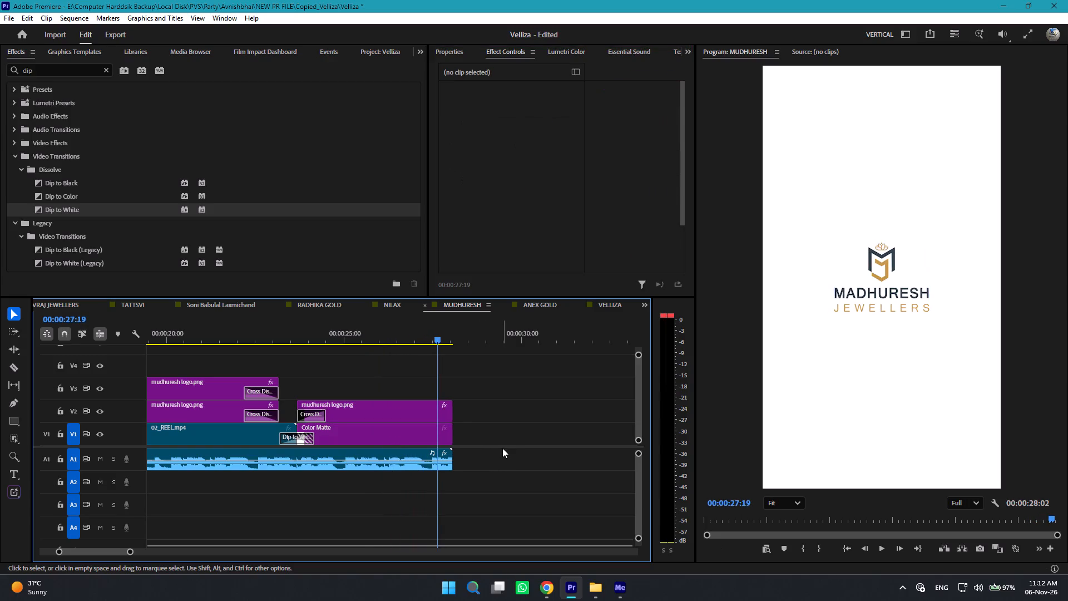
Export the MUDHURESH sequence as an H.264 video named MUDHURESH-12 in the V-Customer MUDHURESH folder.
key(ctrl+m)
click(294, 110)
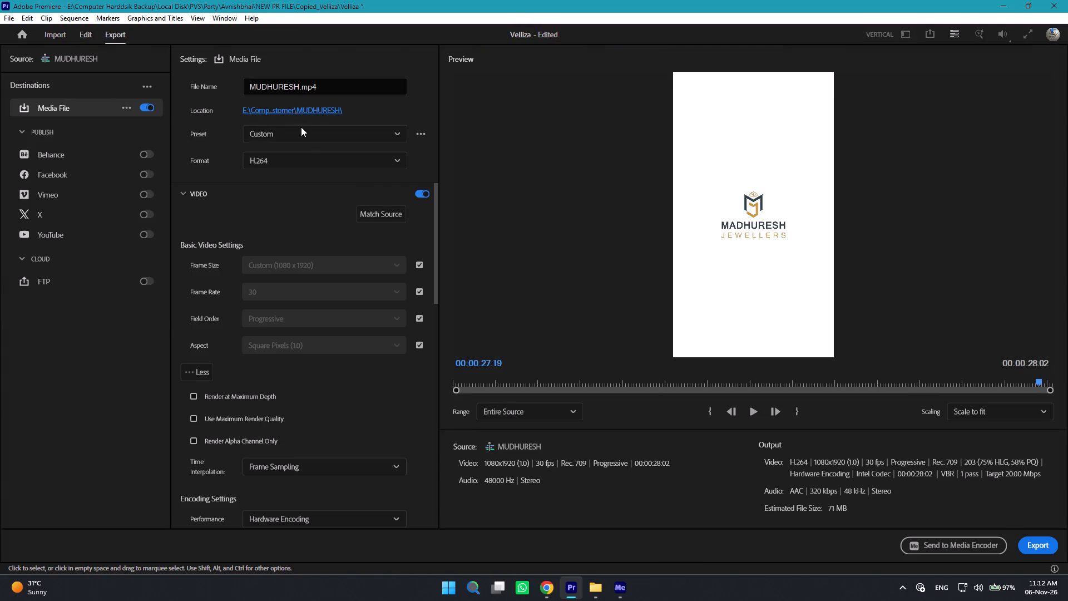
click(318, 186)
double_click(334, 252)
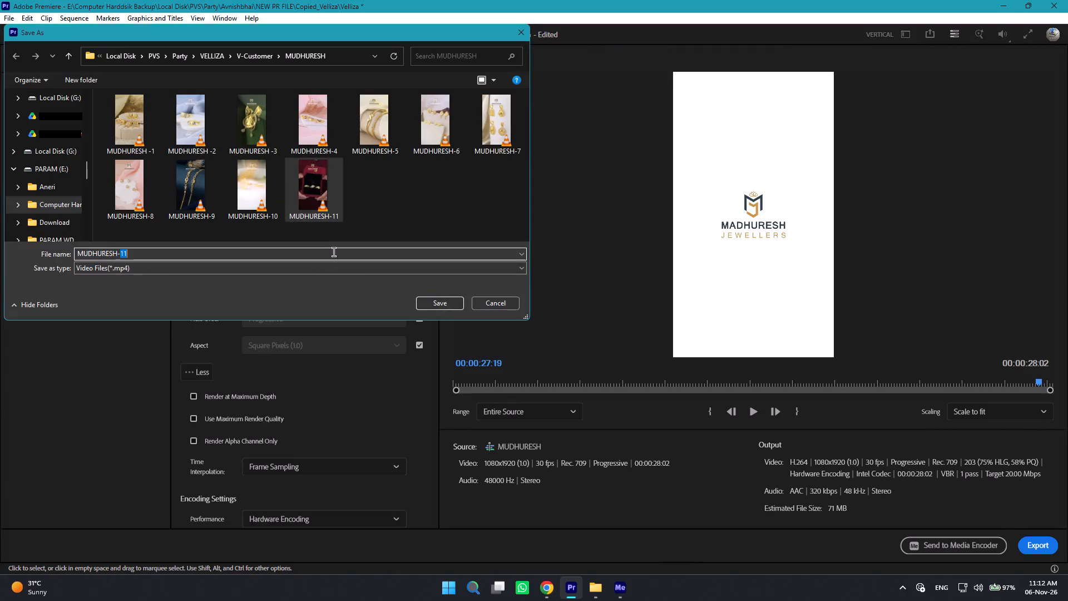
text(12)
key(Return)
click(1050, 547)
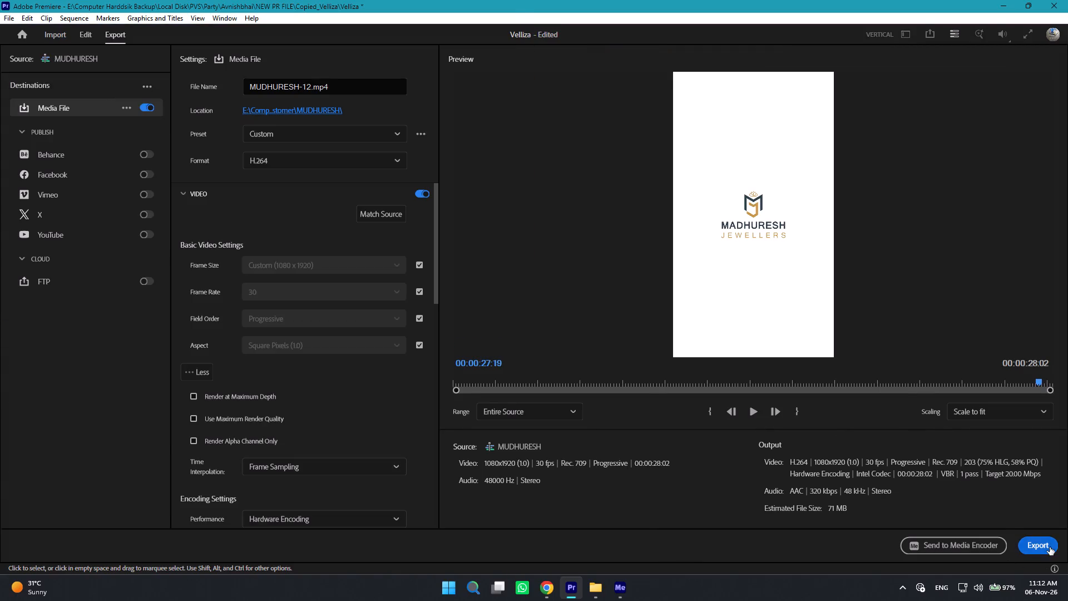
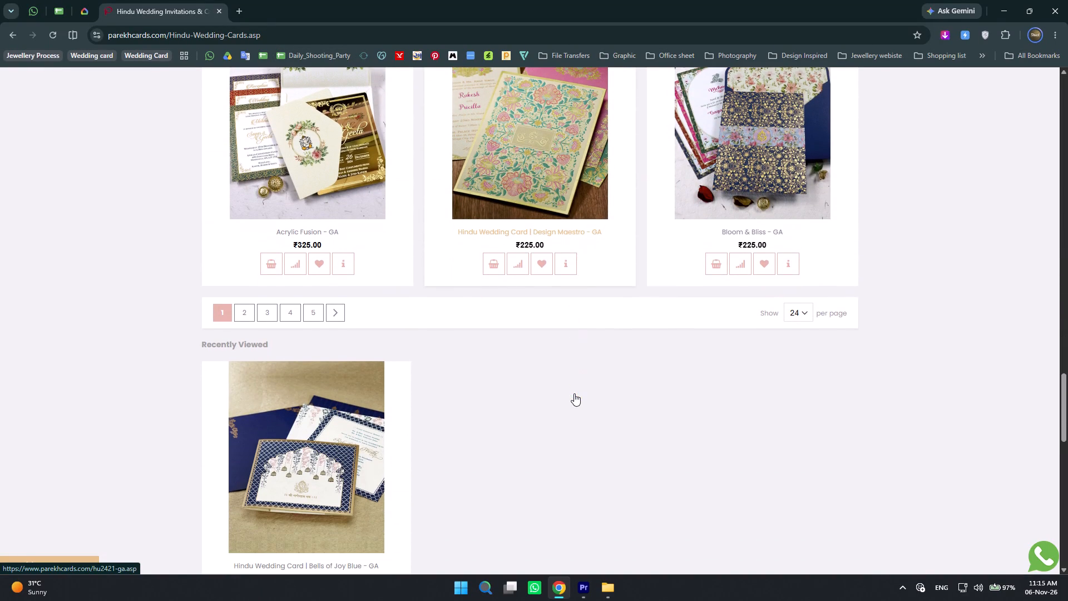
Browse Hindu wedding card designs on Parekh Cards, including Imperial Peacock, and the Victory Invitations home page.
scroll(574, 393, down, 1)
scroll(574, 393, up, 1)
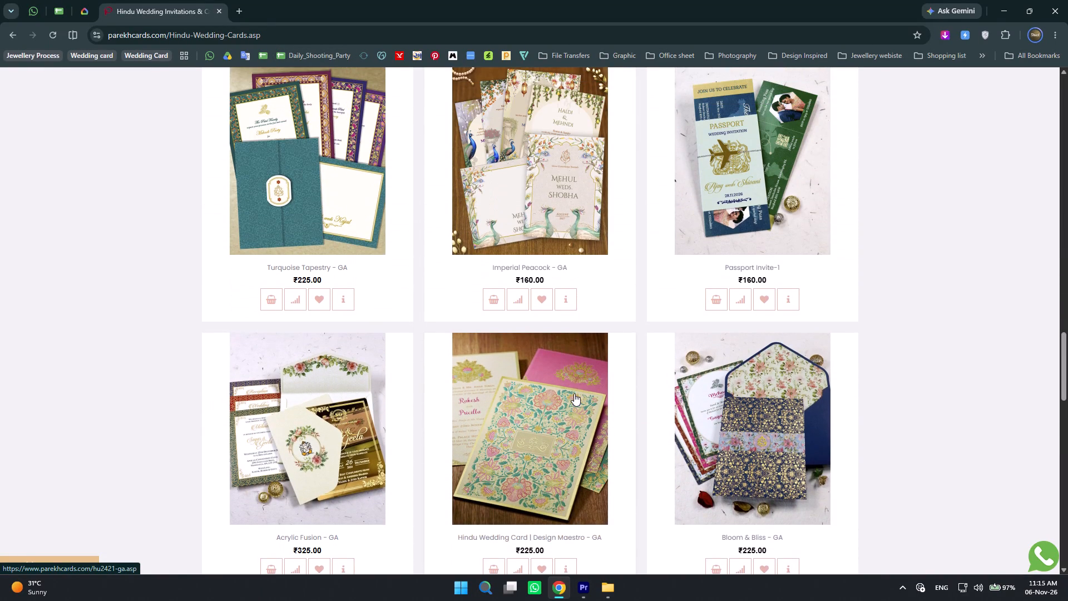
scroll(574, 393, up, 2)
ctrl+click(530, 218)
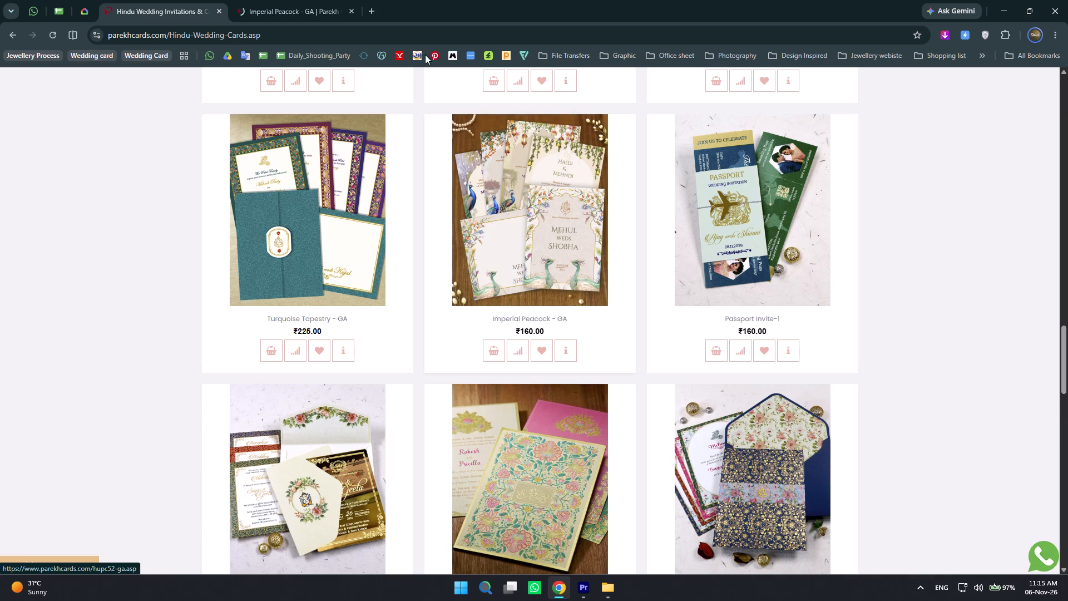
click(366, 11)
key(v)
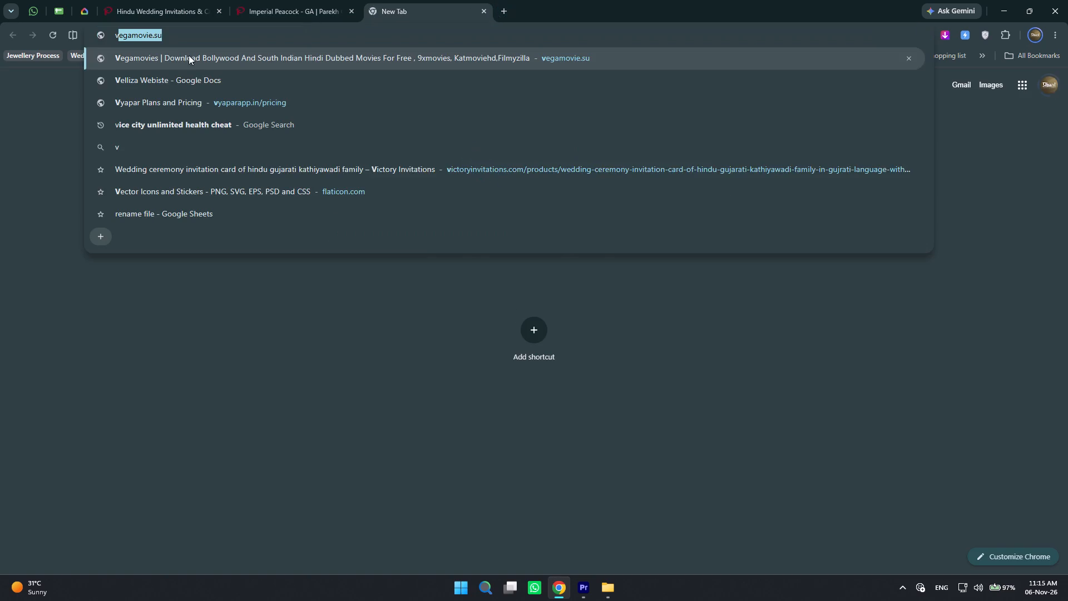
click(236, 150)
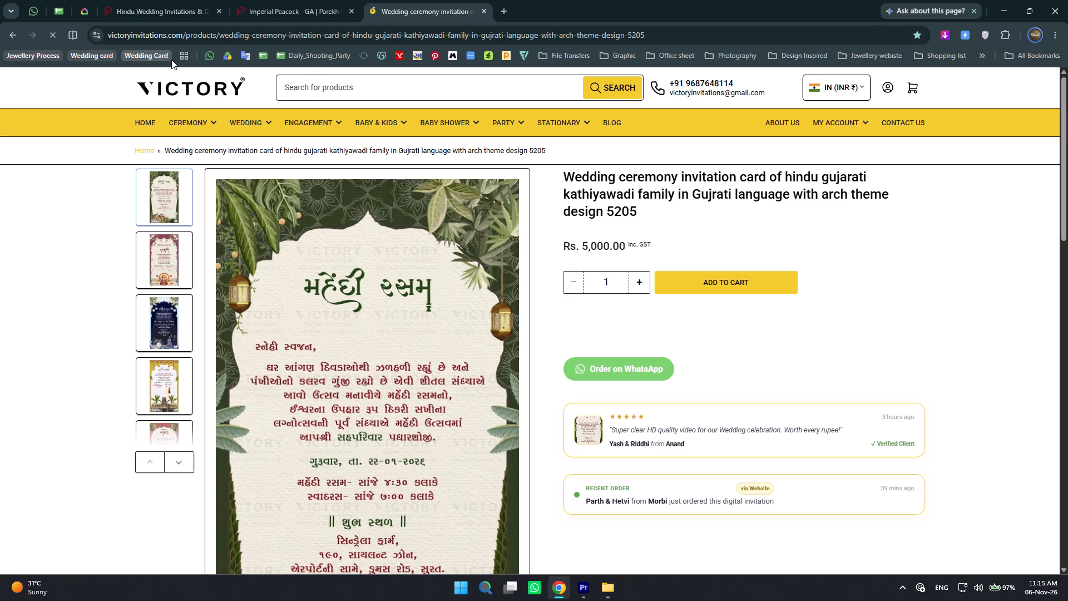
click(183, 87)
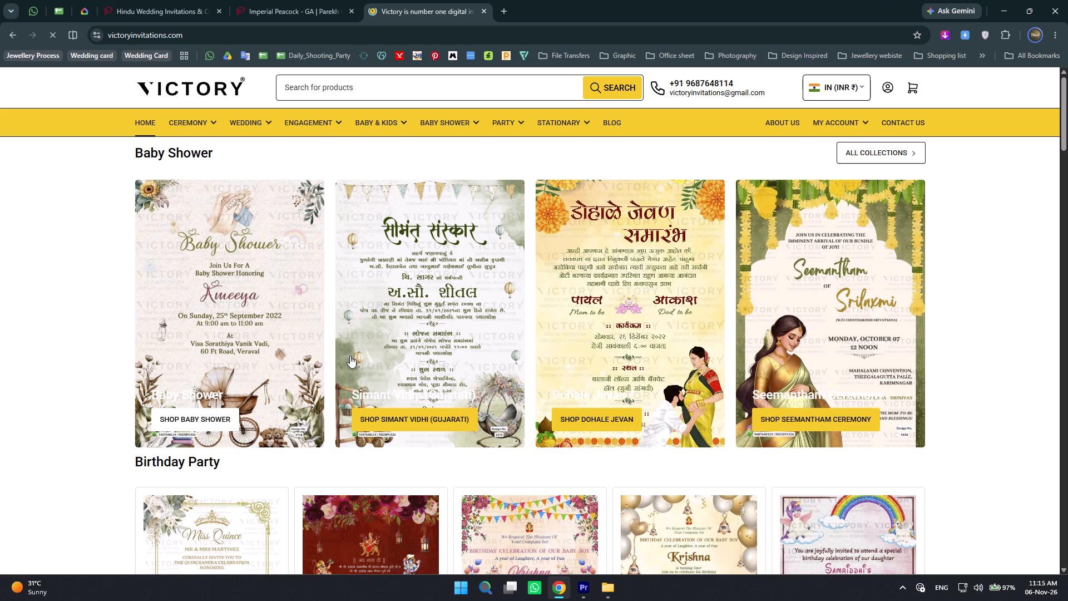
In Premiere, copy the MUDHURESH sequence's 02_REEL.mp4, Color Matte and audio clips and paste them at the start of the NILAX sequence.
click(585, 588)
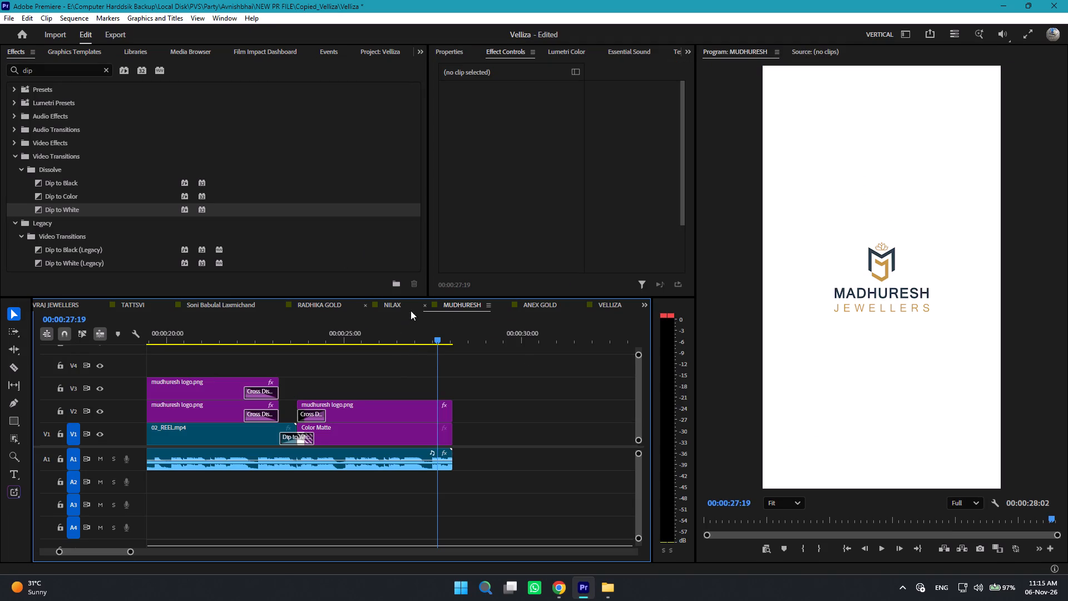
click(386, 303)
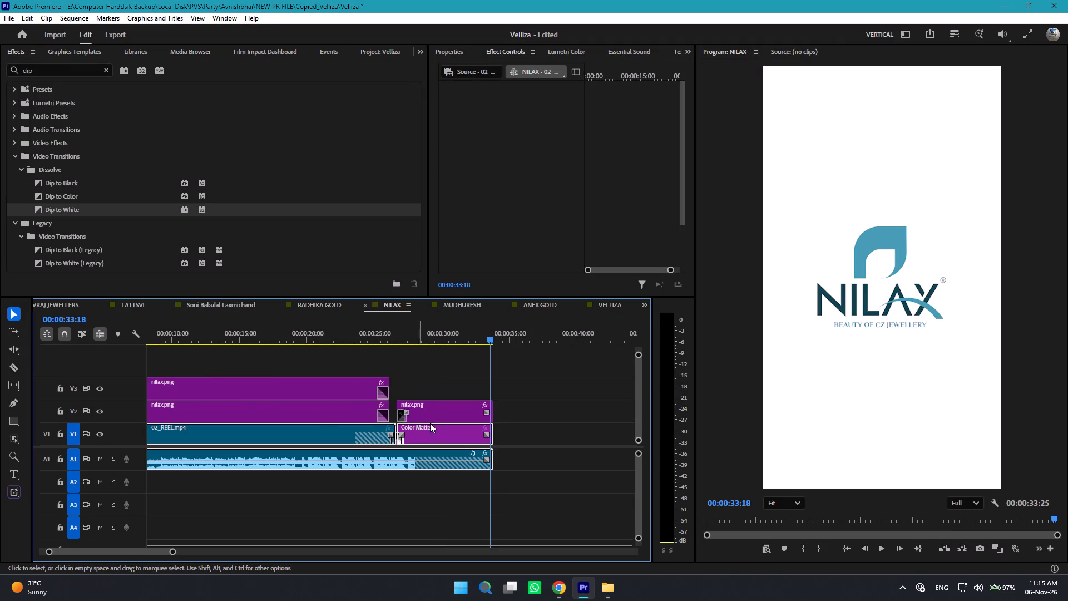
drag(433, 329, 0, 368)
key(ctrl+v)
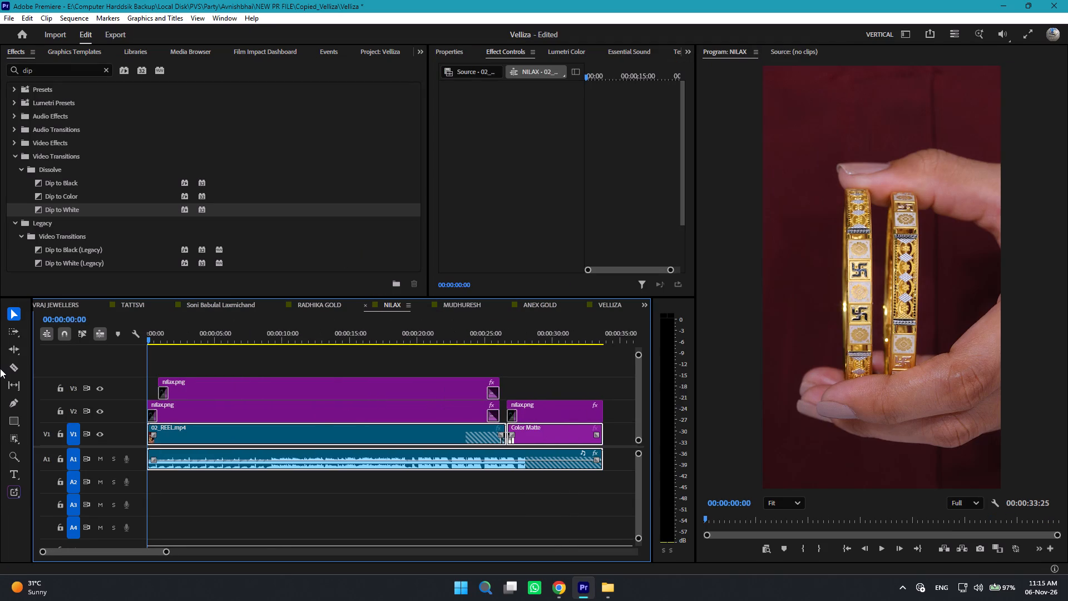
click(458, 306)
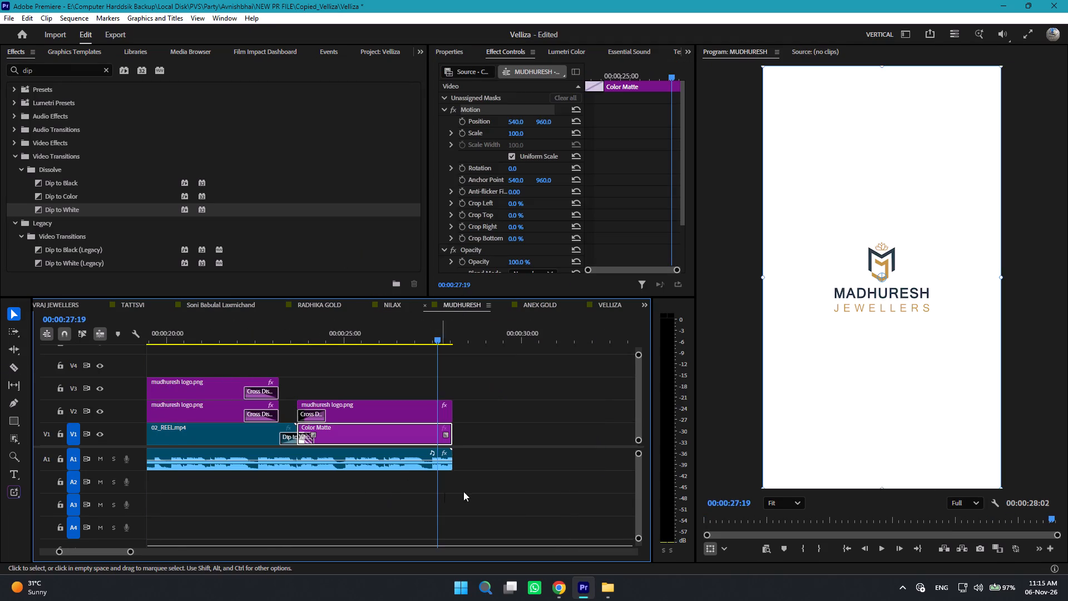
drag(467, 490, 221, 438)
key(ctrl+c)
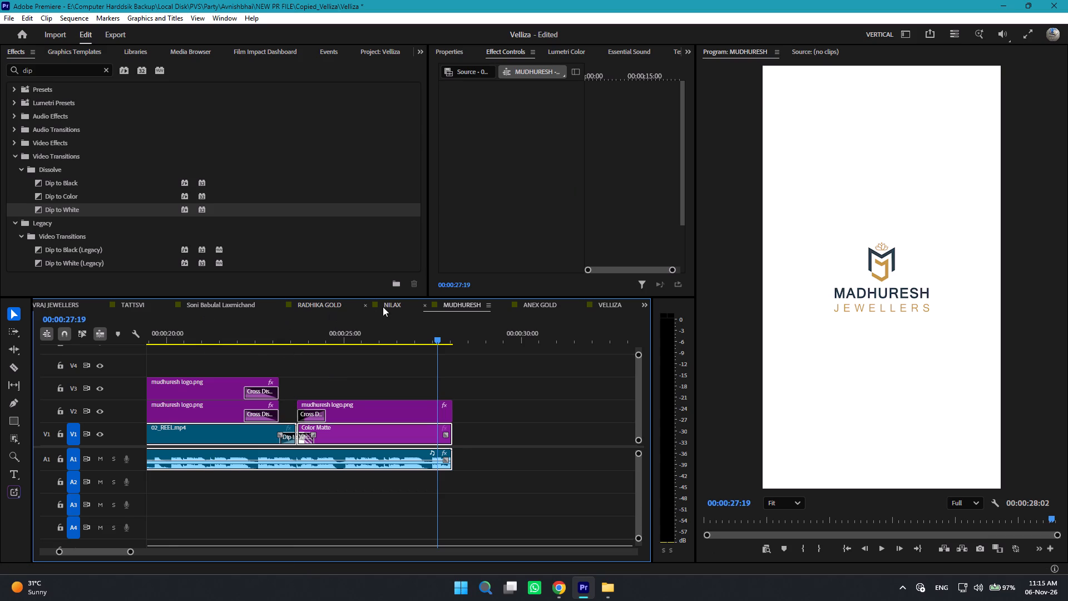
click(383, 306)
drag(236, 333, 0, 319)
key(ctrl+v)
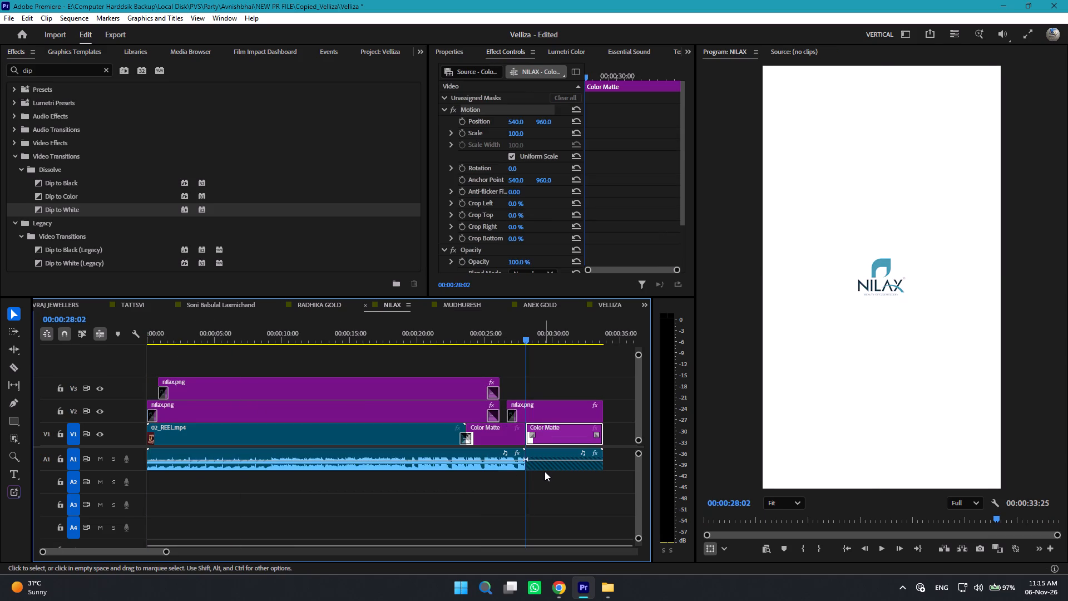
Delete the leftover old Color Matte and audio pieces after 00:00:28:02 in the NILAX sequence.
alt+scroll(518, 440, up, 5)
drag(591, 496, 566, 437)
drag(594, 481, 565, 431)
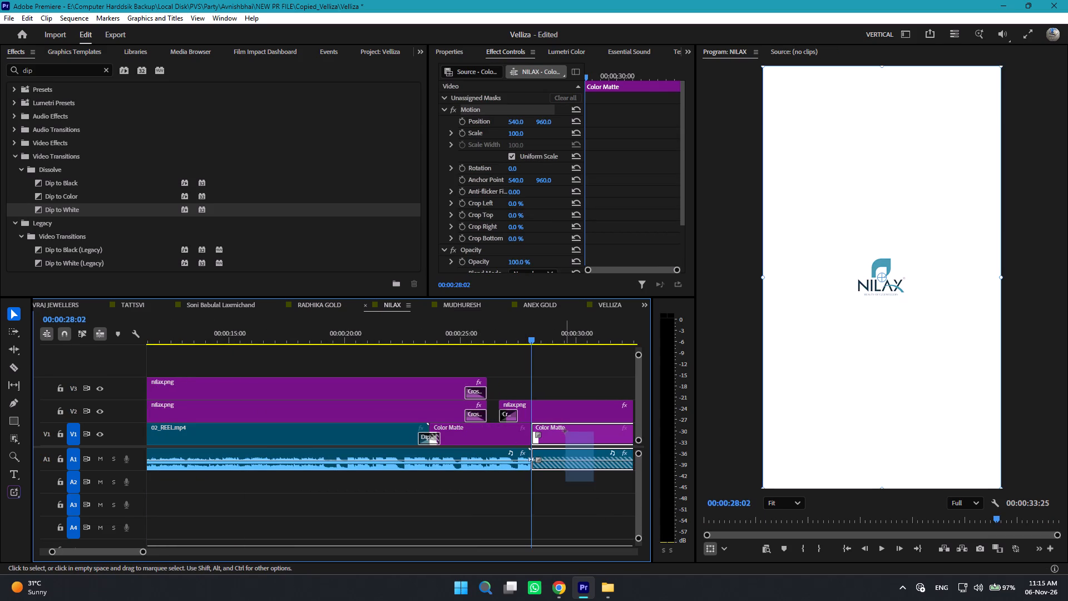
drag(565, 431, 564, 431)
key(Delete)
Trim the ends of the two long nilax.png clips on V2 and V3 back to about 00:00:23:05.
drag(374, 377, 371, 407)
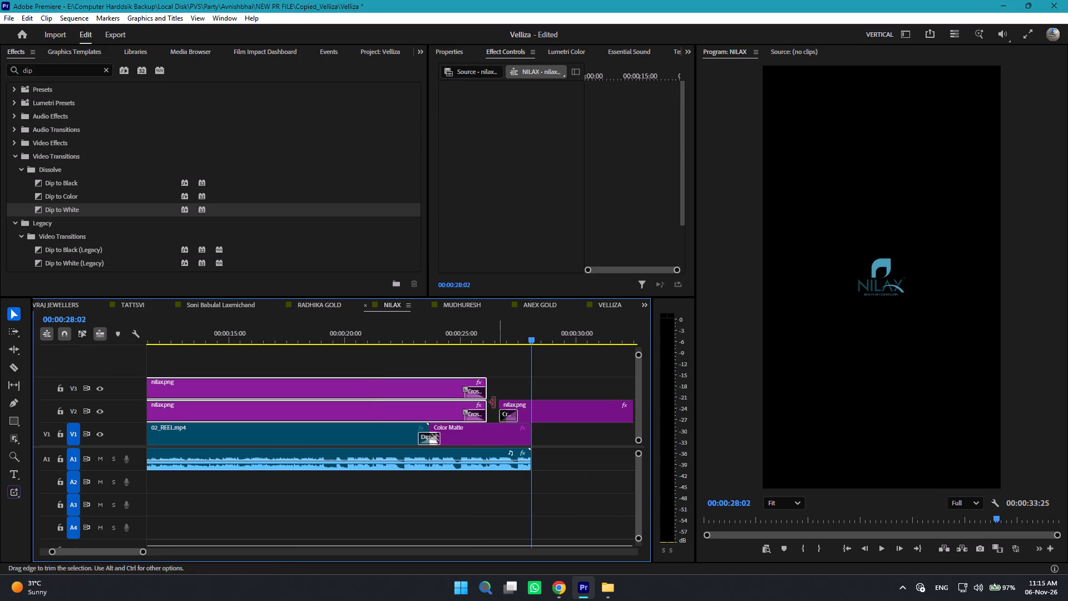
drag(483, 398, 408, 403)
click(413, 403)
click(415, 403)
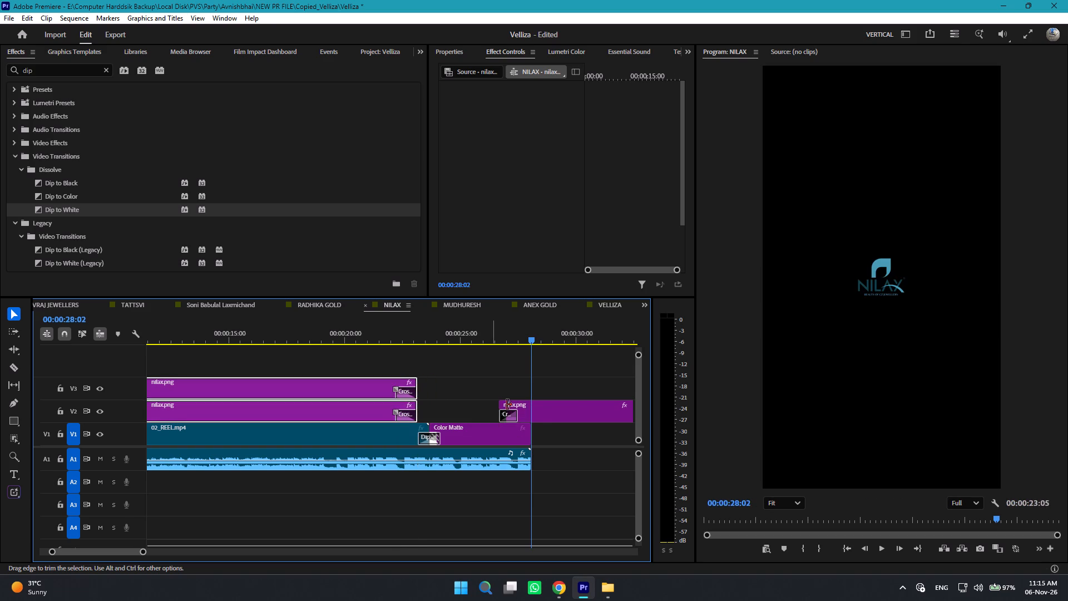
Move the closing nilax.png clip to start with the Color Matte and cut off its excess after 00:00:28:02.
drag(538, 415, 469, 415)
key(c)
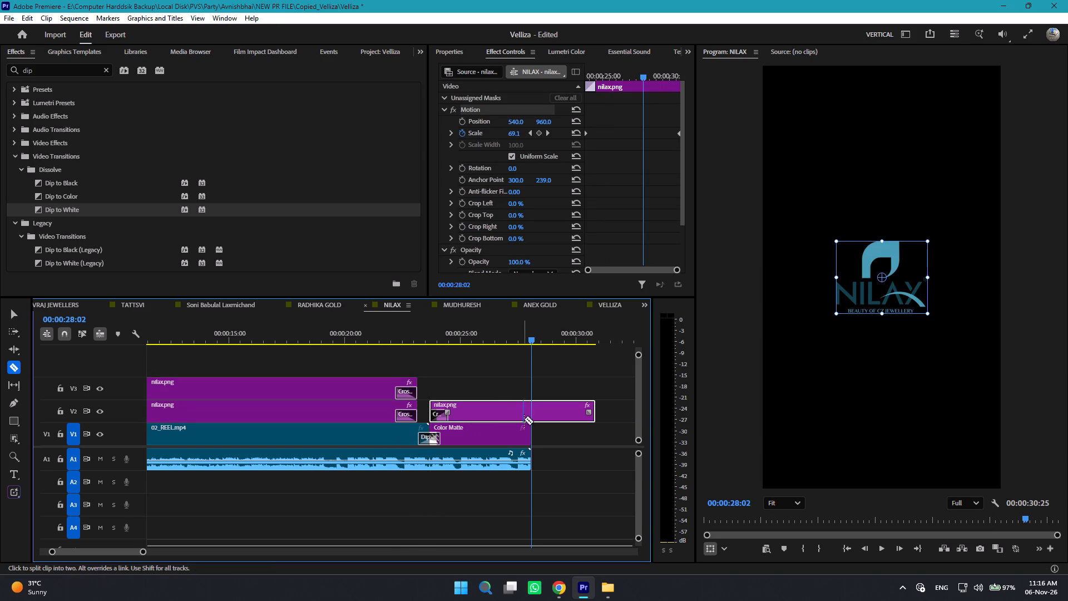
click(532, 421)
key(v)
click(541, 421)
key(Delete)
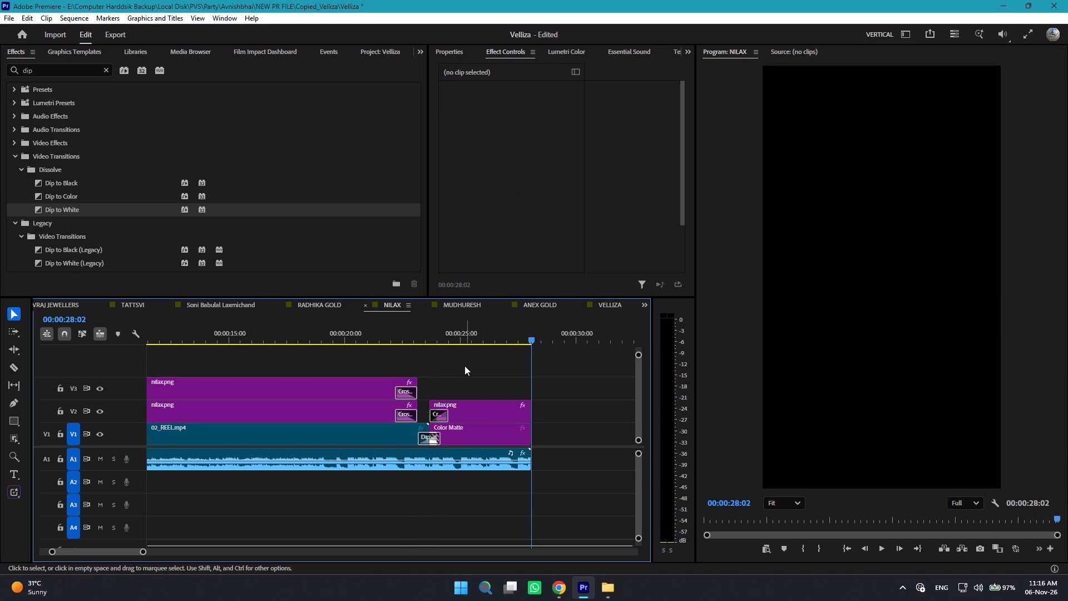
Set the closing nilax.png clip's starting Scale keyframe at 00:00:23:20 to 60 and then 100, playing the ending to check it.
drag(466, 325, 432, 329)
key(space)
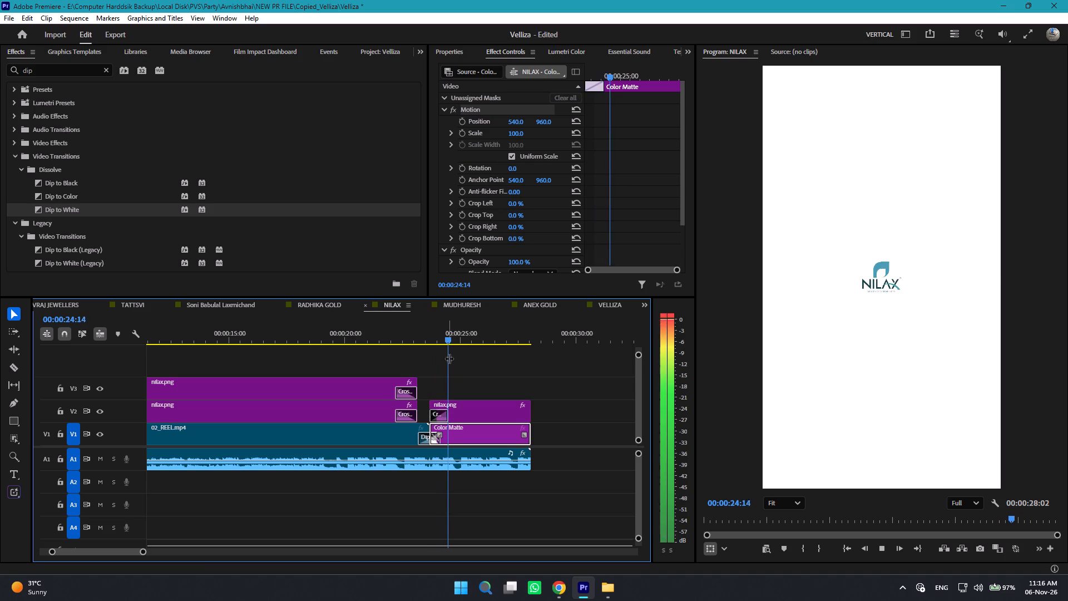
key(space)
drag(452, 334, 426, 342)
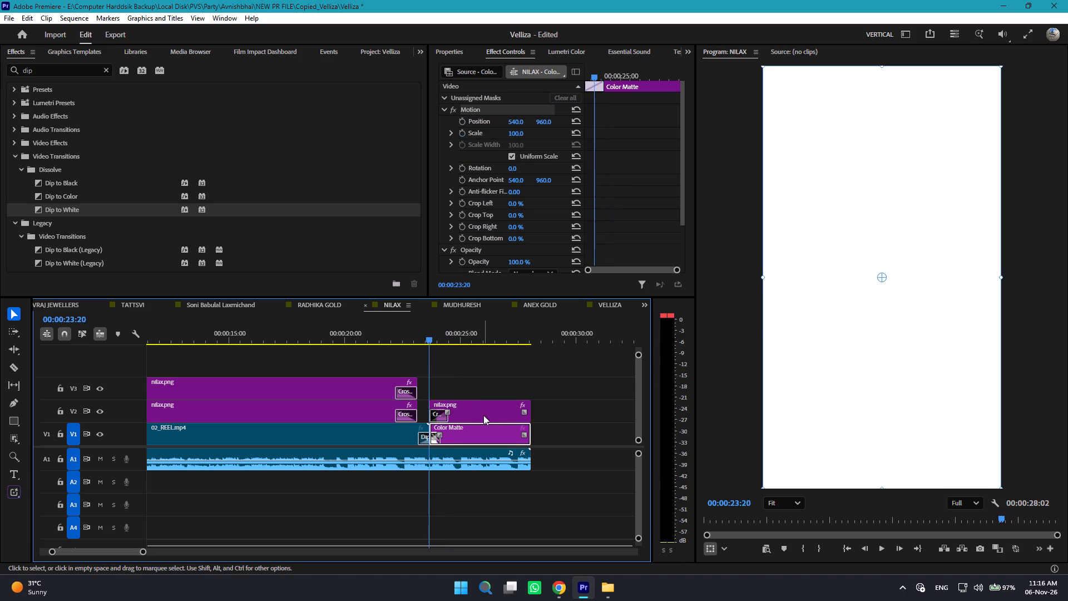
click(483, 415)
click(513, 134)
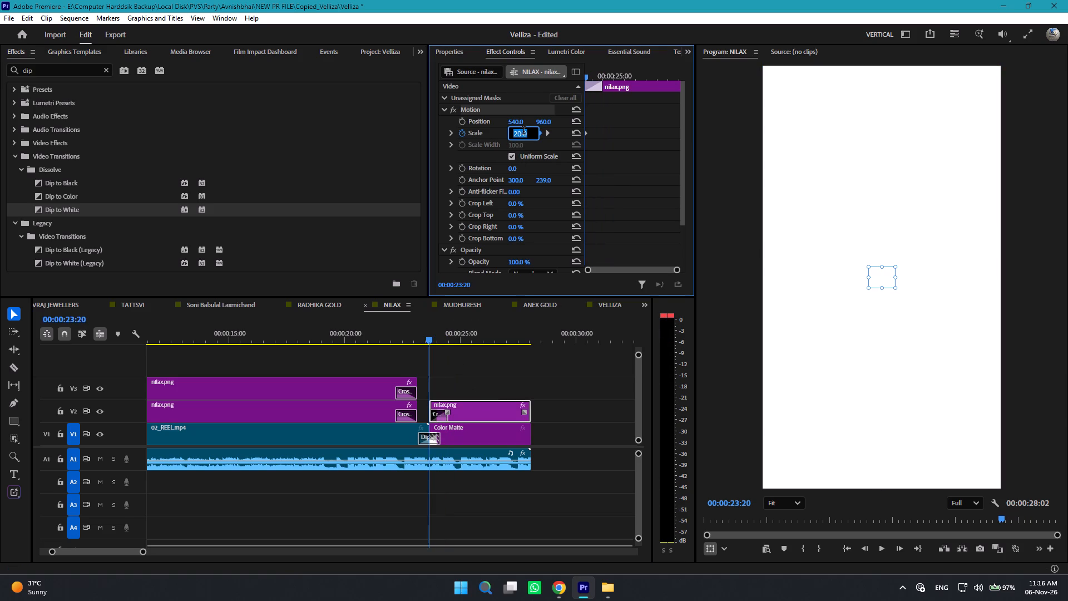
text(60)
key(Return)
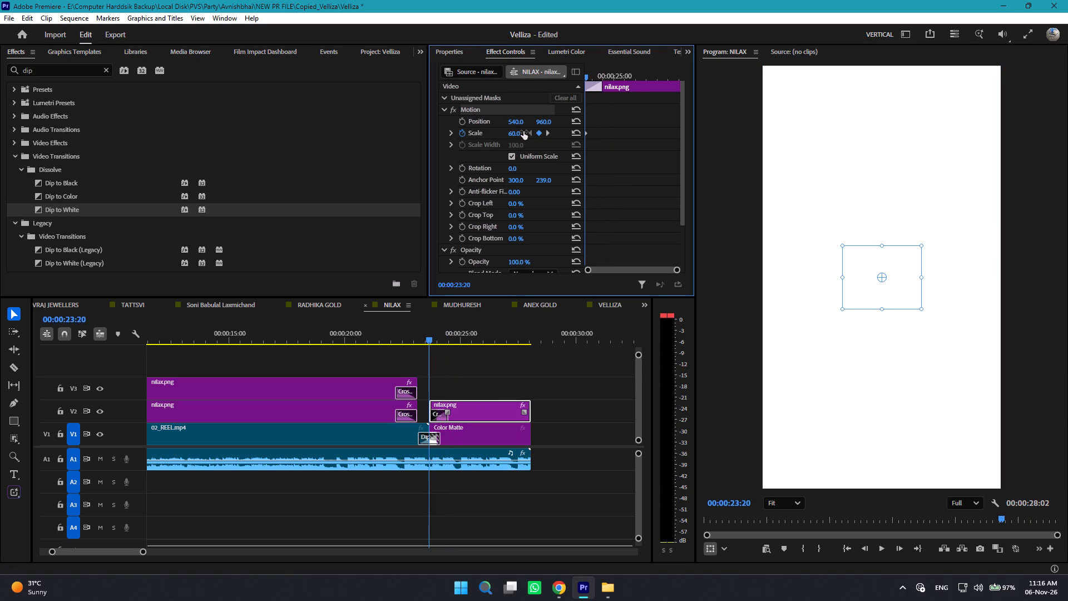
click(520, 131)
text(100)
key(Return)
key(space)
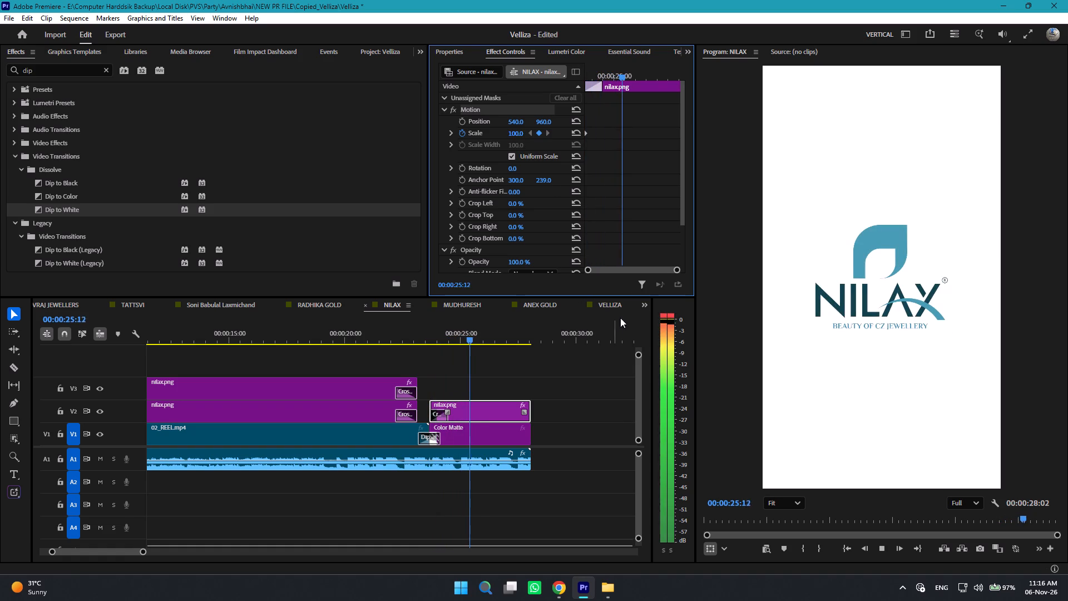
key(space)
Set the closing nilax.png clip's ending Scale keyframe at 00:00:28:02 to 80 and play the ending to check it.
drag(484, 340, 528, 347)
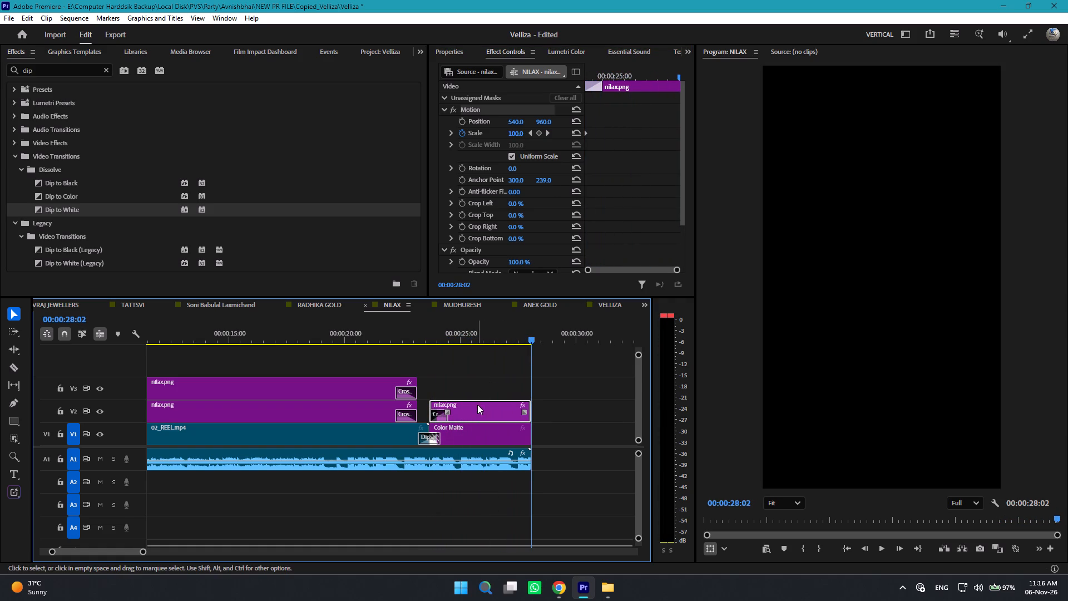
click(516, 132)
text(80)
key(Return)
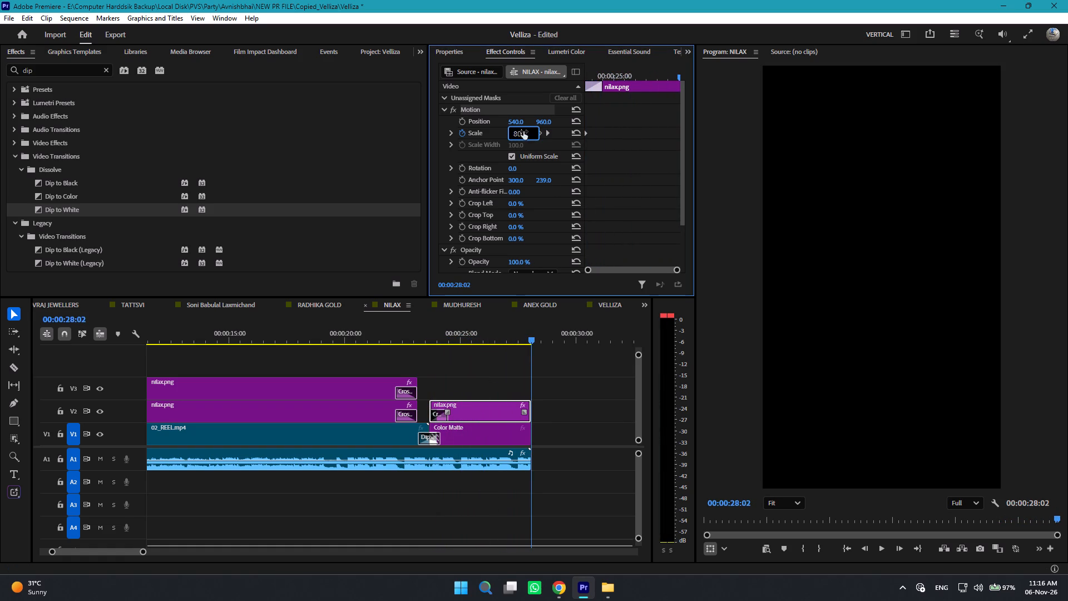
drag(439, 334, 431, 334)
key(space)
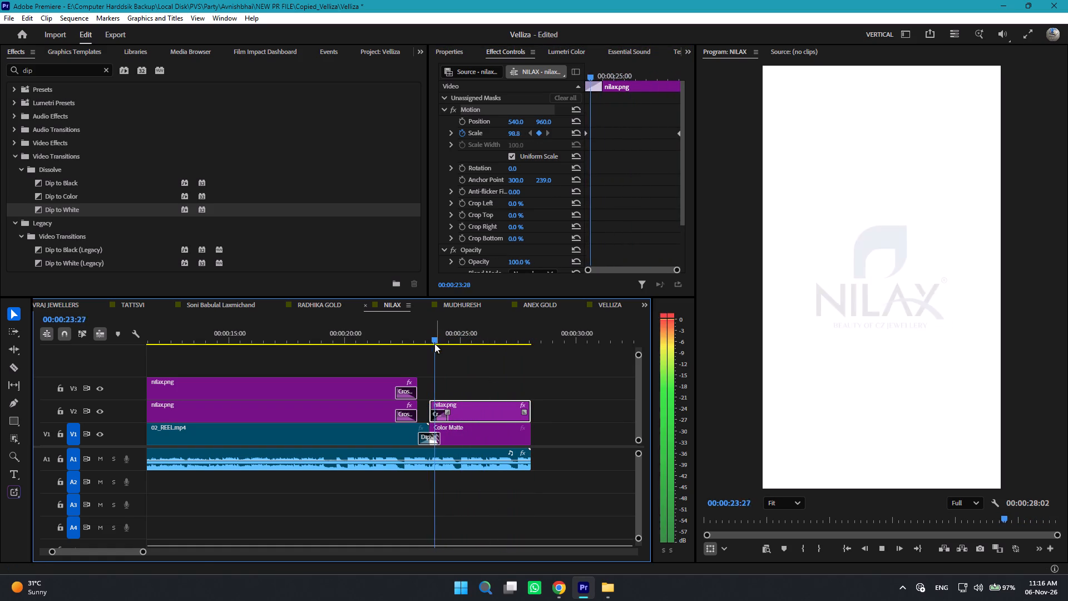
key(space)
Export the NILAX sequence as an H.264 video named NILAX-12 in the V-Customer NILAX folder.
key(ctrl+m)
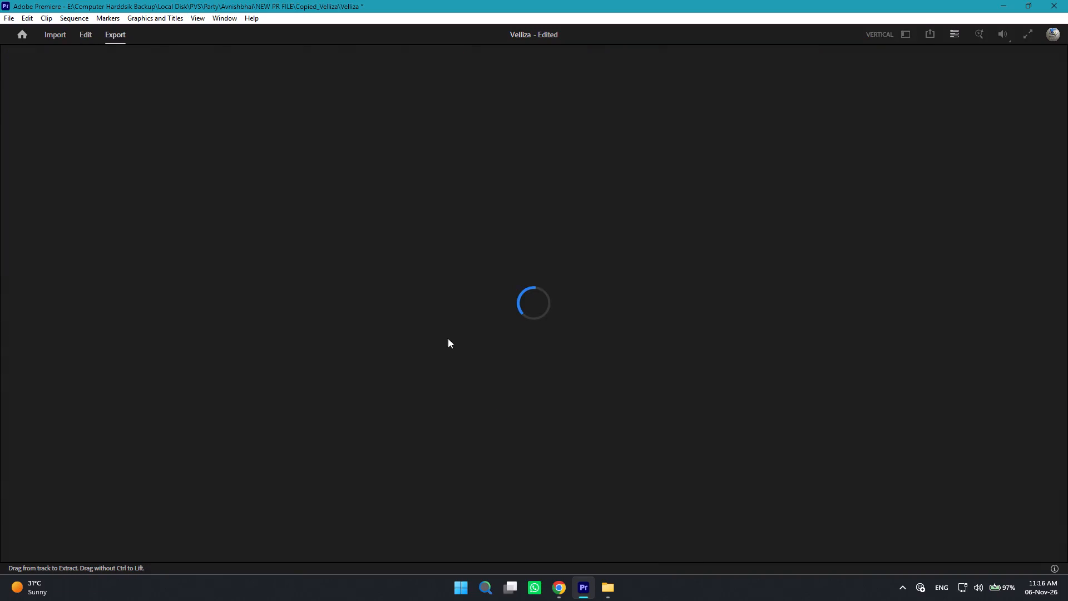
click(305, 109)
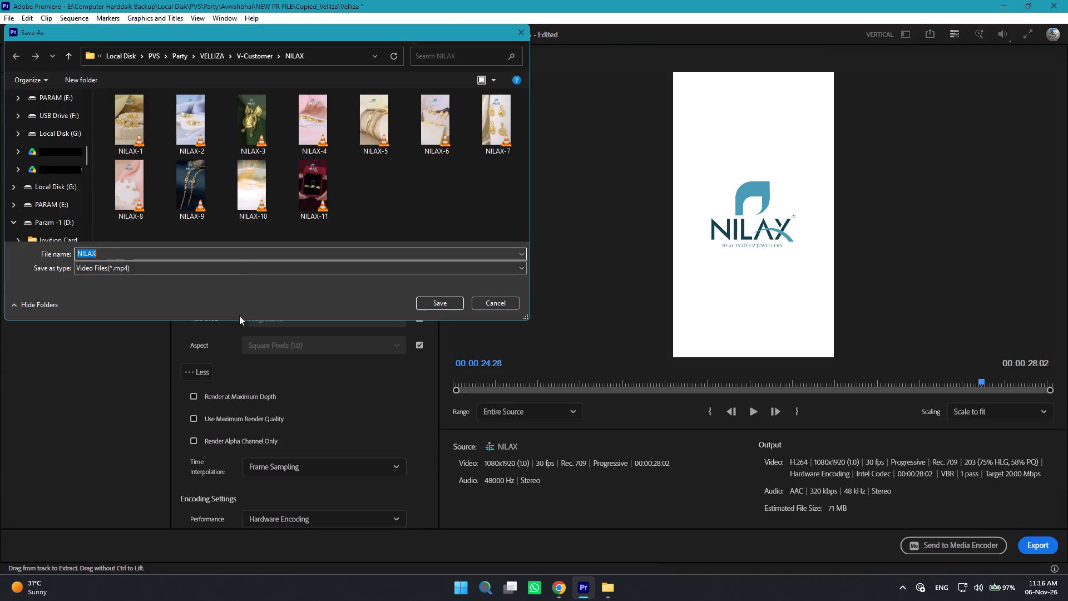
click(215, 252)
text(-12)
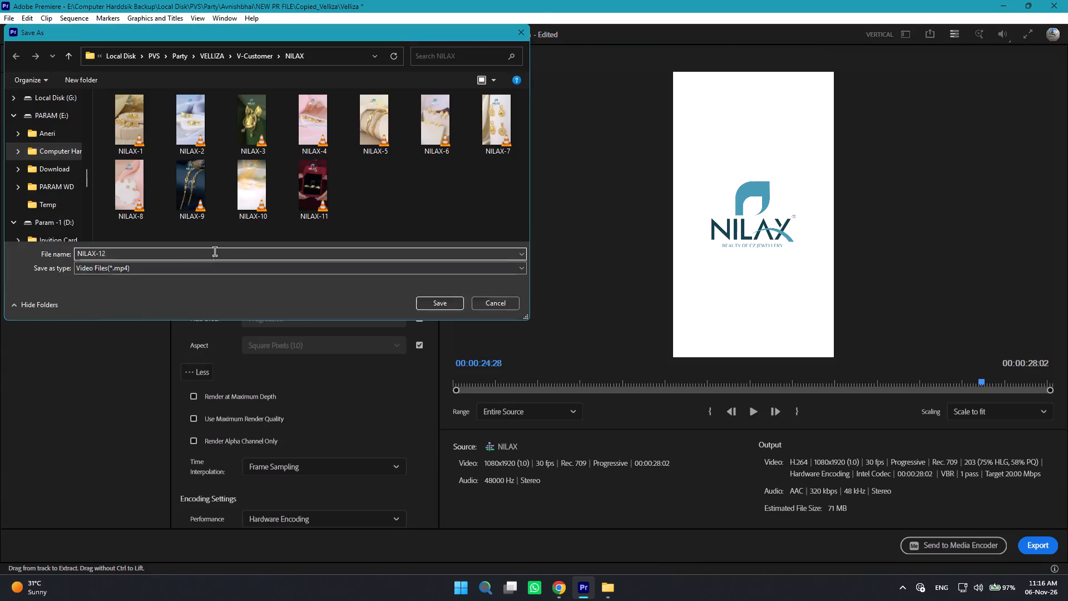
key(Return)
click(1032, 545)
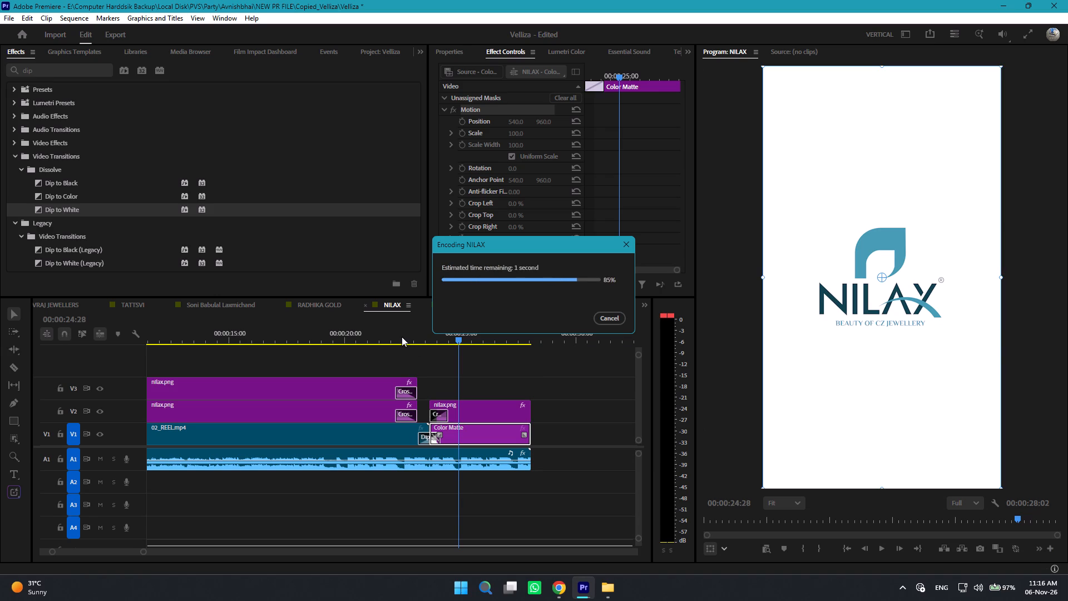
Replace the RADHIKA GOLD sequence's 02_REEL.mp4, Color Matte and audio clips with the copied MUDHURESH set at the sequence start.
click(316, 304)
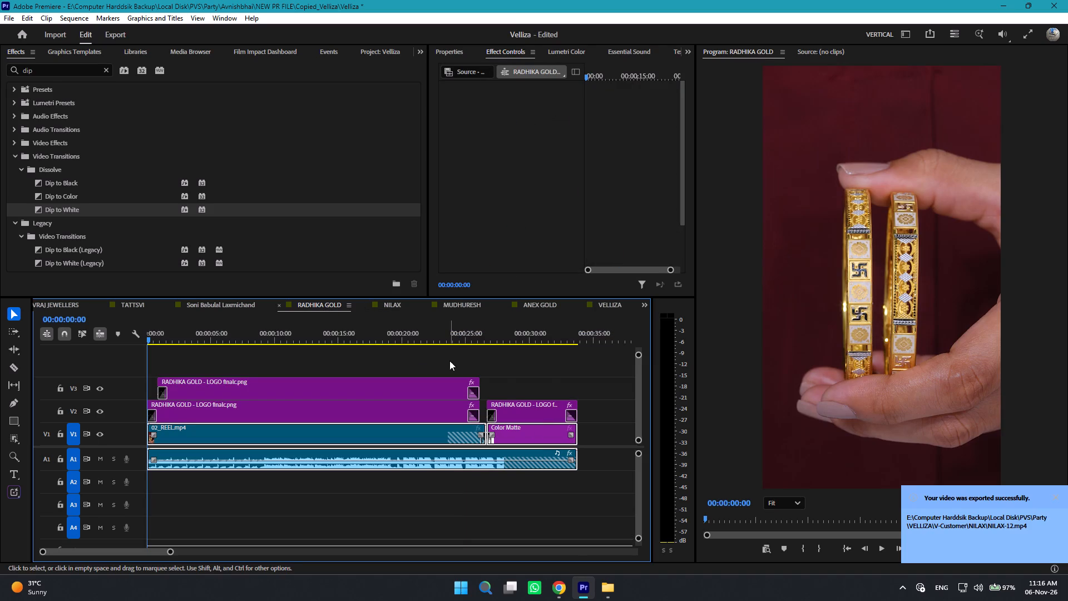
key(Delete)
key(ctrl+v)
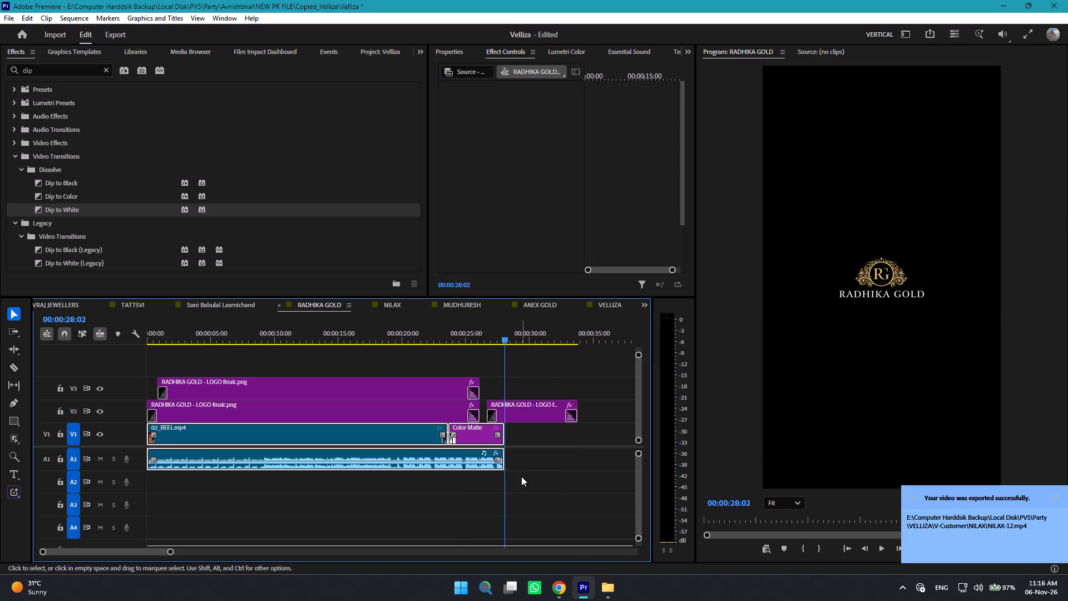
Trim the ends of the two long RADHIKA GOLD logo clips on V2 and V3 back to about 00:00:23.
drag(438, 389, 418, 421)
key(ctrl+z)
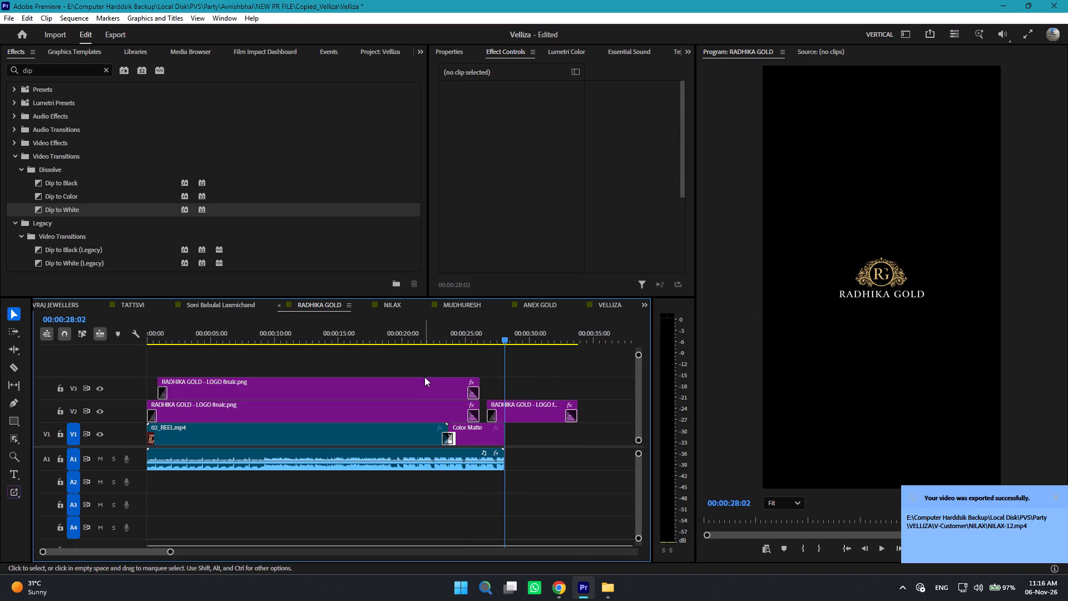
drag(419, 365, 407, 406)
drag(477, 396, 441, 400)
click(442, 400)
Move the closing RADHIKA GOLD logo clip on V2 to start with the Color Matte and play the transition to check it.
alt+scroll(463, 417, up, 7)
drag(566, 421, 487, 416)
drag(546, 413, 463, 416)
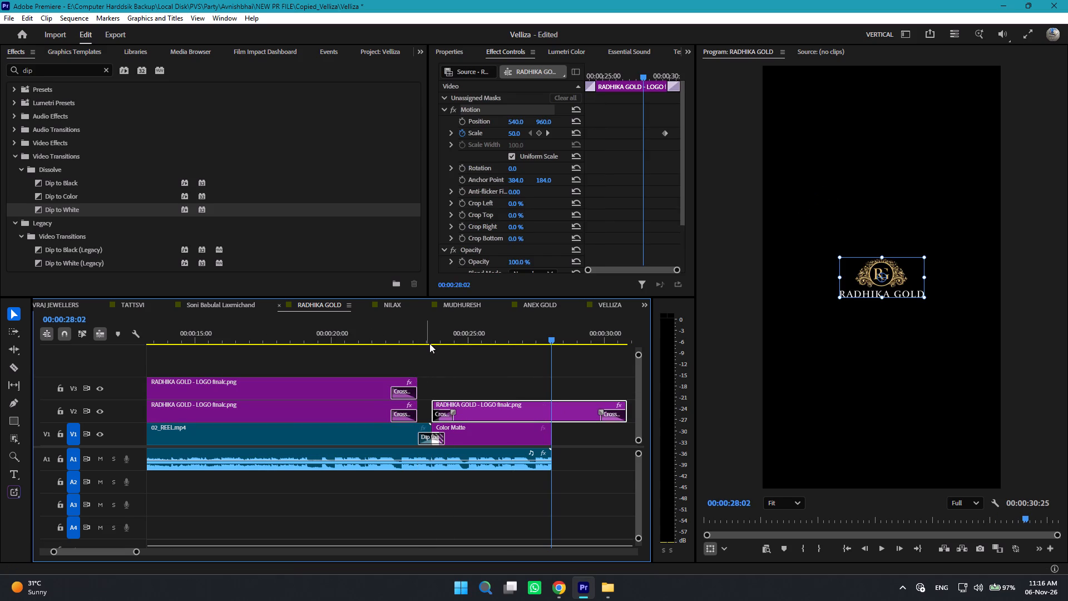
drag(435, 333, 424, 332)
key(space)
key(space)
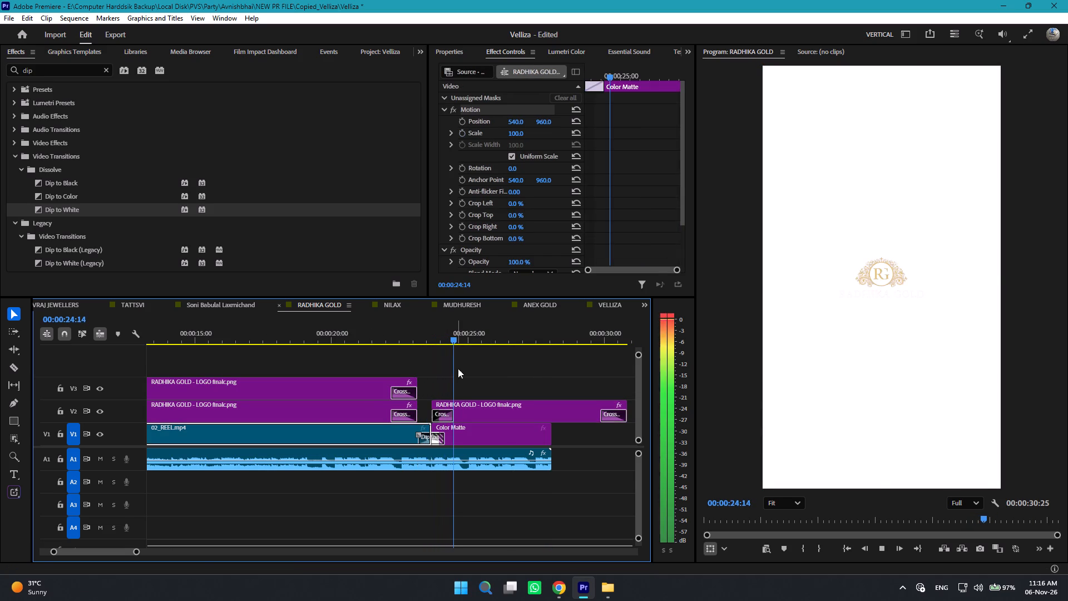
Set the closing RADHIKA GOLD logo clip's Scale to 100 at the start of the clip.
click(468, 417)
drag(451, 342, 432, 342)
click(512, 135)
text(100)
key(Return)
Cut the closing RADHIKA GOLD logo clip on V2 at the end of the Color Matte and delete the excess.
drag(650, 70, 656, 70)
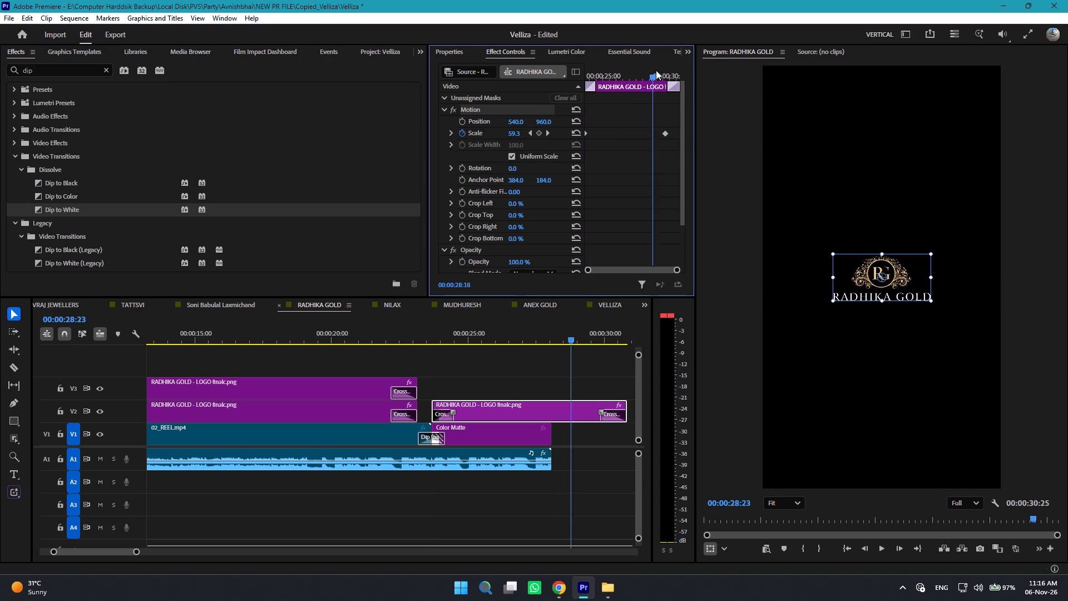
drag(656, 70, 662, 75)
key(c)
click(552, 416)
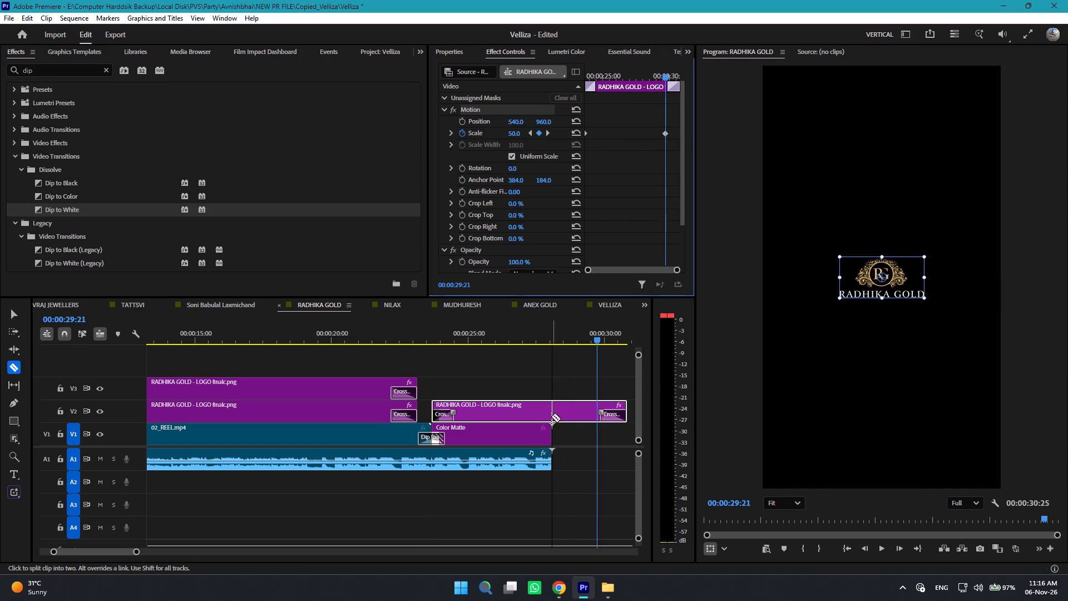
key(v)
click(575, 417)
key(Delete)
Find the Color Replace effect and apply it to the closing RADHIKA GOLD logo clip on V2.
drag(484, 338, 431, 347)
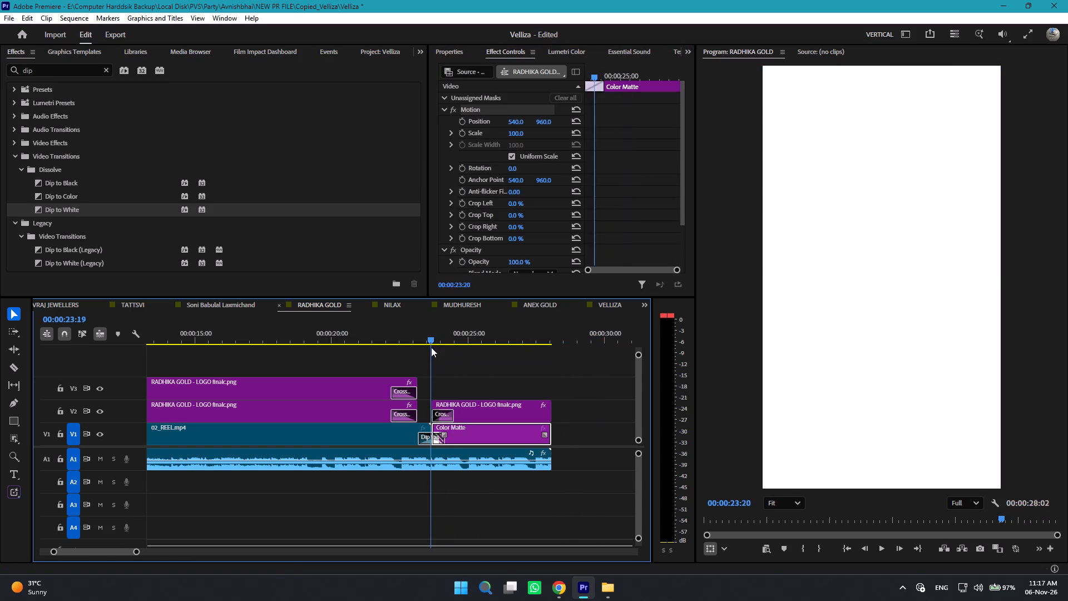
drag(431, 347, 466, 349)
click(494, 416)
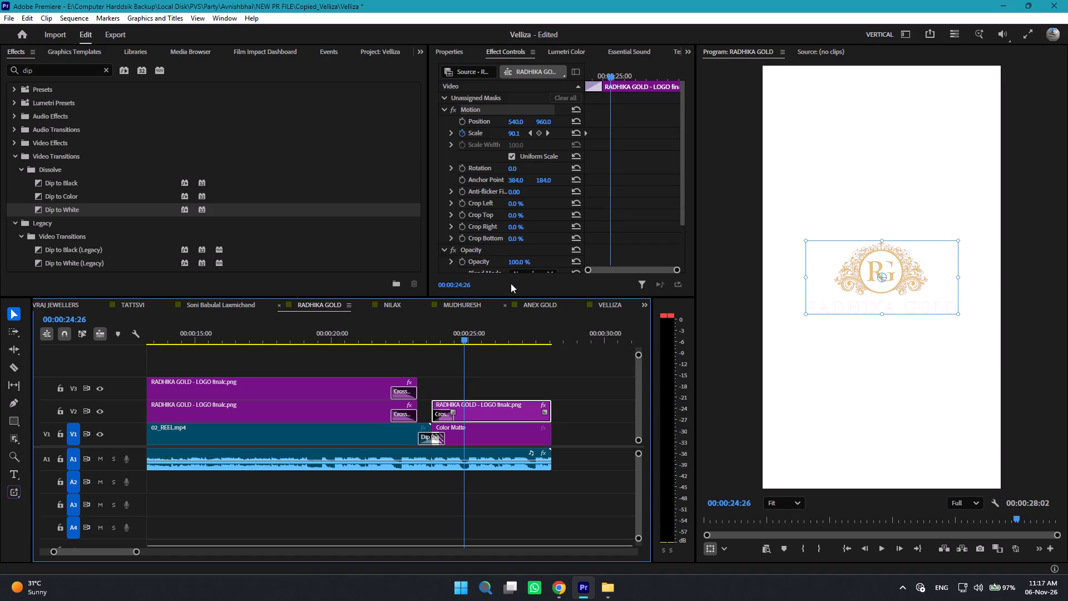
scroll(496, 237, down, 2)
scroll(496, 237, up, 6)
scroll(496, 237, down, 3)
scroll(496, 237, up, 1)
scroll(496, 237, down, 2)
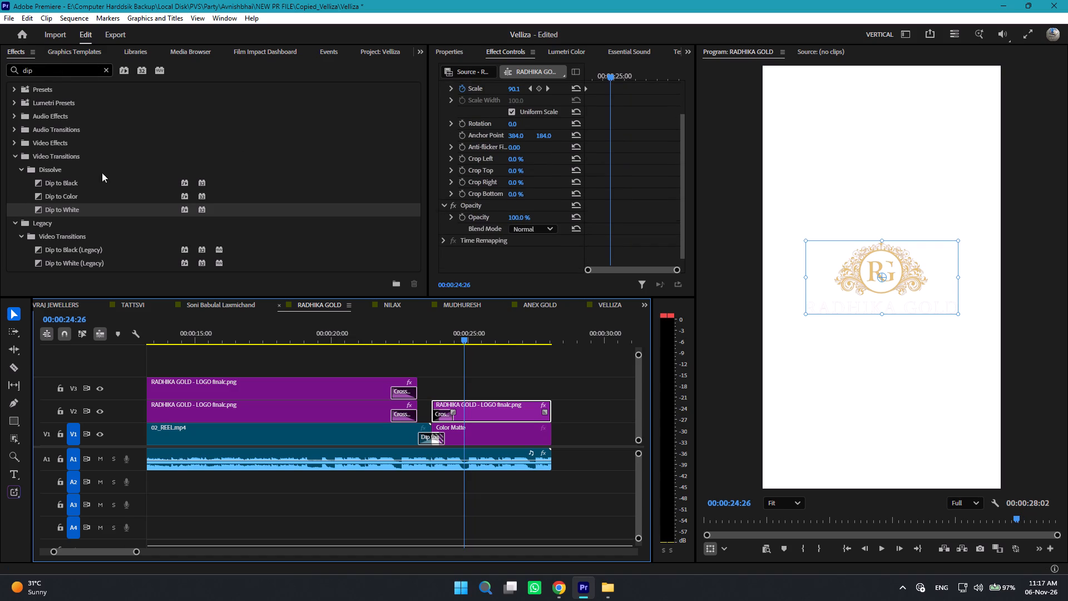
click(105, 69)
click(88, 73)
text(color)
scroll(85, 237, down, 2)
scroll(83, 240, up, 1)
scroll(83, 240, down, 2)
scroll(83, 240, up, 2)
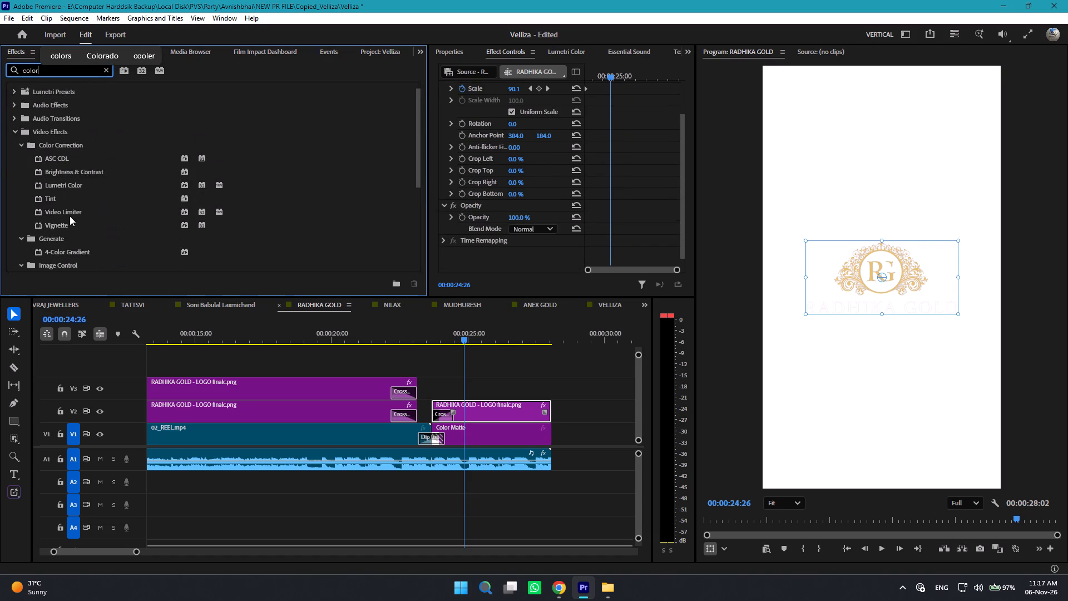
scroll(69, 223, down, 5)
click(71, 239)
drag(76, 237, 566, 466)
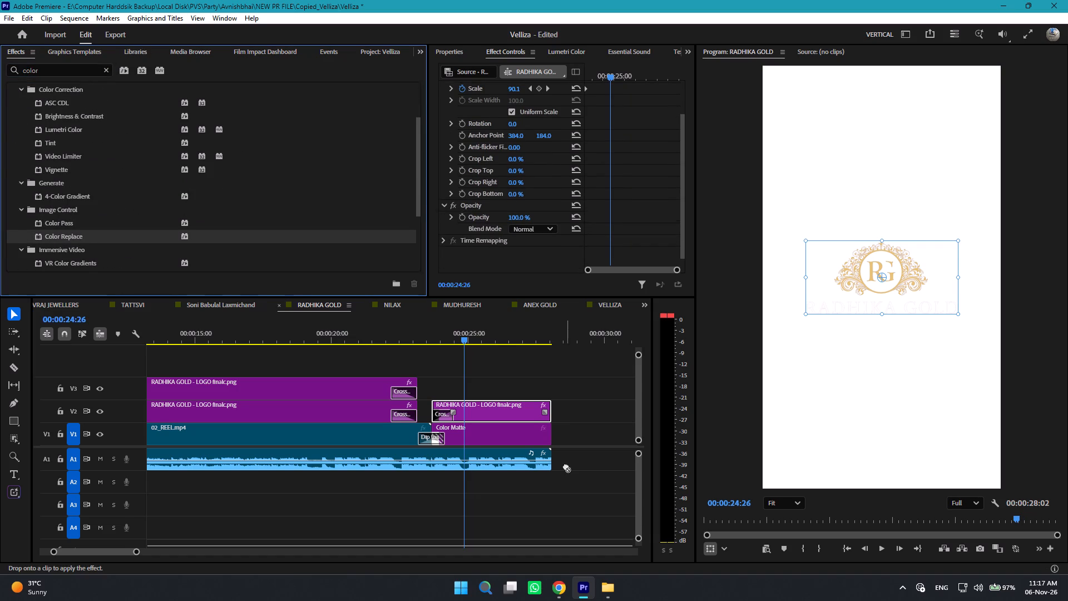
drag(566, 466, 505, 408)
In Color Replace, enable Solid Colors, set Target Color to FFFFFF and Replace Color to 000000, and play the result.
scroll(530, 147, down, 5)
click(516, 222)
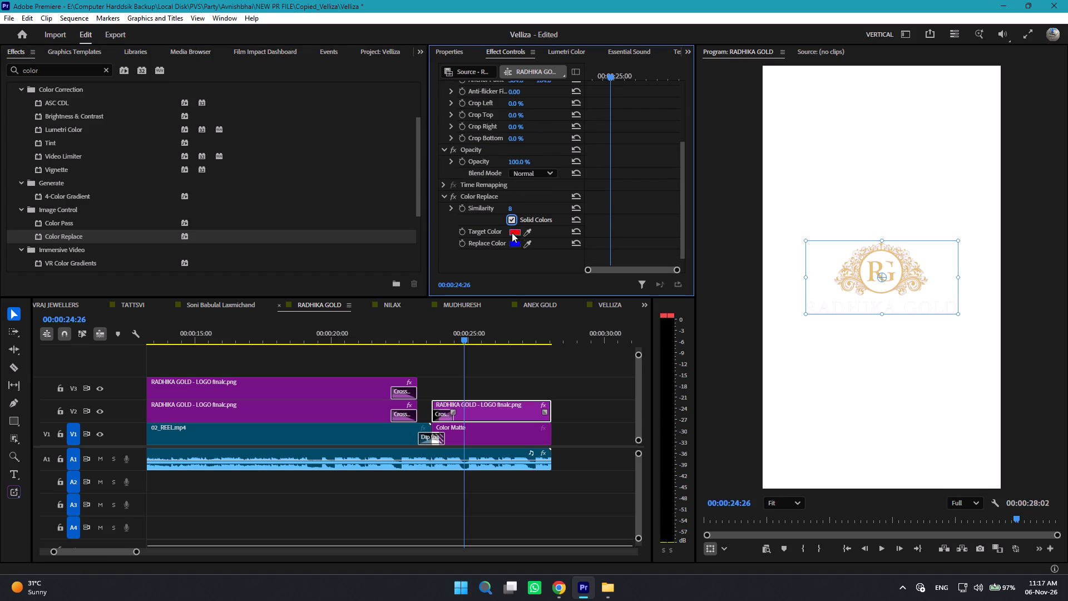
click(517, 233)
drag(505, 267, 325, 411)
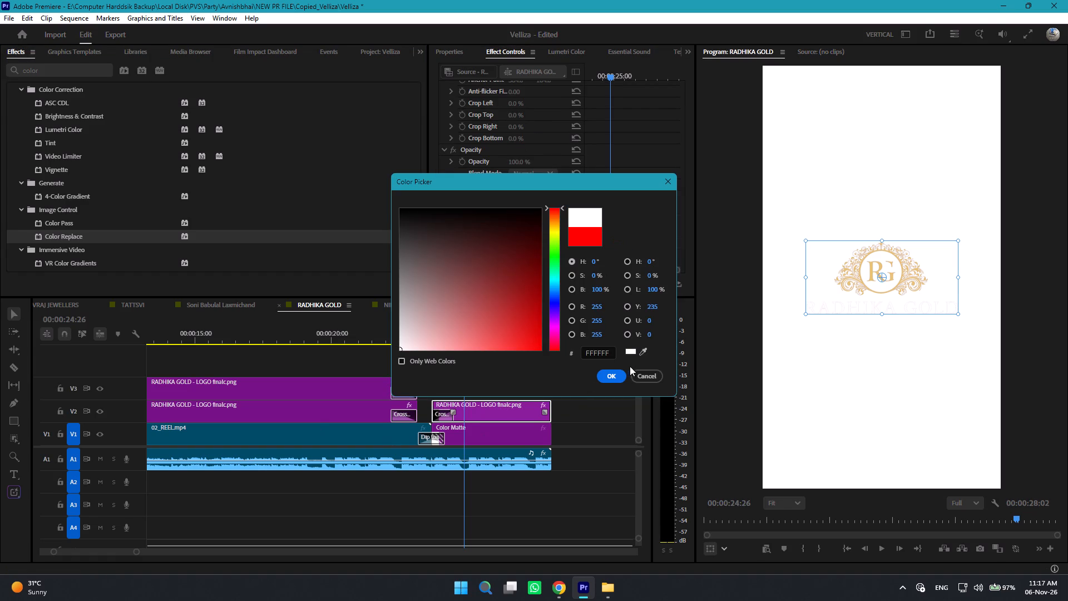
click(609, 376)
click(513, 244)
drag(488, 268, 255, 96)
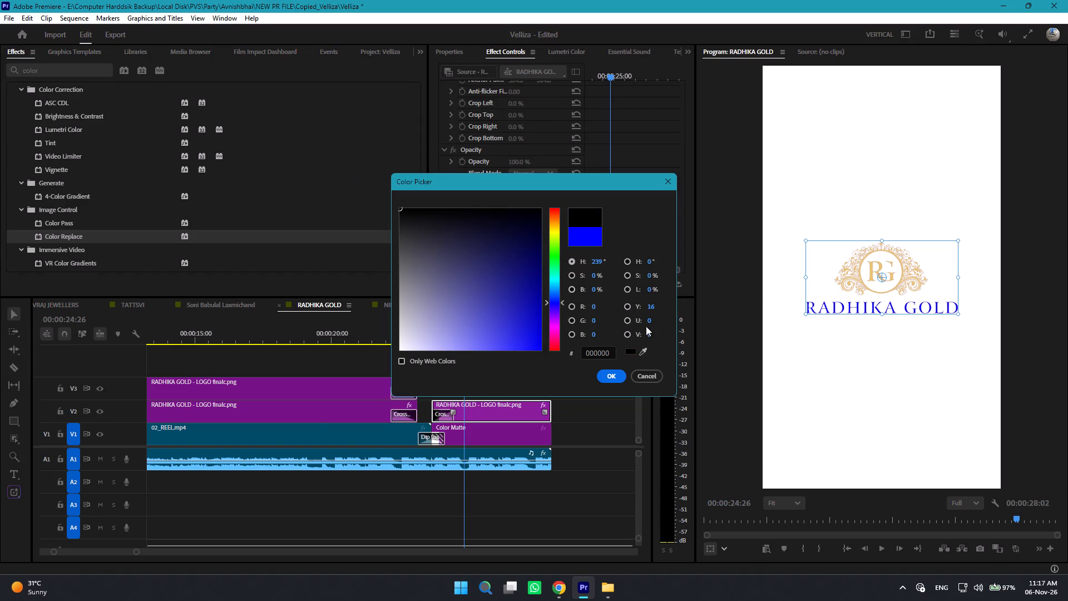
click(611, 373)
click(594, 416)
key(space)
key(space)
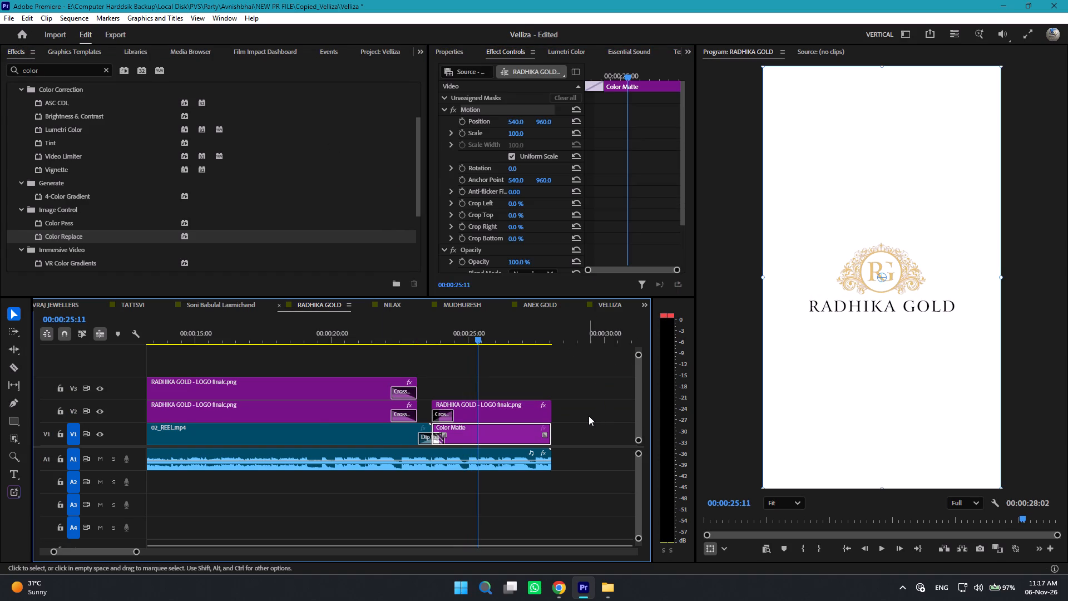
Export the sequence as RADHIKA GOLD-12.mp4 into the RADHIKA GOLD customer folder.
key(ctrl+m)
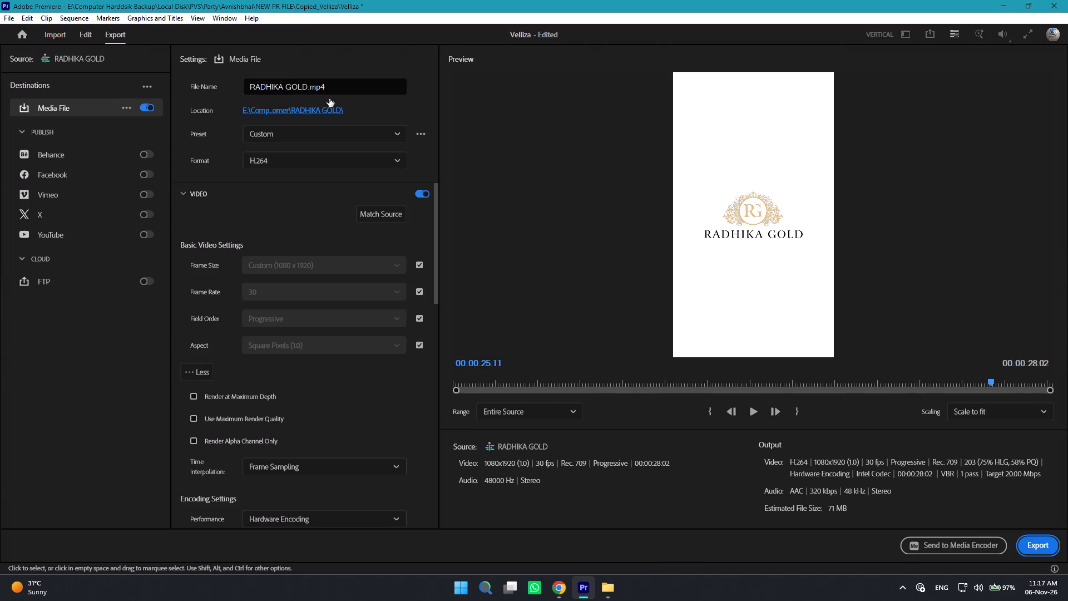
double_click(349, 83)
click(349, 83)
click(320, 116)
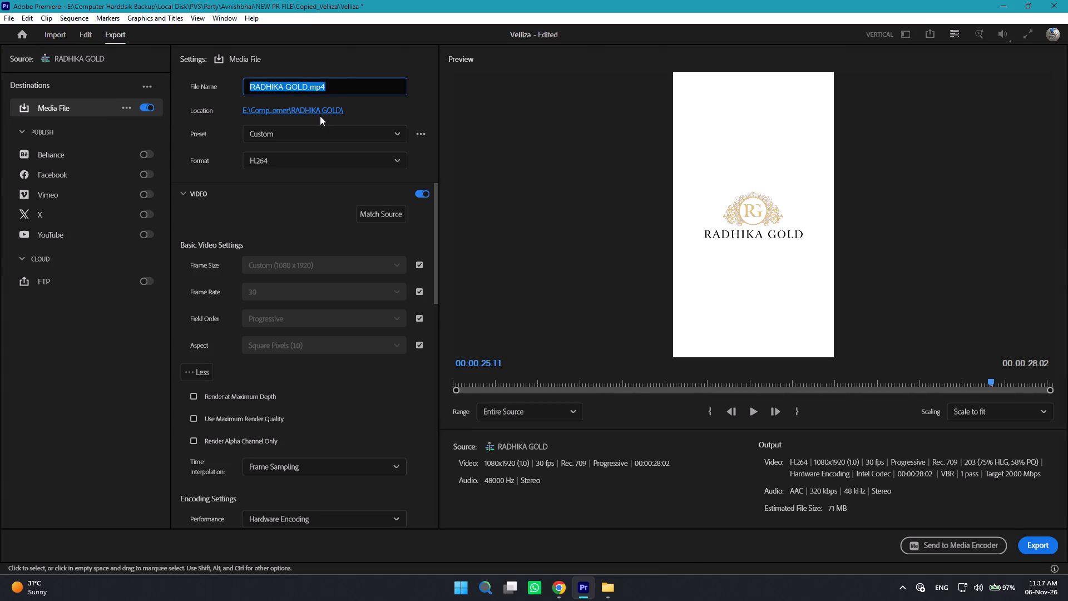
click(323, 106)
click(275, 196)
click(309, 211)
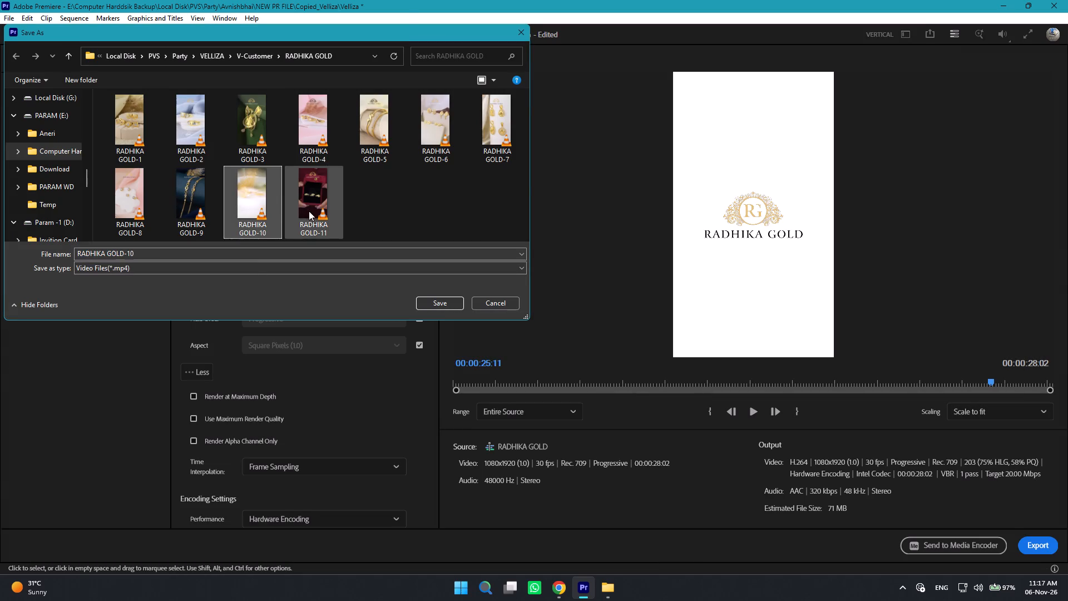
click(263, 249)
click(266, 255)
key(BackSpace)
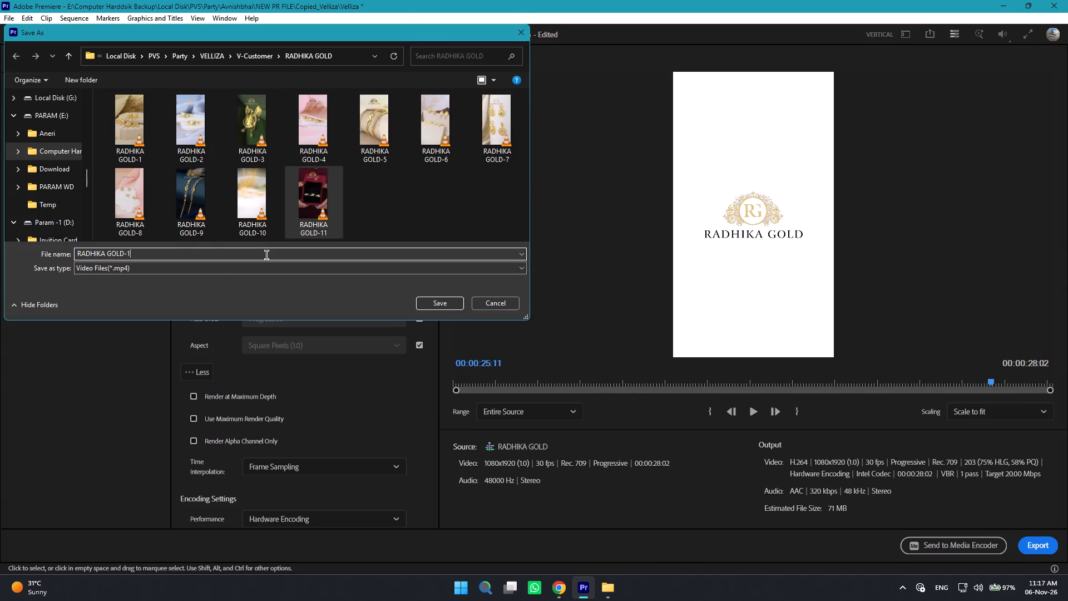
key(2)
key(Return)
key(Return)
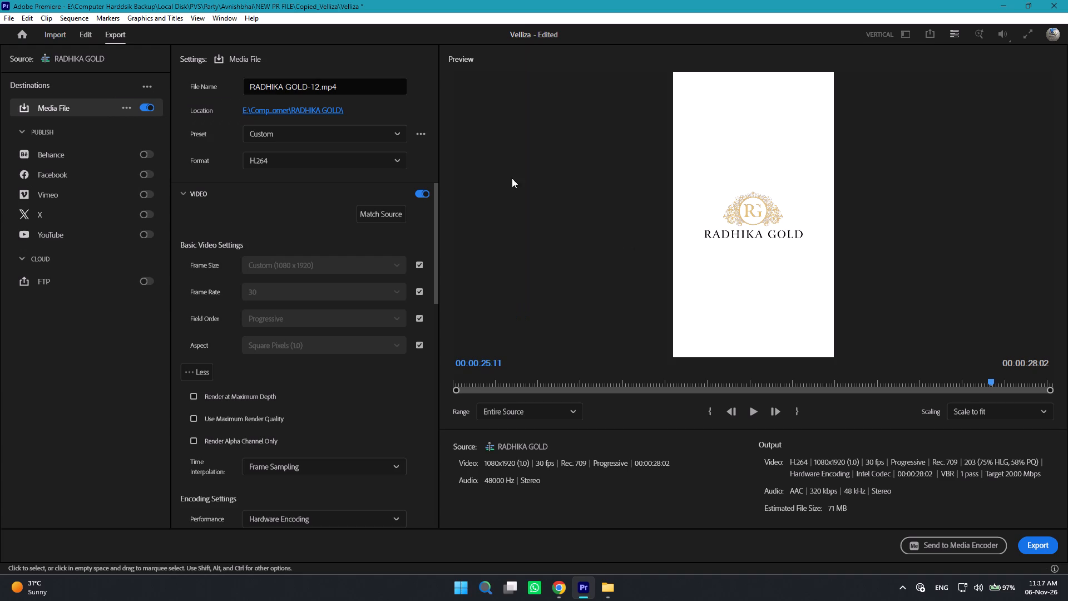
click(1036, 535)
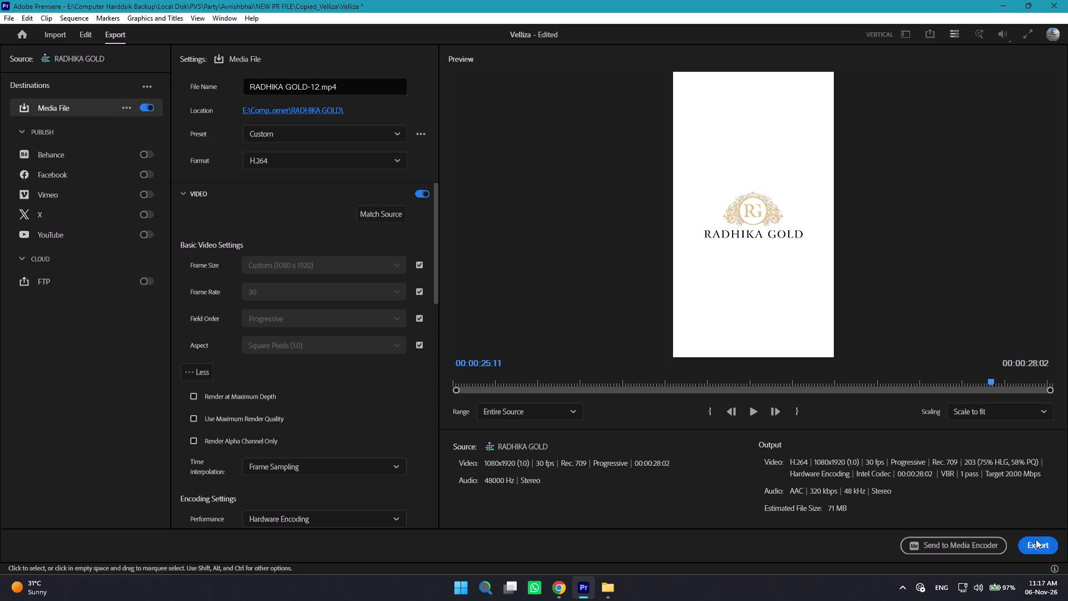
click(1035, 540)
Switch to Chrome and look through the open invitation card website tabs.
click(558, 591)
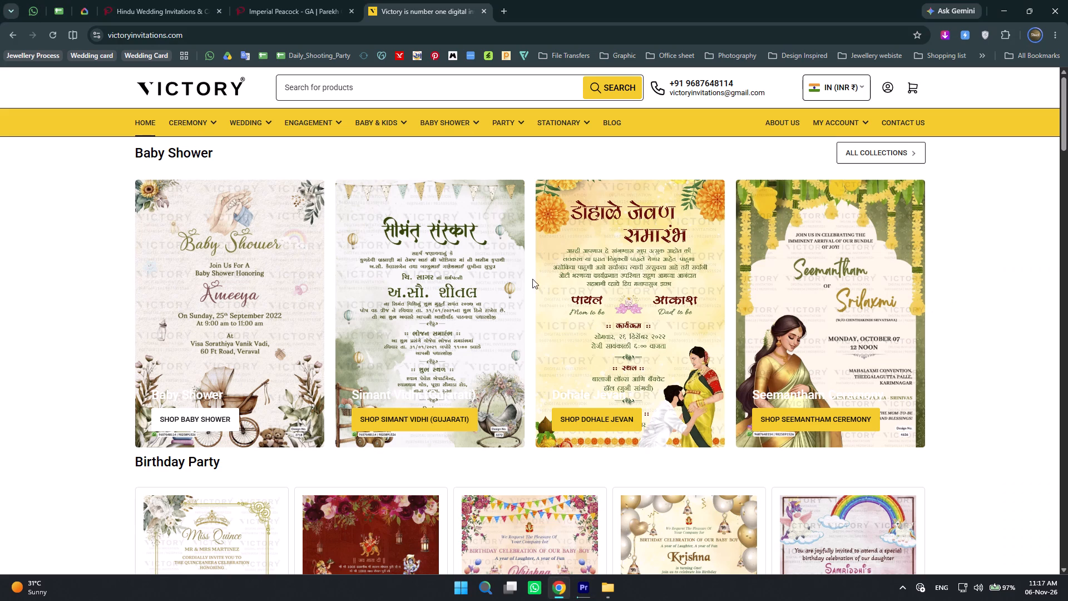
click(271, 0)
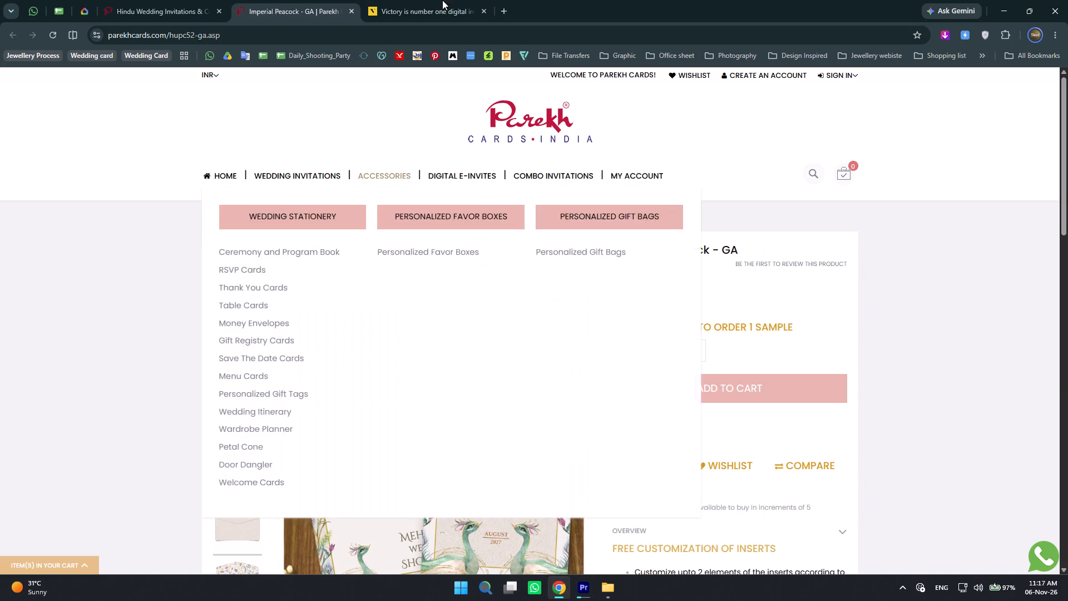
click(147, 0)
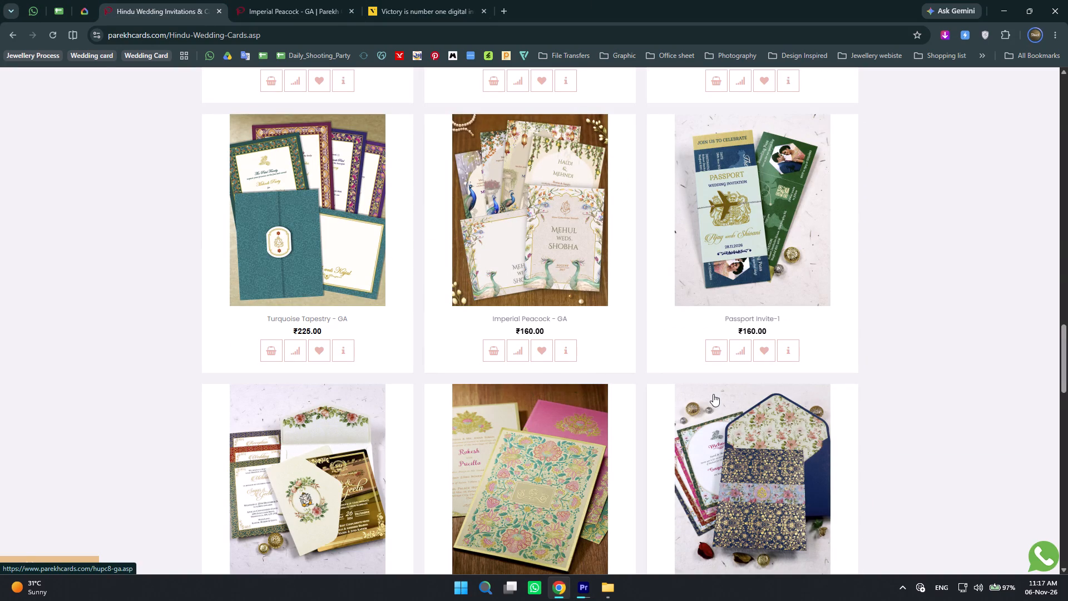
click(1013, 1)
Switch to File Explorer and look through the customer folders inside the Gujarati Wedding Card folder.
key(alt+Tab)
alt+click(731, 246)
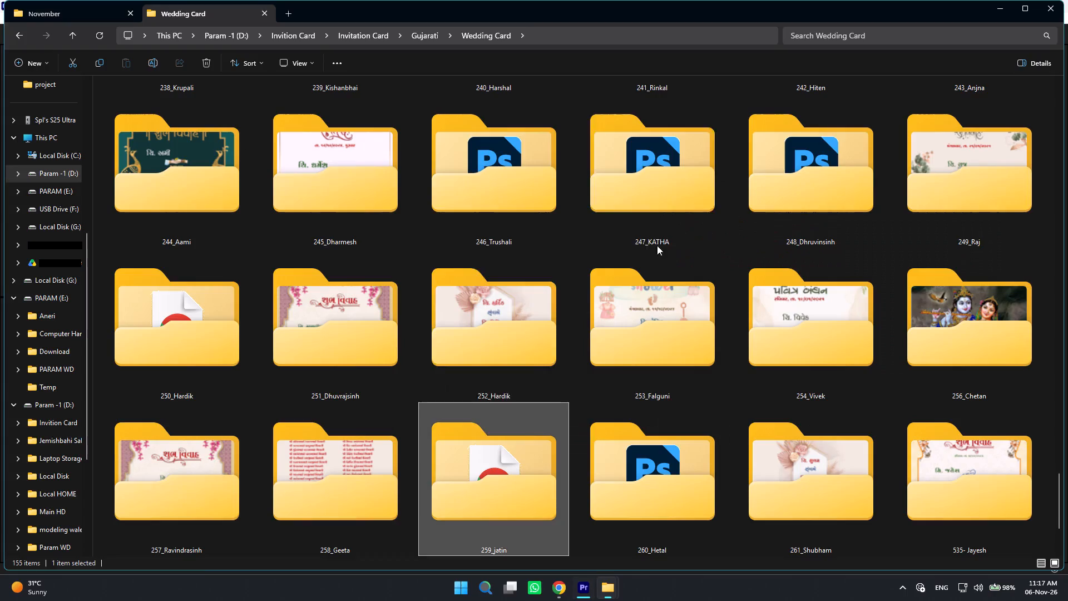
scroll(442, 317, up, 17)
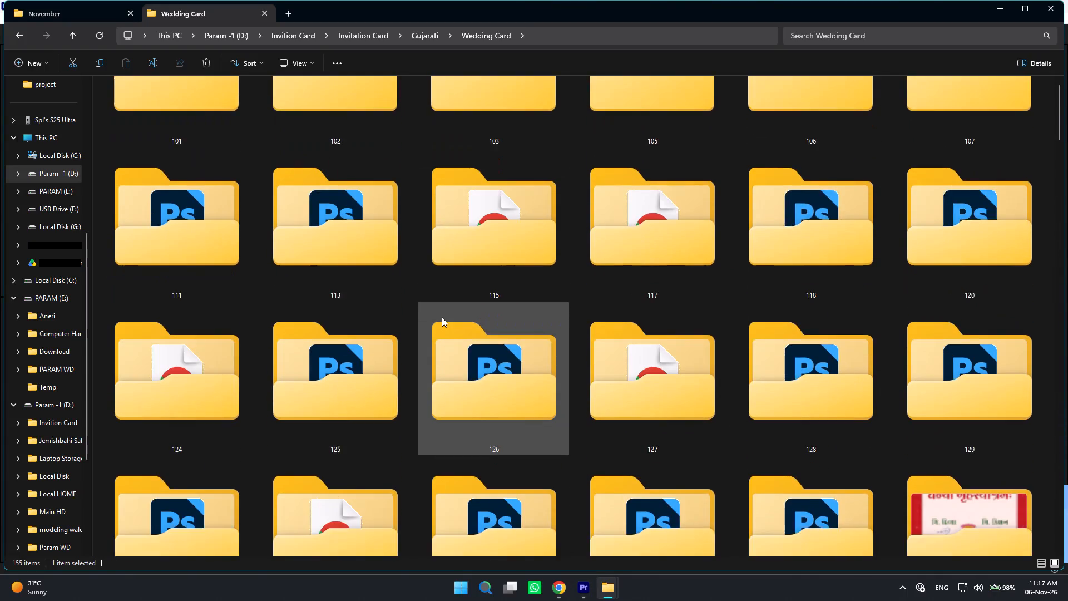
scroll(442, 317, up, 9)
ctrl+scroll(542, 333, down, 1)
ctrl+scroll(523, 363, up, 3)
ctrl+scroll(523, 364, down, 5)
scroll(518, 361, down, 2)
scroll(518, 361, up, 1)
scroll(518, 361, down, 7)
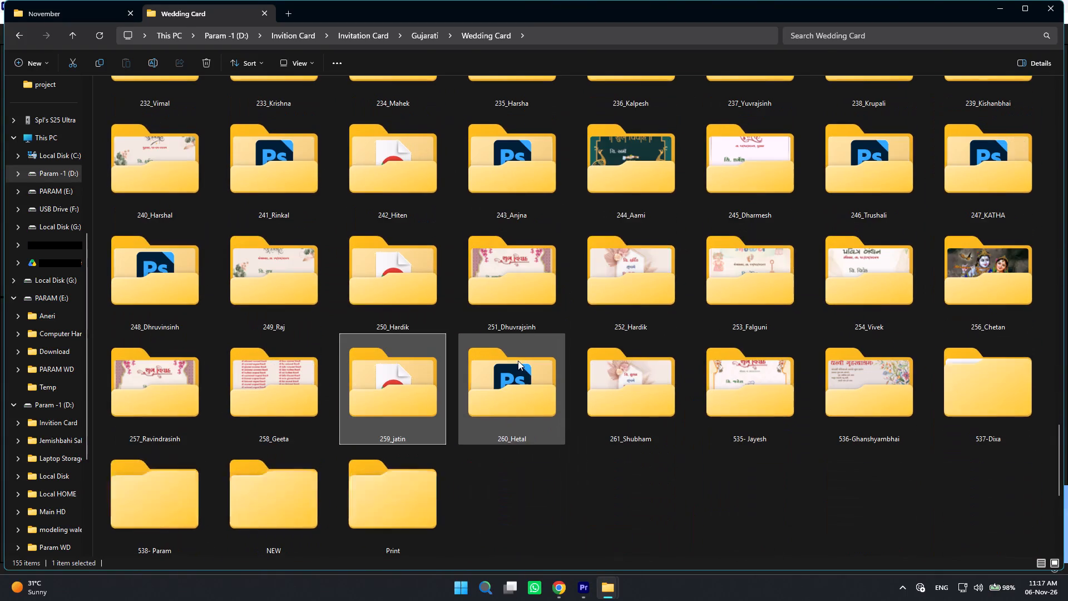
scroll(518, 361, down, 2)
Search the Wedding Card folder for .pdf files.
click(843, 40)
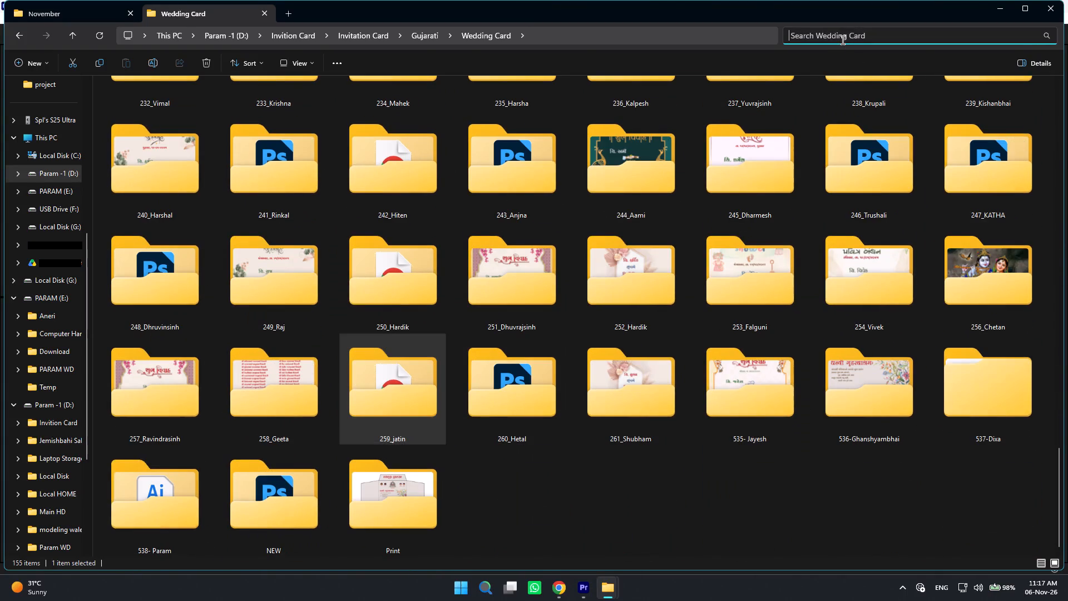
key(period)
text(pdf)
key(Return)
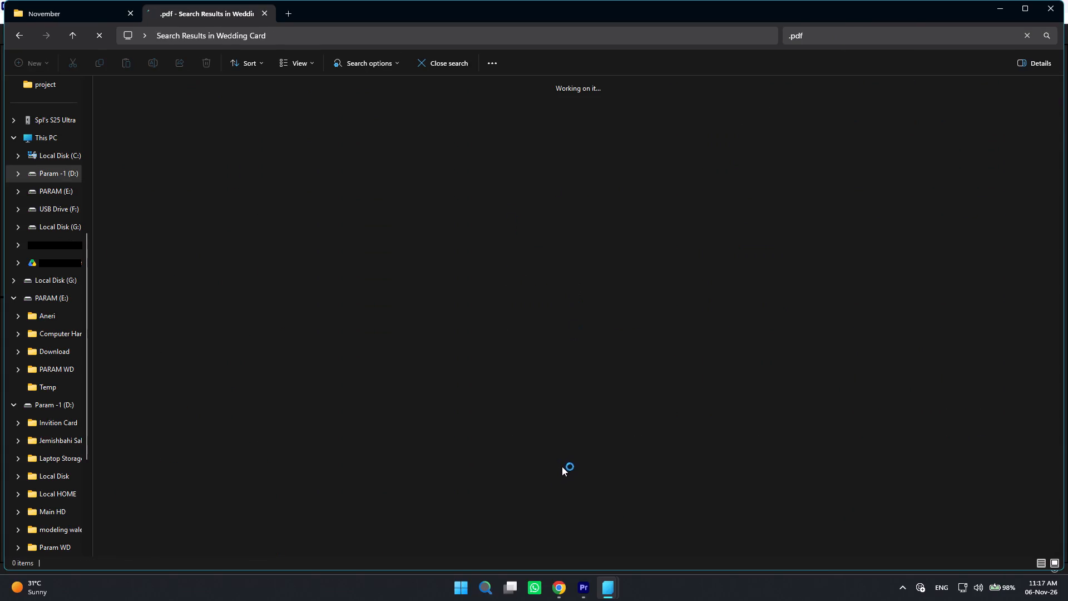
Launch Everything and search the computer for .pdf files.
text(ev)
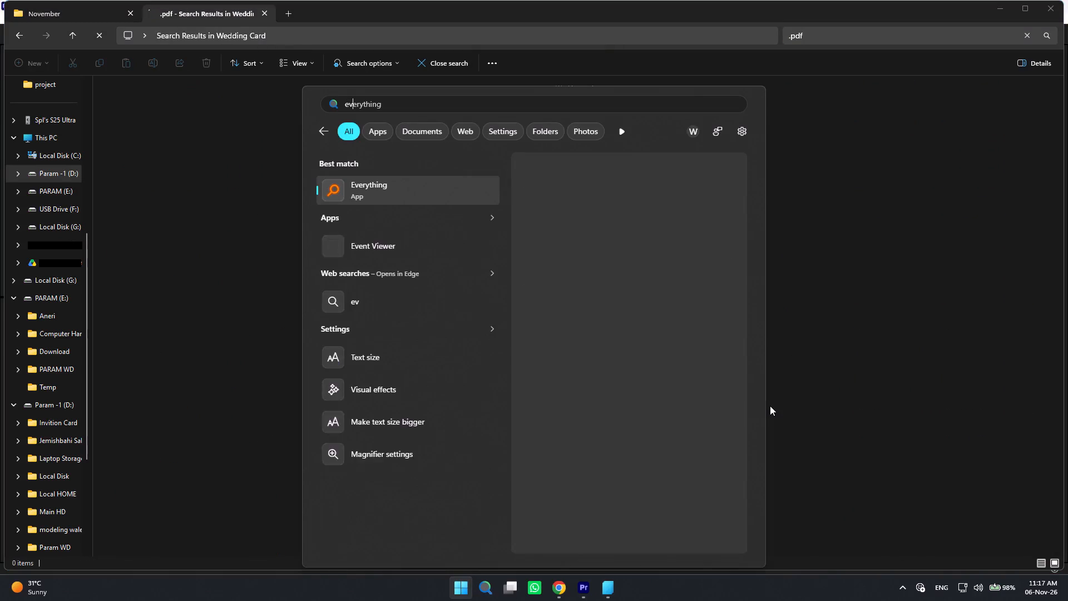
key(Return)
key(period)
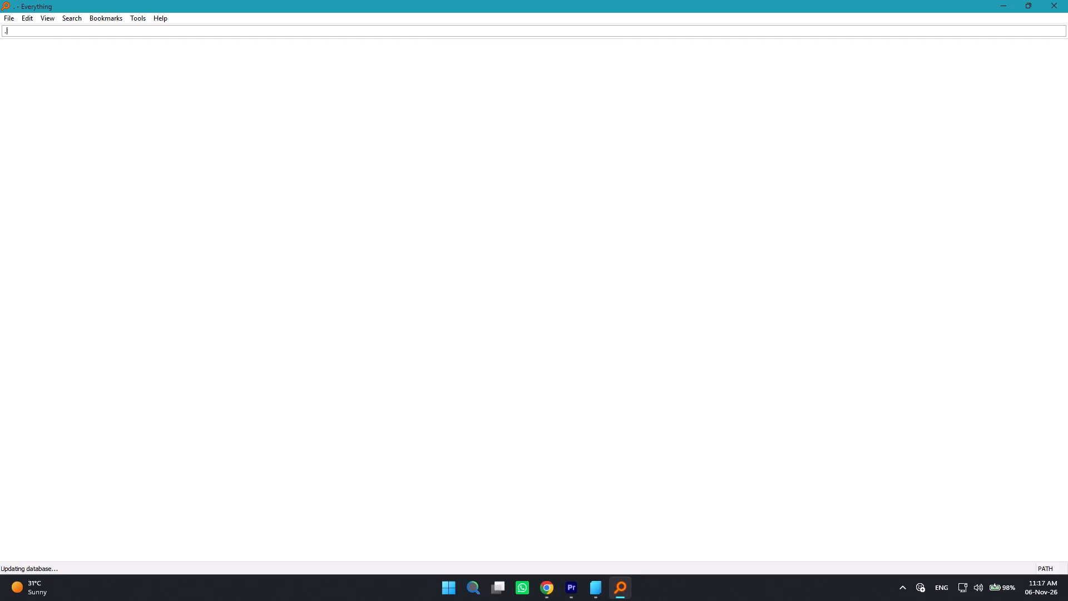
text(pdf)
key(Return)
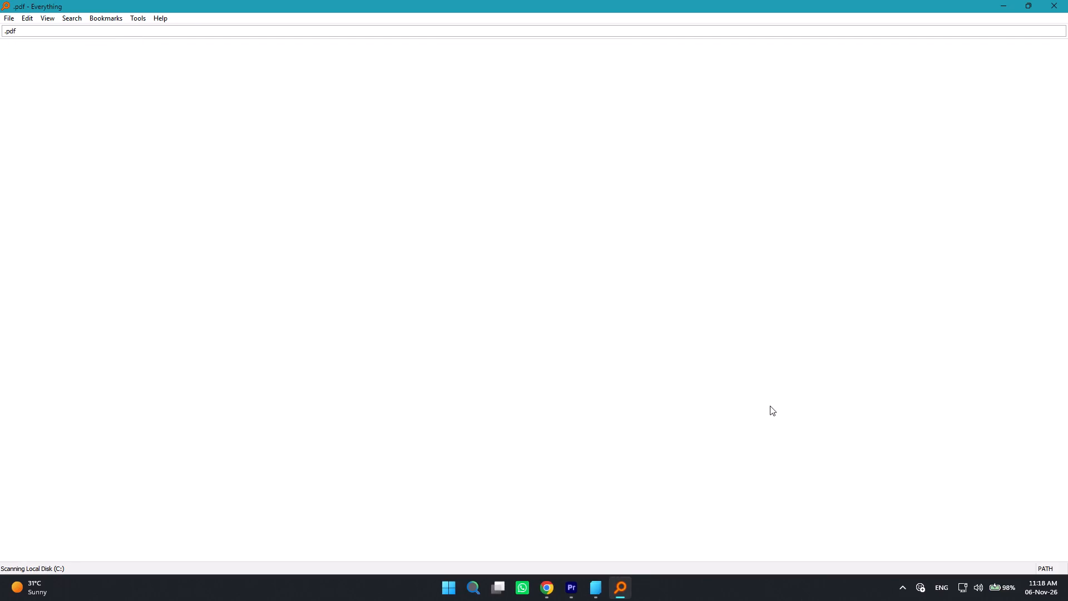
Return to the Wedding Card .pdf search in File Explorer, view it as icons, and open the Trushali & Dharmesh_1 wedding card PDF.
key(alt+Tab)
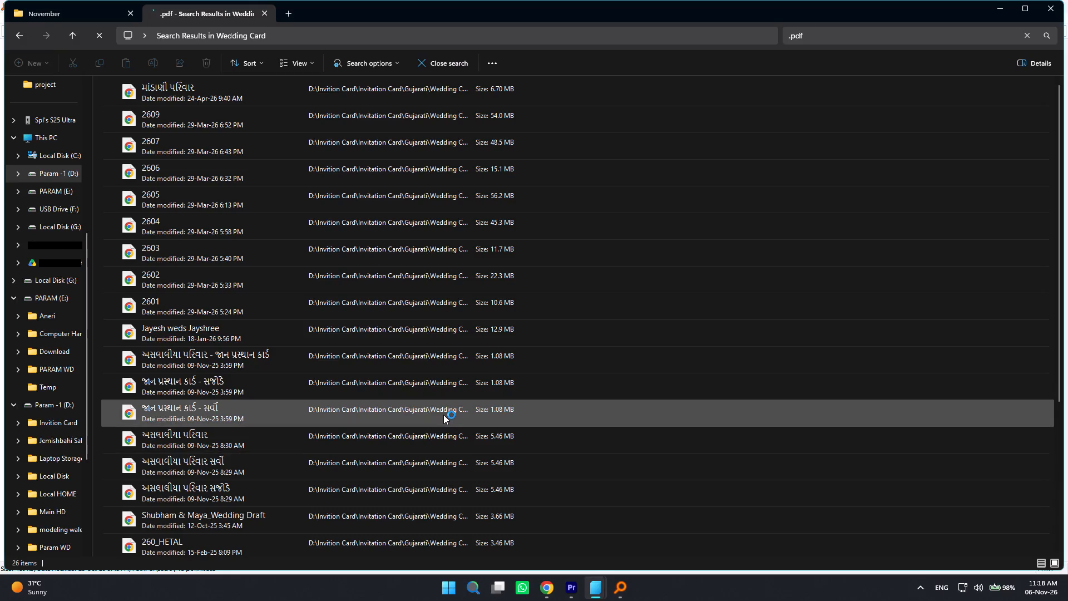
scroll(288, 373, down, 3)
scroll(288, 373, up, 1)
scroll(288, 373, down, 2)
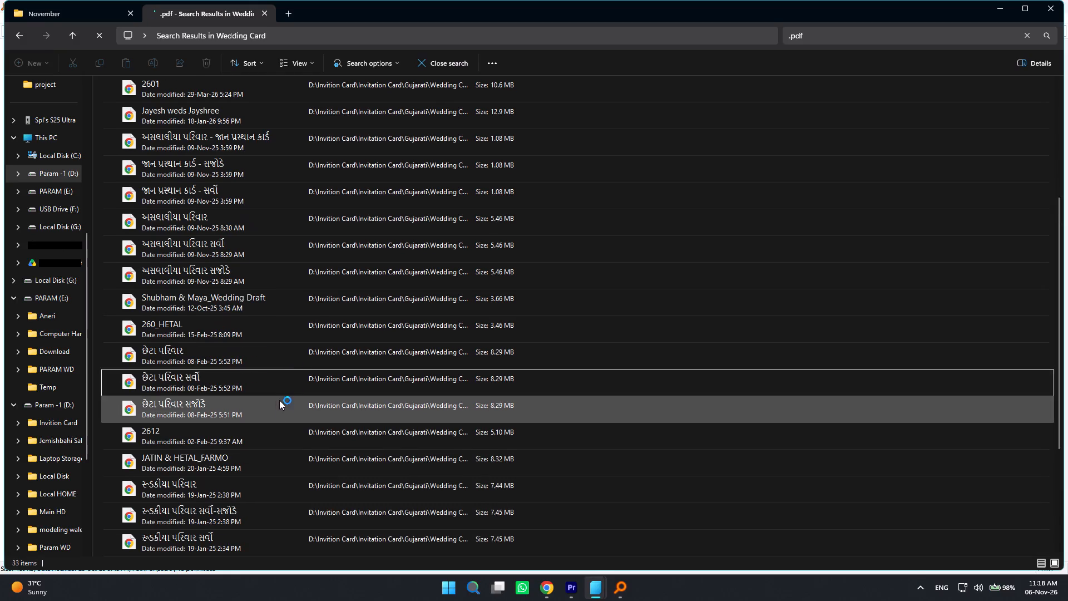
scroll(278, 412, down, 5)
scroll(277, 413, up, 2)
click(283, 330)
key(ctrl+shift+1)
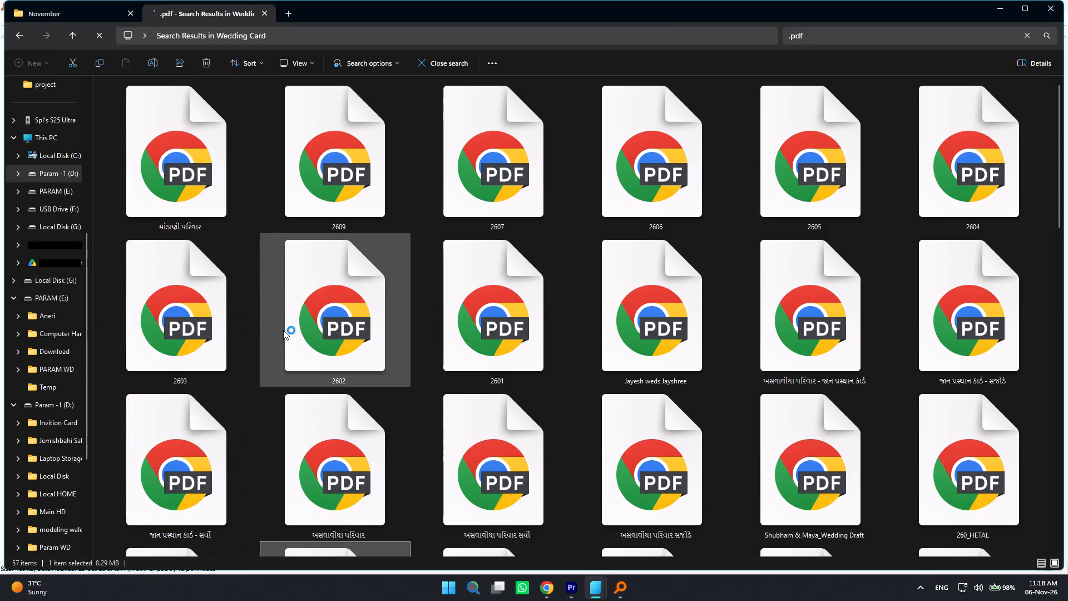
key(ctrl+shift+2)
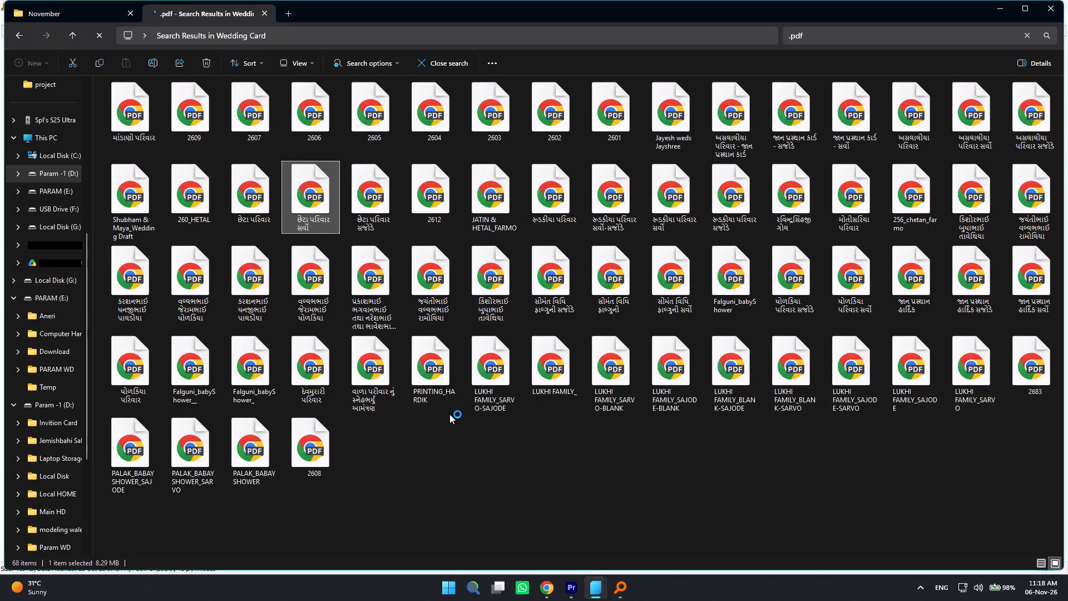
click(449, 414)
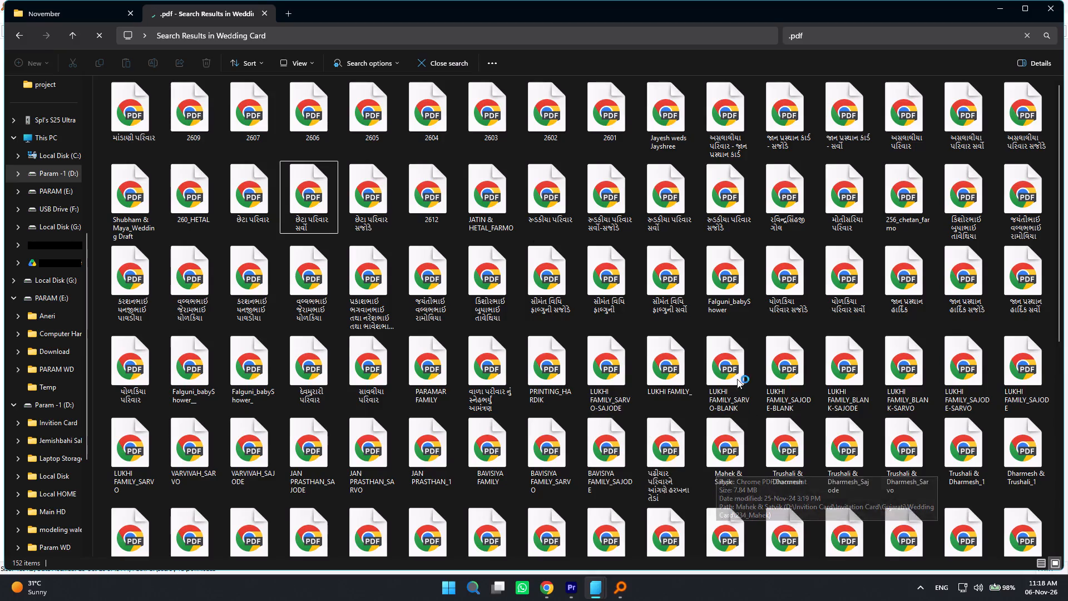
scroll(149, 474, down, 1)
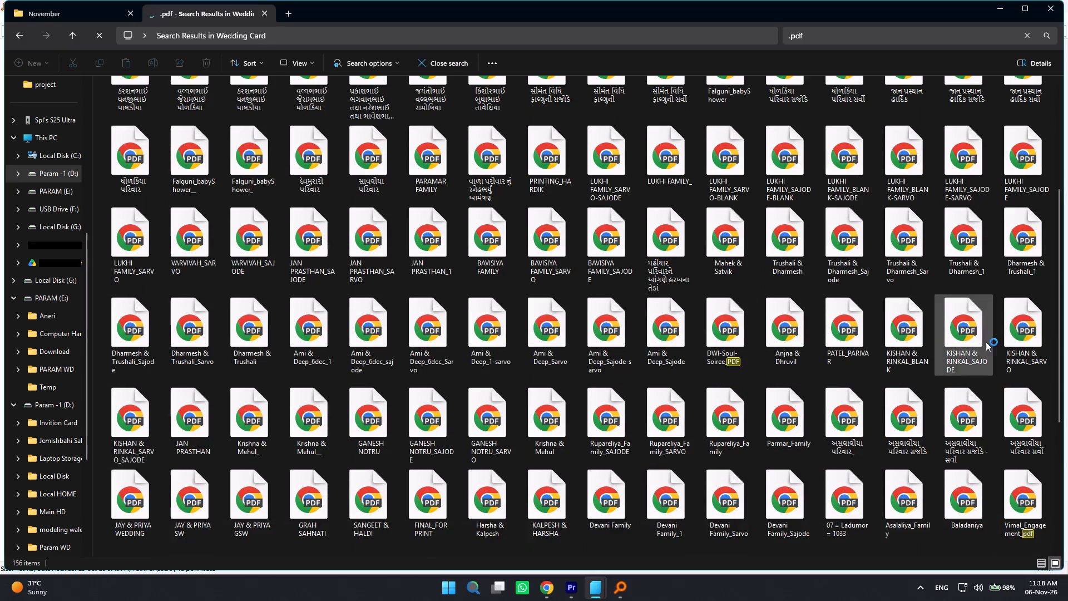
double_click(1017, 248)
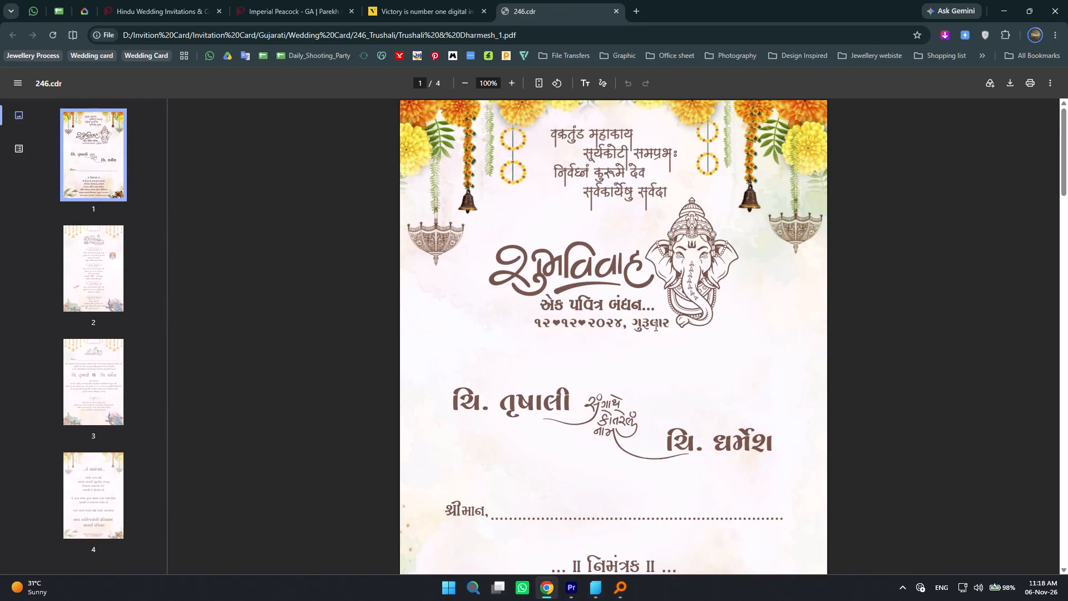
Look through the pages of the Trushali & Dharmesh_1 wedding card, close it and return to File Explorer.
scroll(658, 317, down, 9)
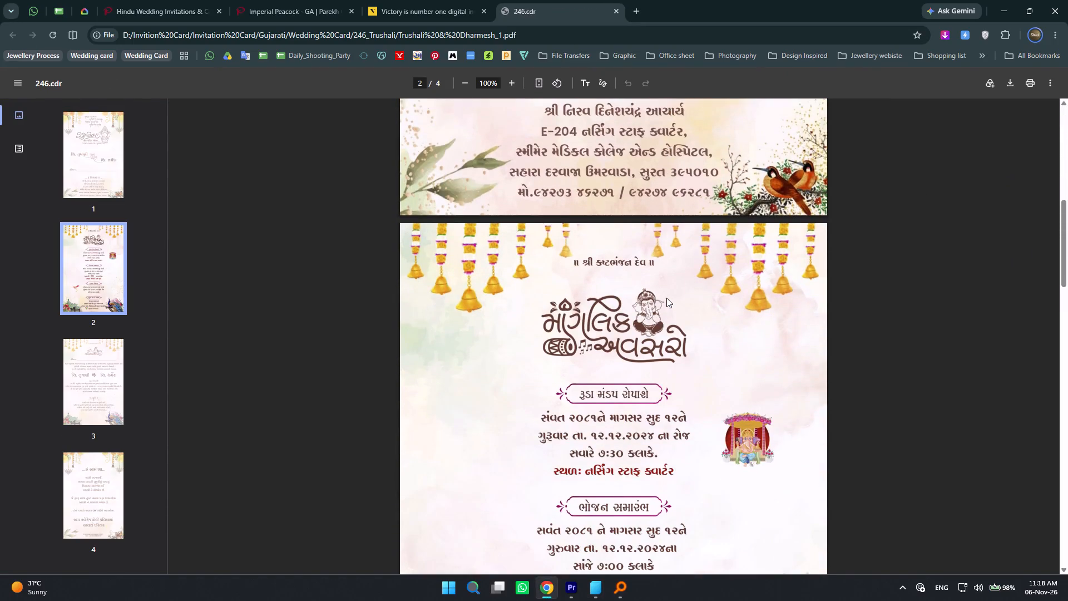
scroll(666, 298, down, 7)
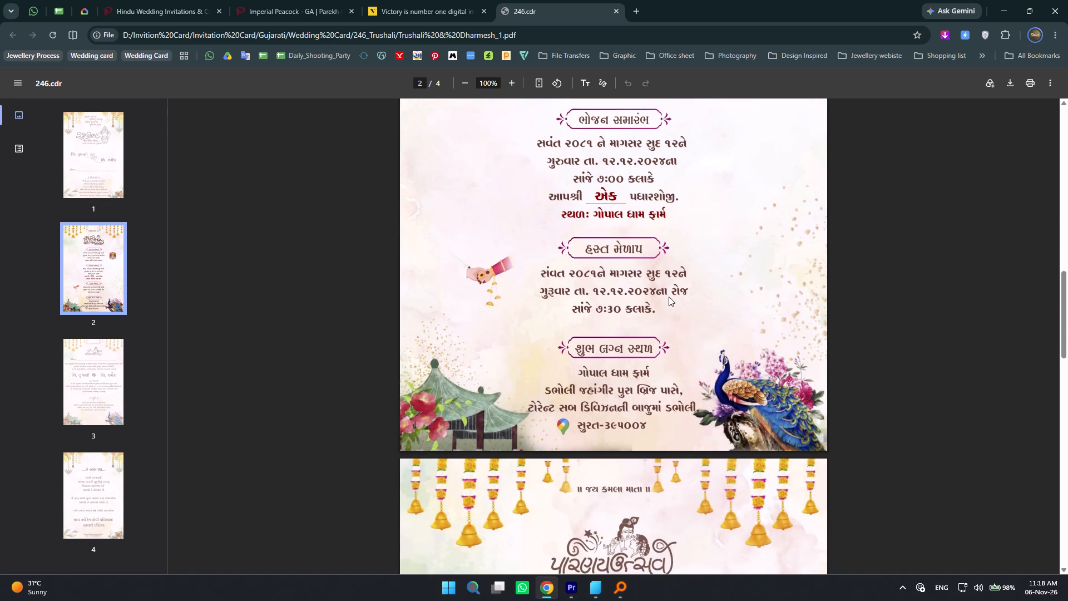
key(ctrl+w)
key(alt+Tab)
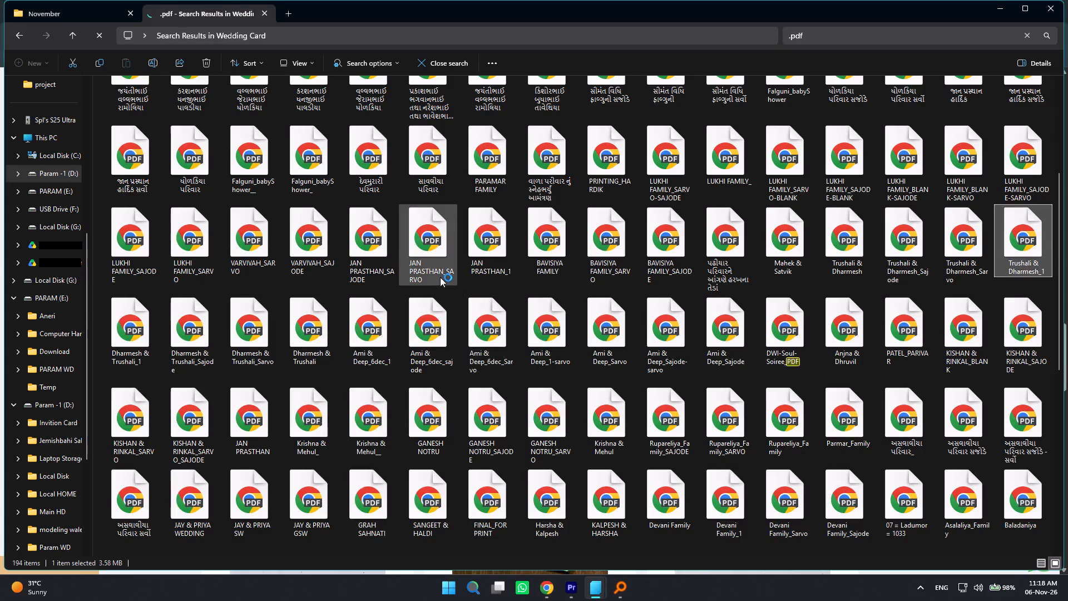
Leave the .pdf search and open the 101 folder inside Wedding Card, showing its files as extra large icons.
scroll(439, 277, up, 6)
click(437, 61)
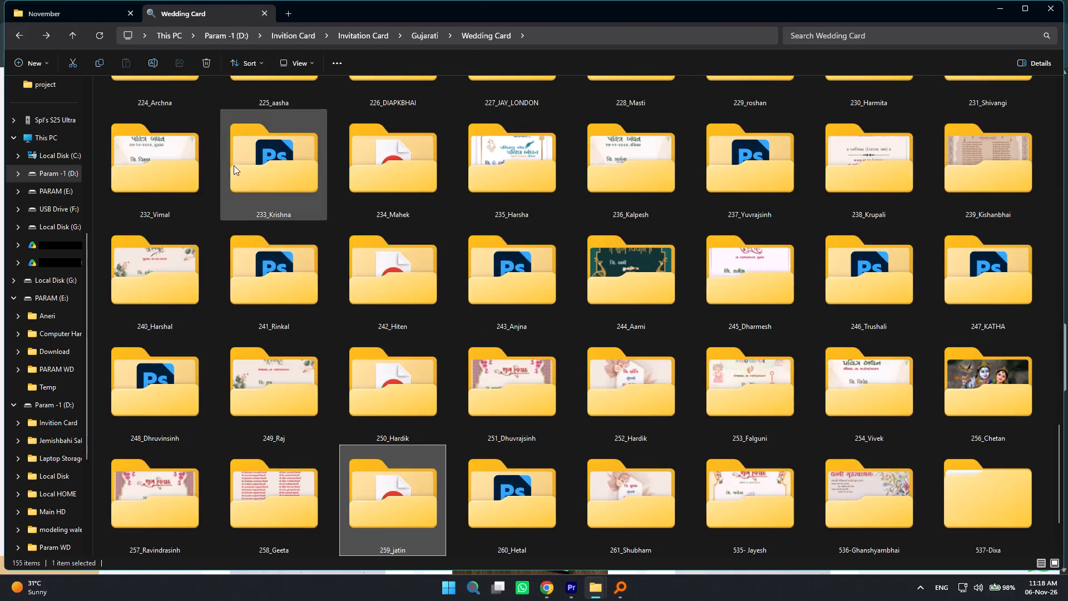
scroll(212, 244, up, 1)
scroll(206, 240, down, 1)
scroll(206, 239, up, 9)
scroll(140, 146, down, 1)
scroll(140, 146, up, 3)
double_click(145, 142)
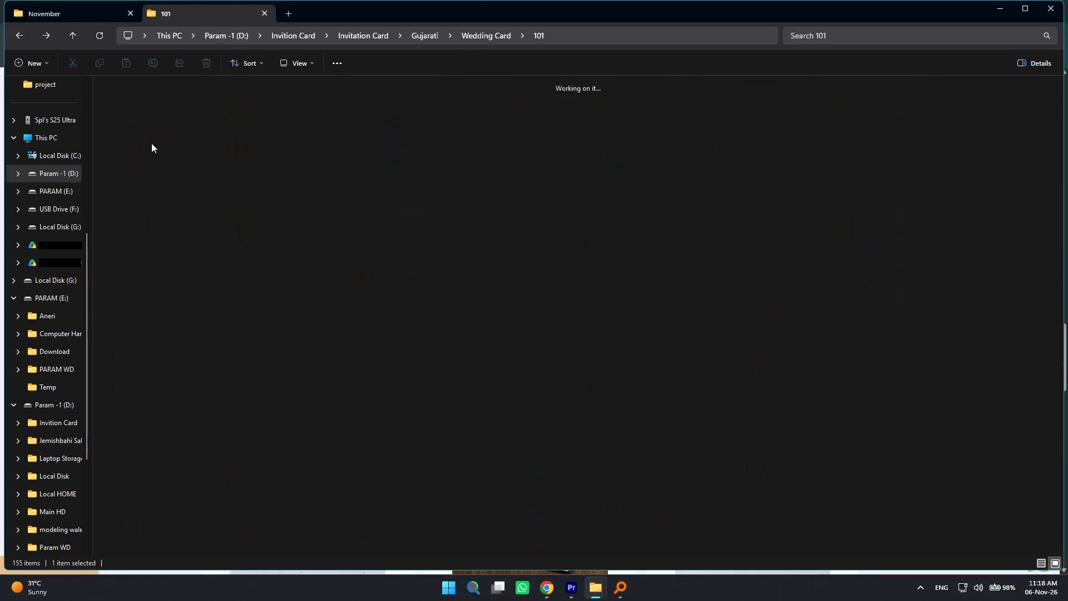
key(ctrl+shift+1)
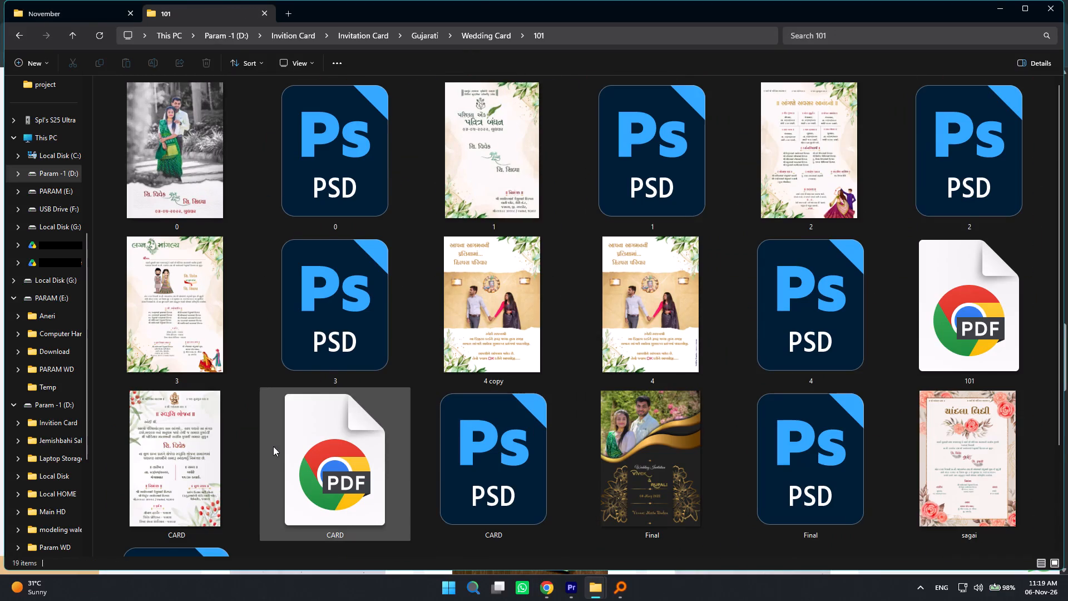
scroll(354, 433, down, 1)
click(388, 493)
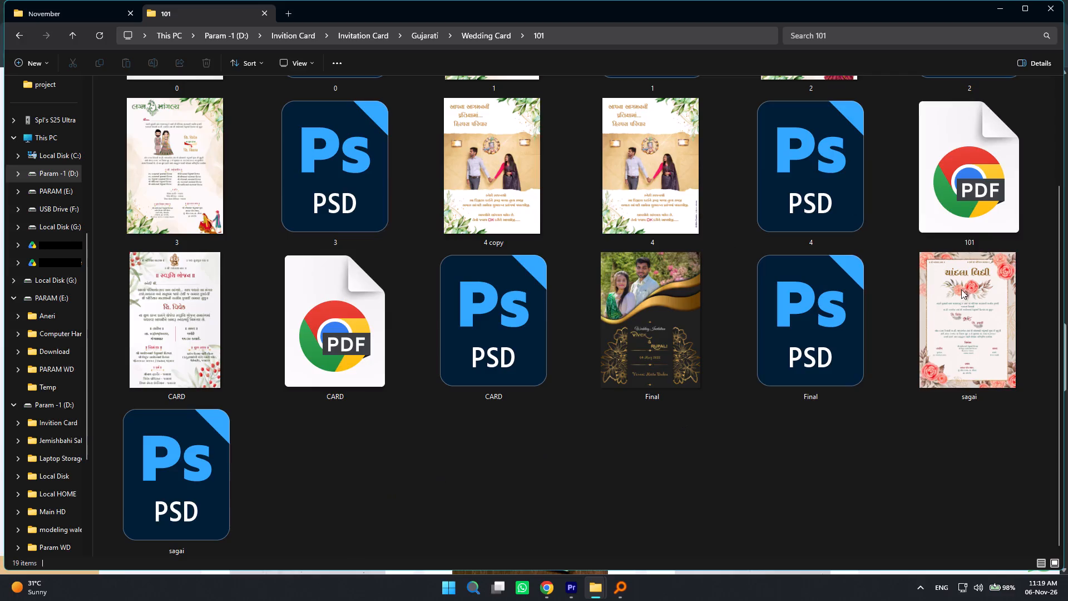
Open the 101 PDF, look over its first pages, close it and return to File Explorer.
double_click(970, 206)
scroll(578, 390, down, 6)
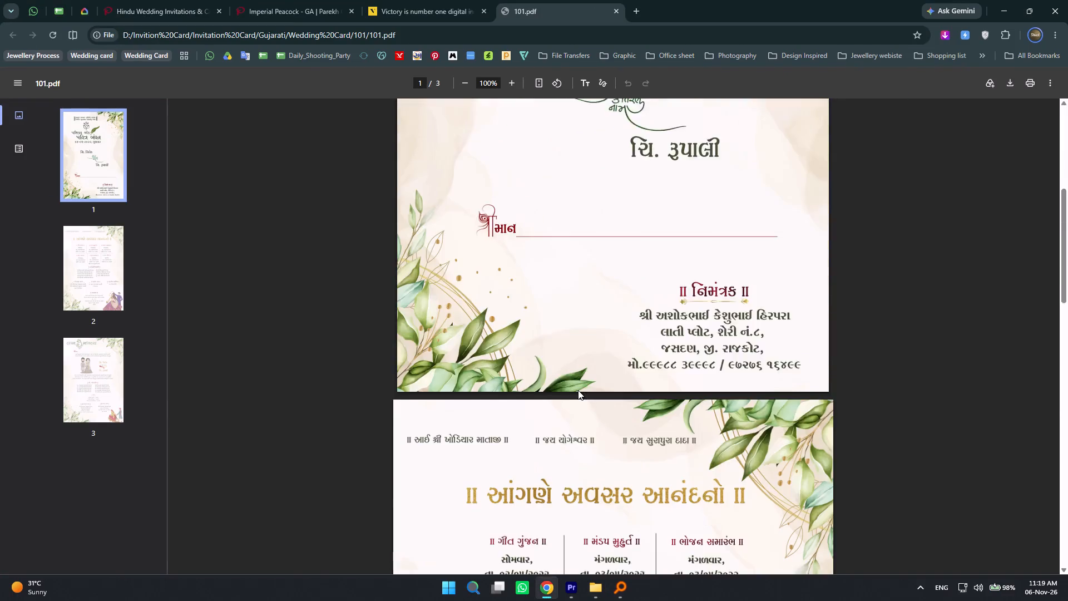
scroll(578, 390, up, 1)
scroll(578, 390, down, 9)
key(ctrl+w)
key(alt+Tab)
Go back up to the Wedding Card folder and open its NEW folder.
click(518, 434)
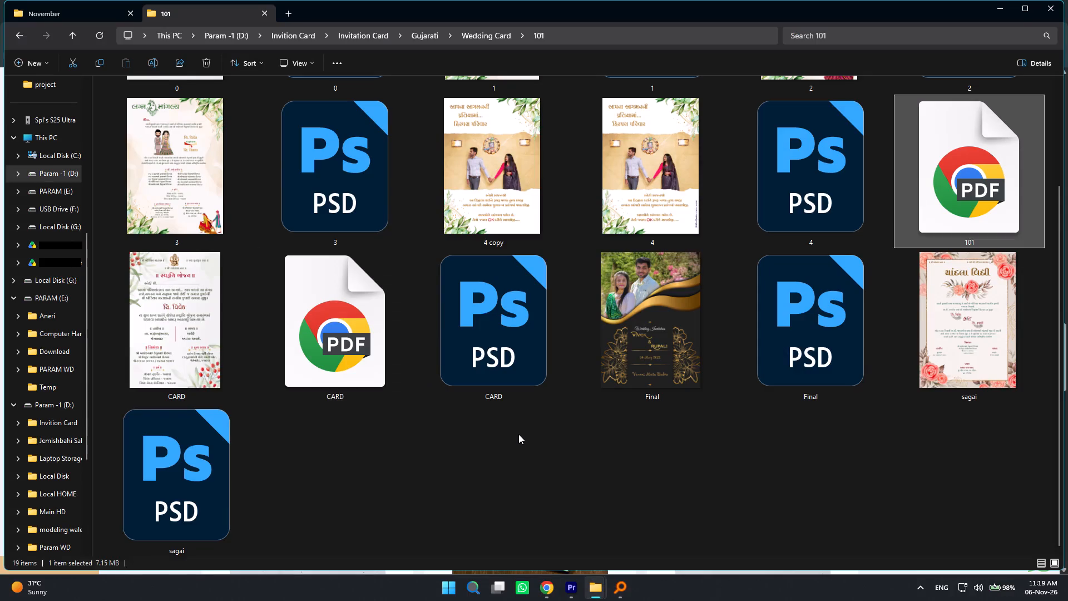
key(BackSpace)
key(BackSpace)
key(Return)
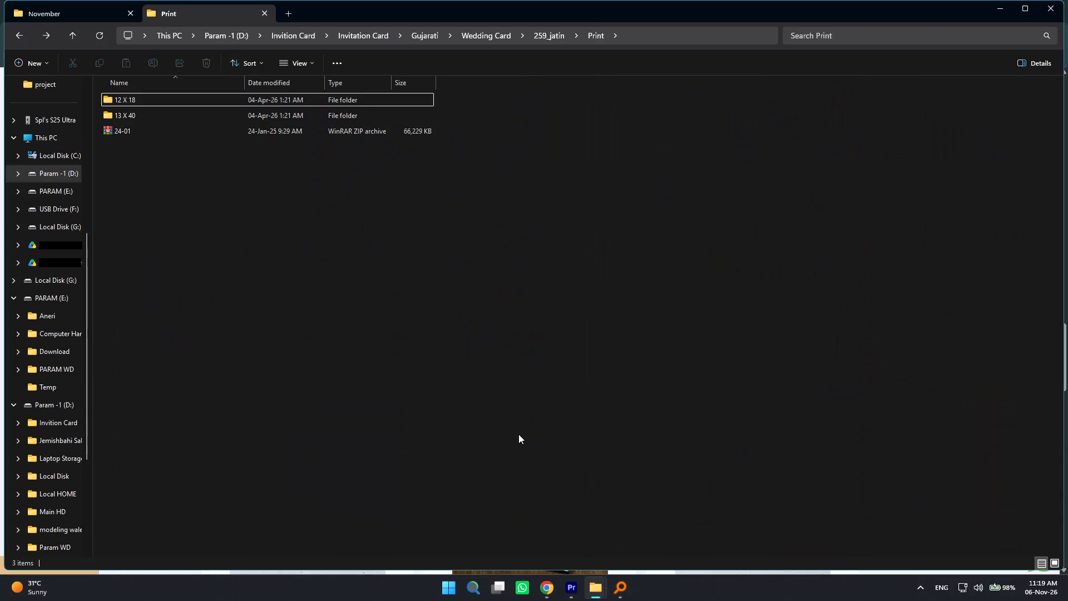
key(BackSpace)
click(477, 47)
click(477, 39)
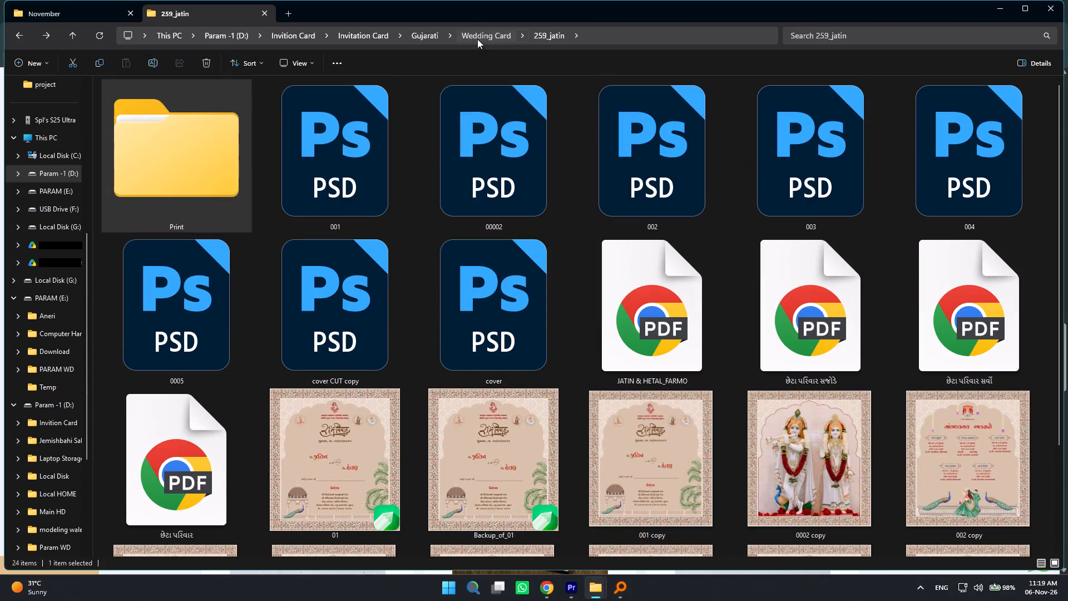
scroll(462, 226, down, 9)
double_click(278, 511)
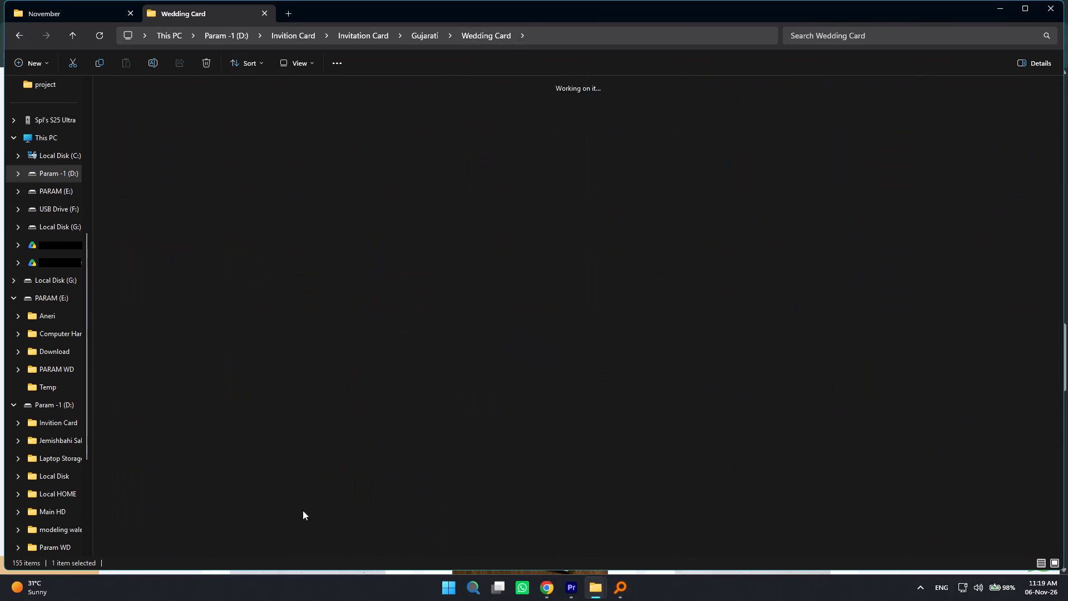
Open the 2601 folder with extra large icons, look over the 2601 PDF design, and close it.
double_click(184, 171)
key(ctrl+shift+1)
double_click(190, 146)
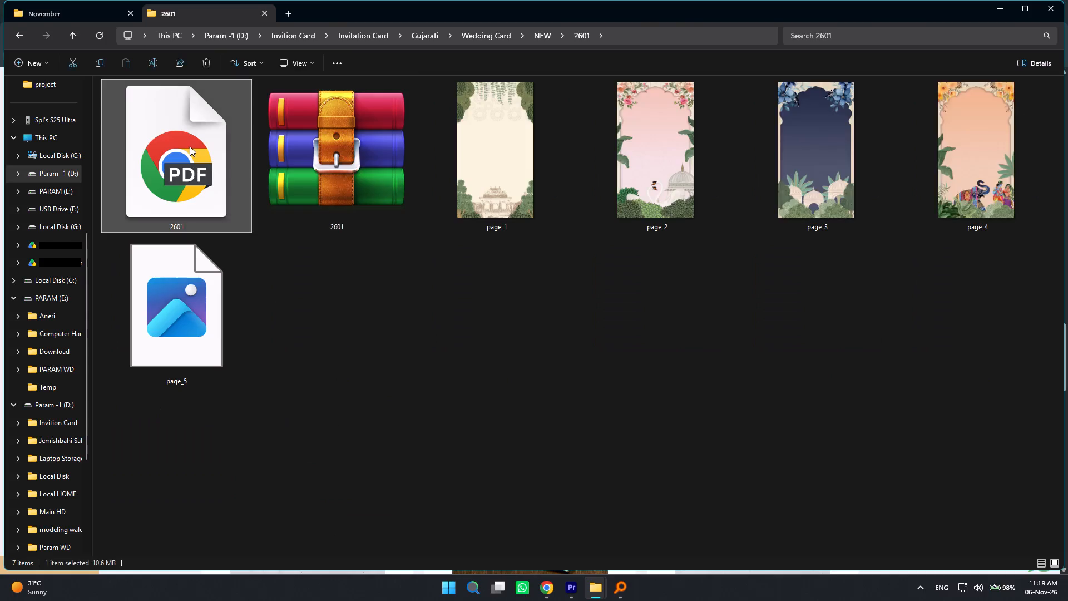
scroll(439, 413, down, 3)
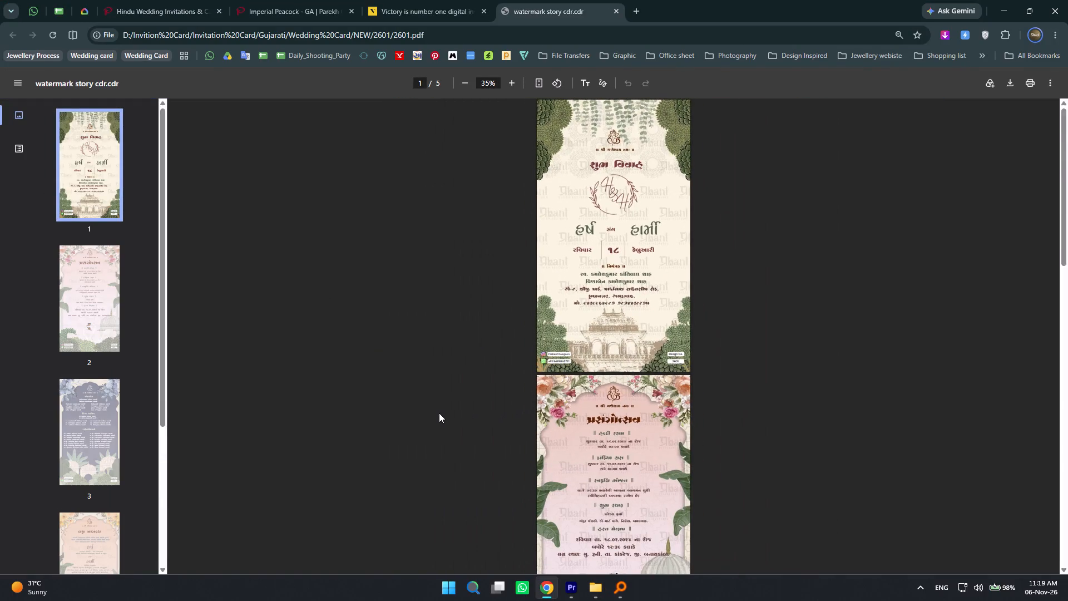
scroll(439, 413, down, 9)
key(ctrl+w)
key(alt+Tab)
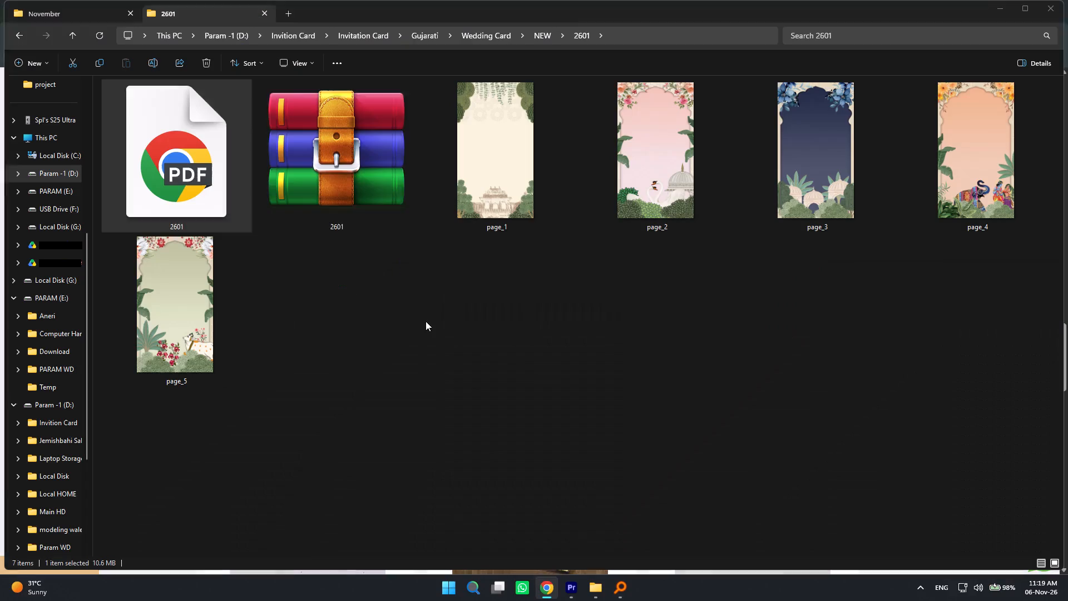
Go back to the NEW folder and open the 2602 folder.
click(458, 287)
key(BackSpace)
key(Right)
key(Return)
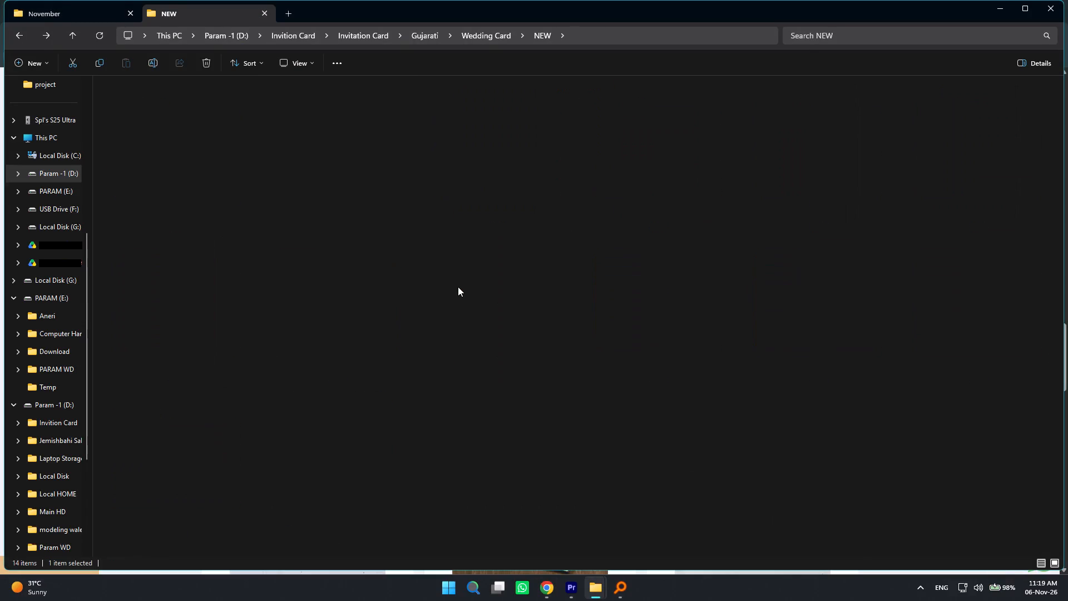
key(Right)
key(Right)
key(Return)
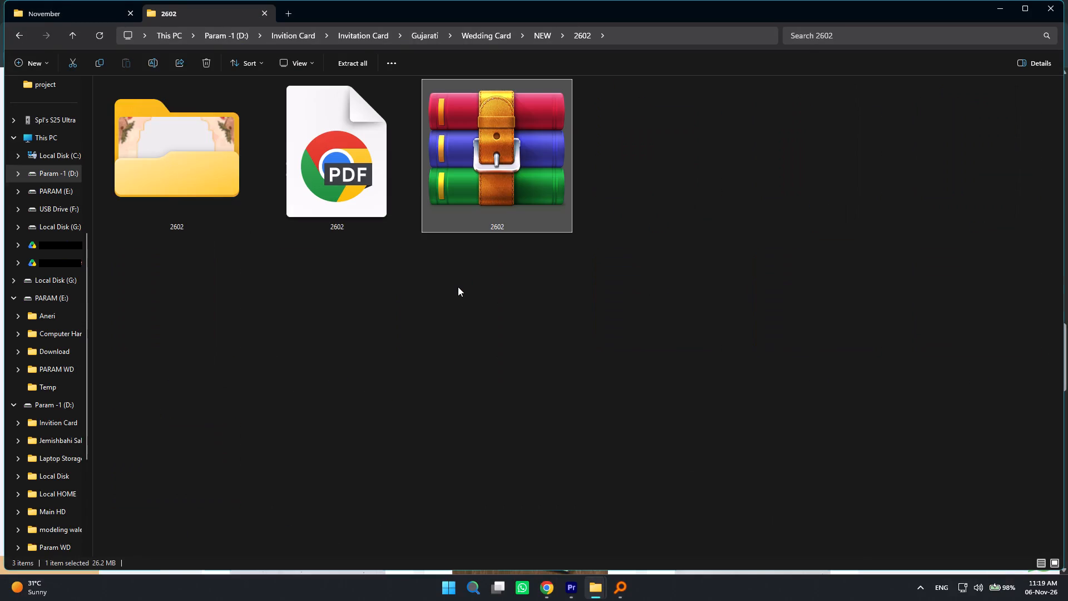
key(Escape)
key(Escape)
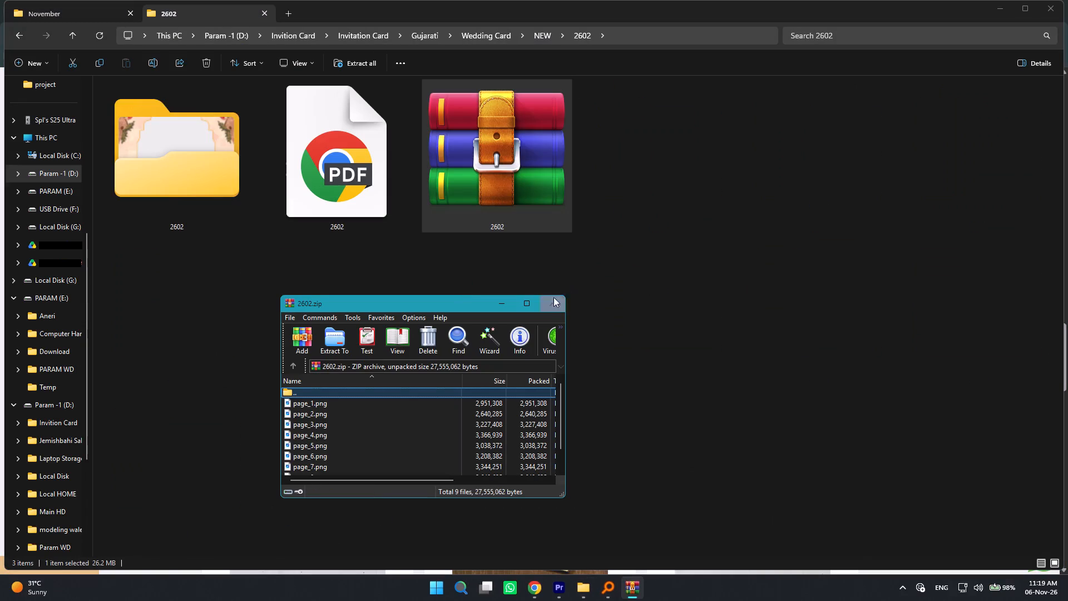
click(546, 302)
Open the 2602 PDF, look through its pages, and return to File Explorer leaving the PDF open.
double_click(374, 173)
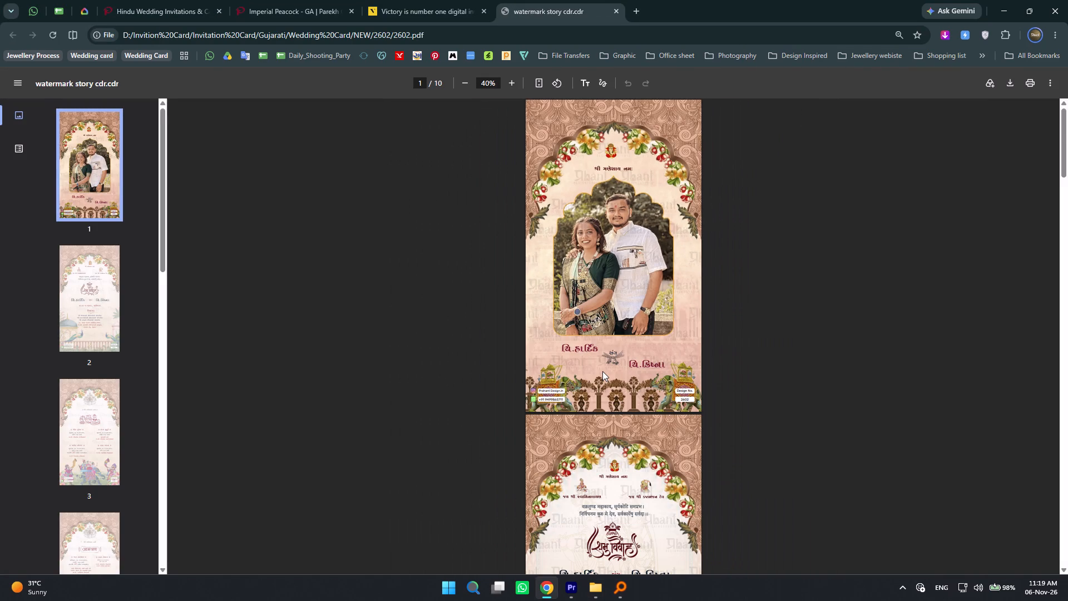
scroll(602, 371, down, 6)
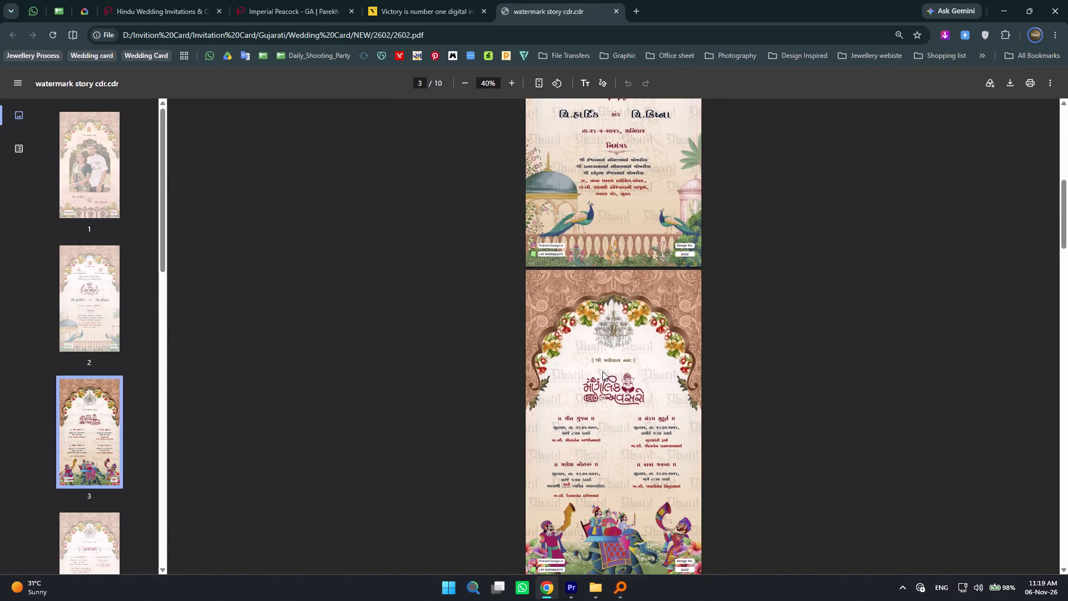
scroll(602, 371, down, 7)
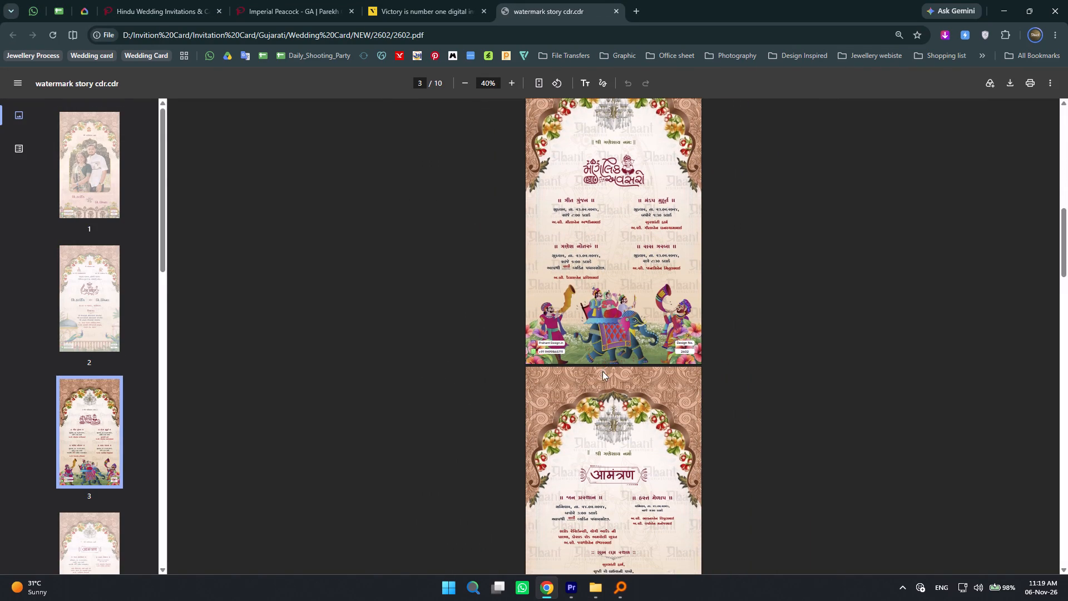
scroll(602, 371, down, 7)
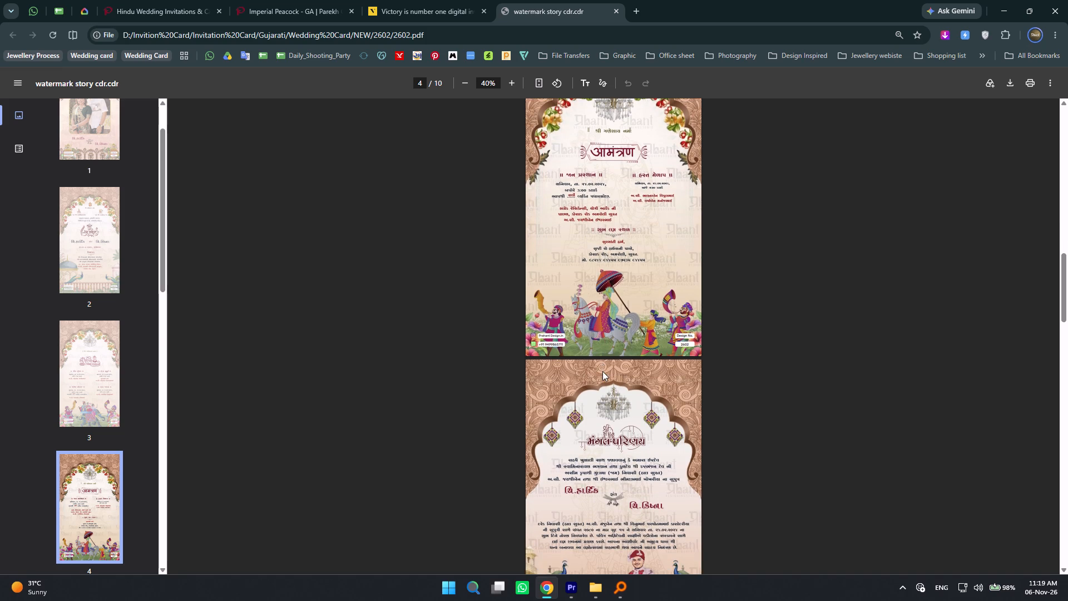
scroll(602, 371, down, 2)
key(alt+Tab)
Open the 2603 PDF from the 2603 folder in NEW, check its cover design, and close it.
click(534, 362)
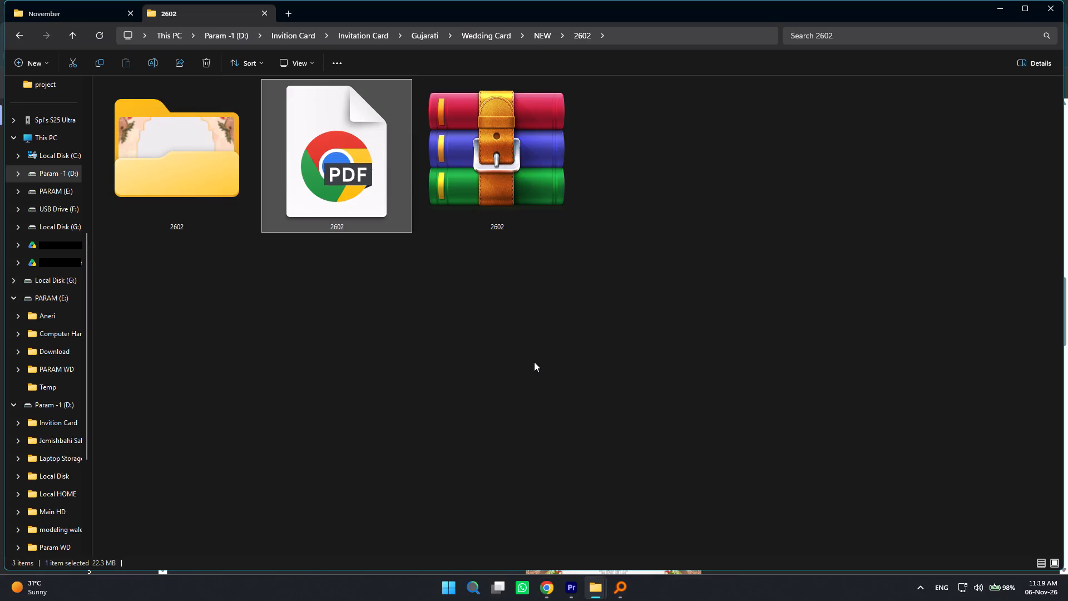
key(BackSpace)
key(Right)
key(Return)
key(Right)
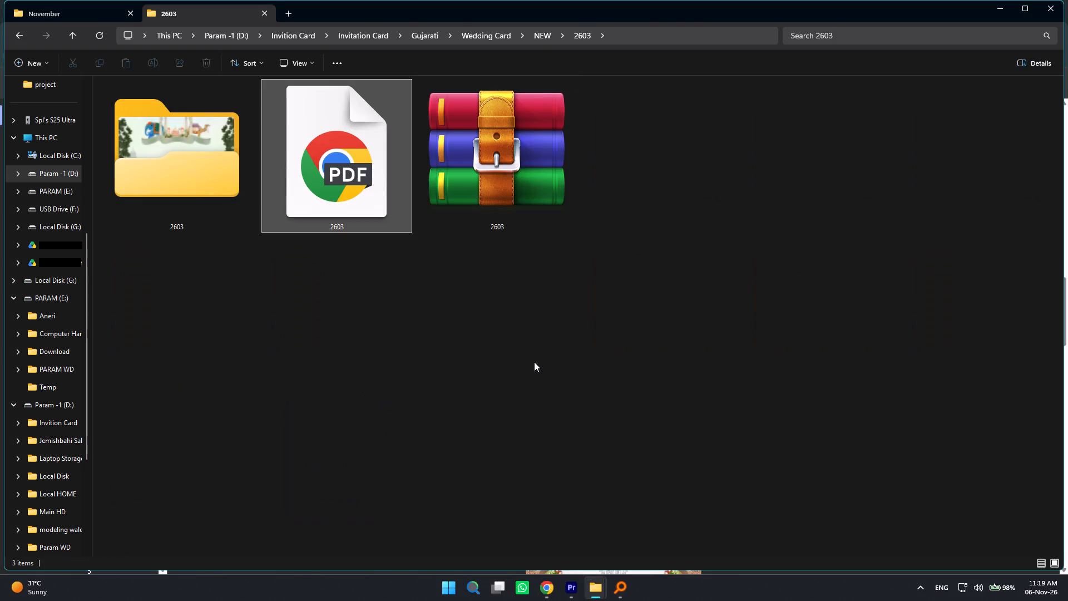
key(Return)
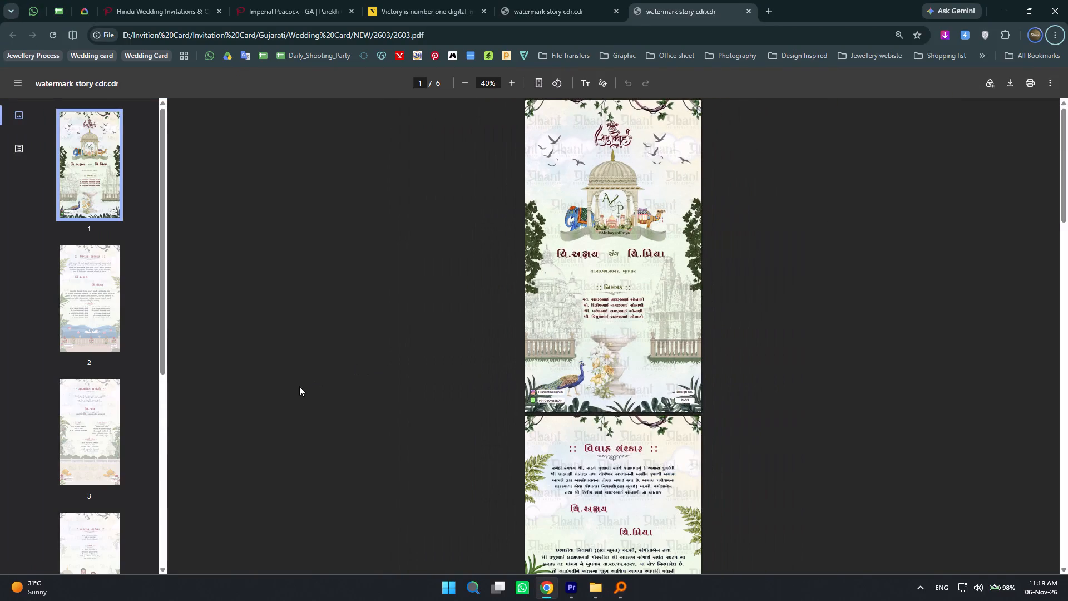
key(ctrl+w)
key(alt+Tab)
Open the 2604 PDF from the 2604 folder in NEW, look through its pages, and close it.
click(374, 393)
key(BackSpace)
key(Right)
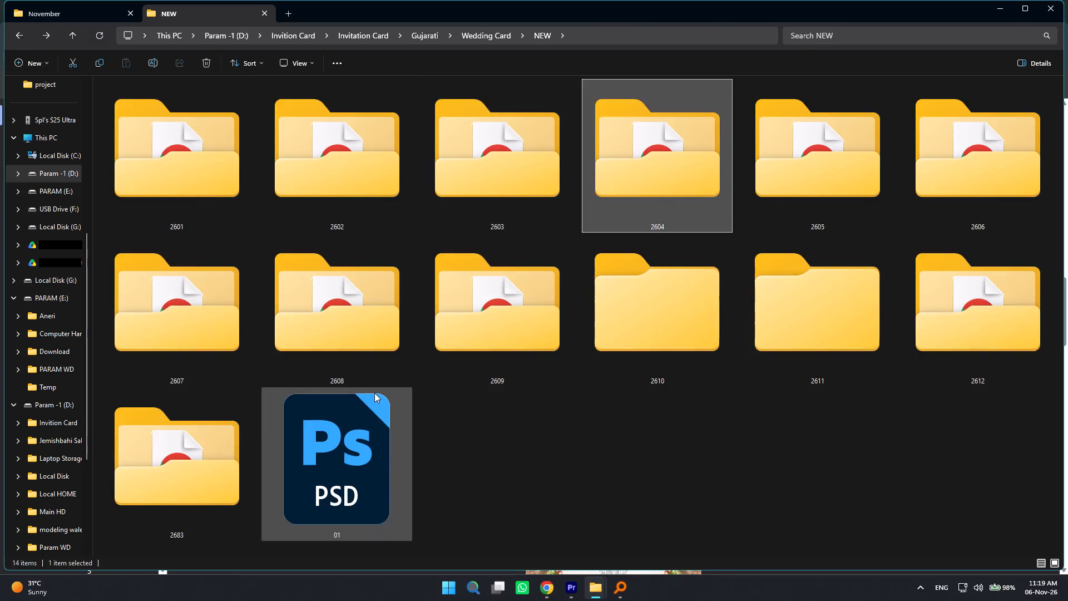
key(Return)
key(Right)
key(Return)
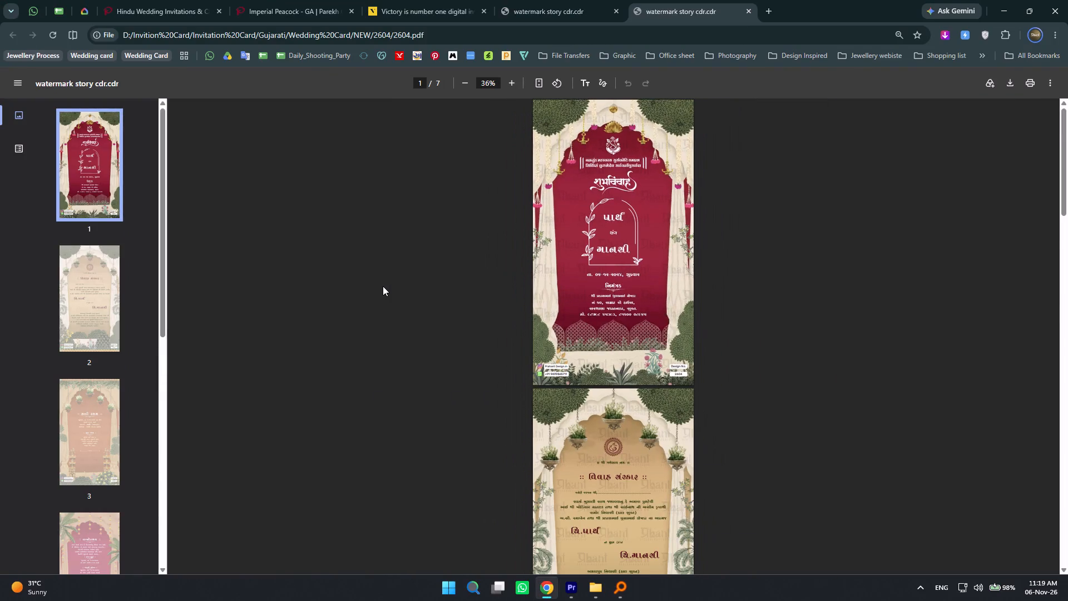
scroll(383, 286, down, 2)
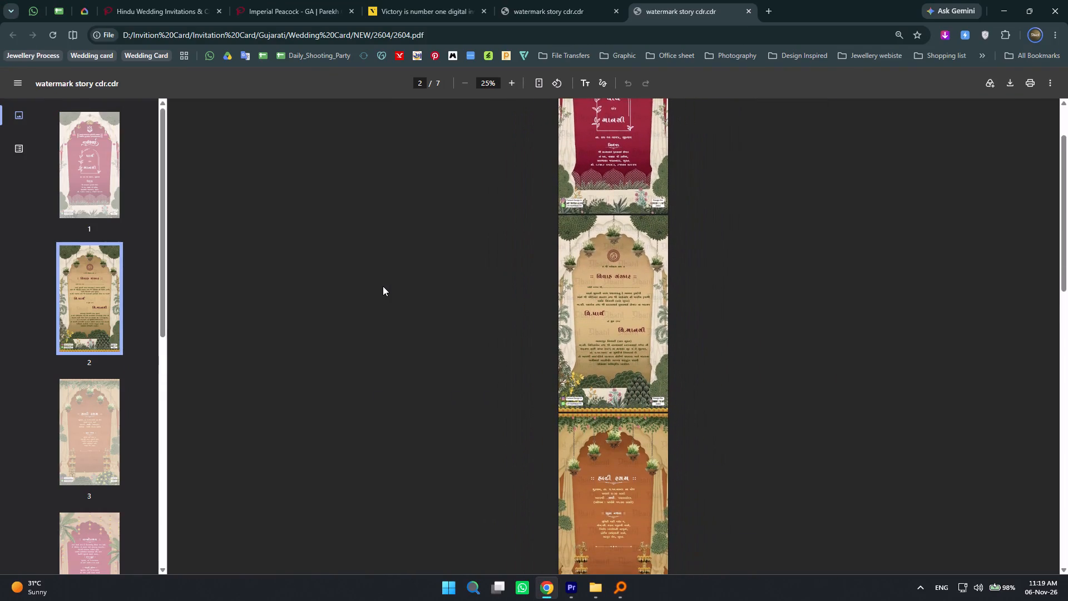
scroll(383, 286, down, 5)
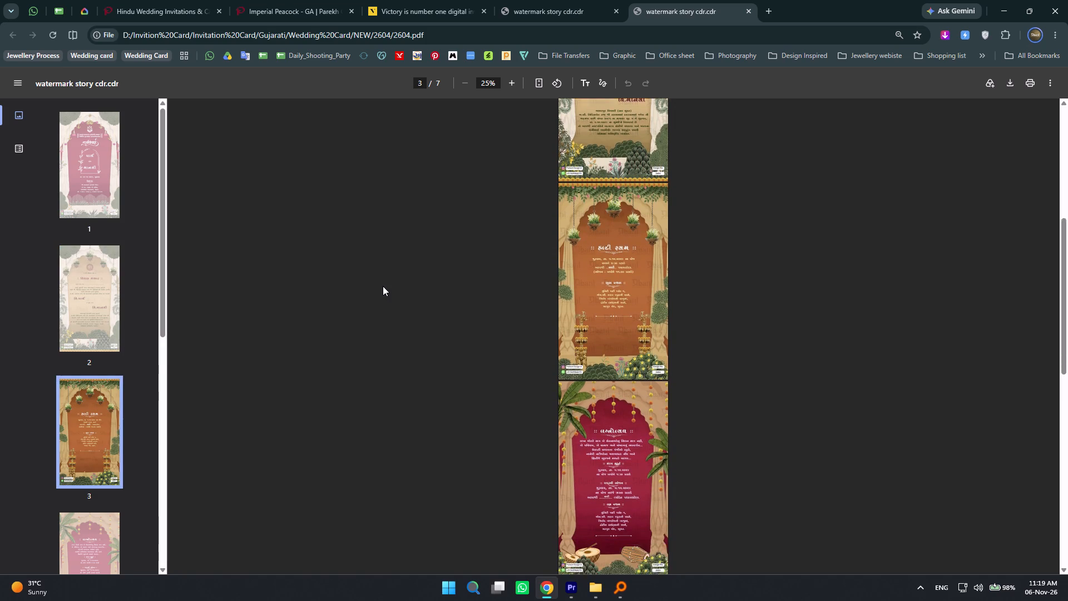
scroll(383, 286, down, 4)
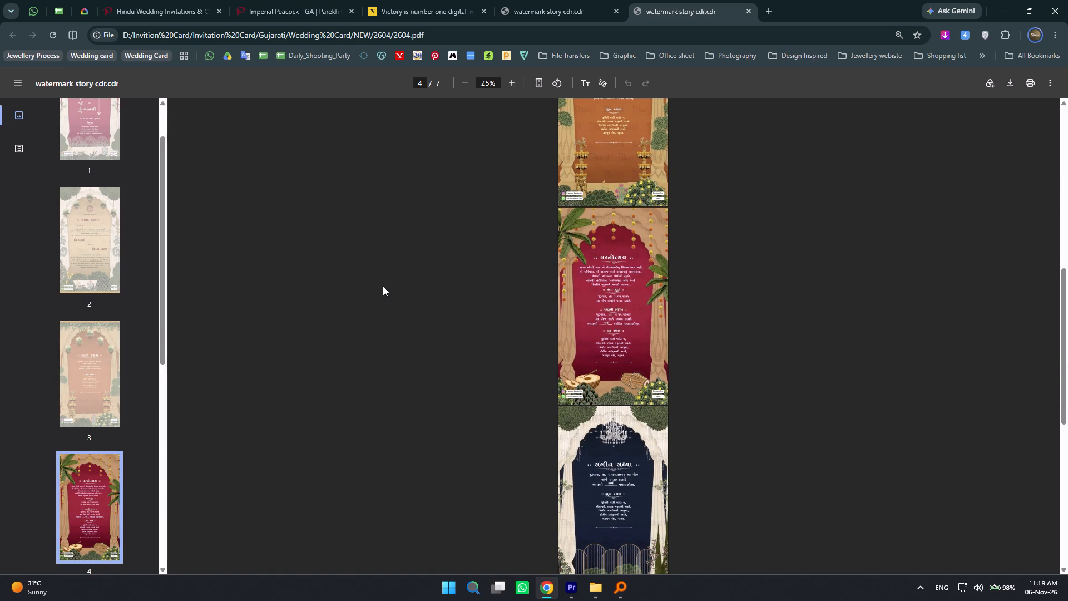
key(ctrl+w)
key(alt+Tab)
Open the 2605 PDF from the 2605 folder in NEW, look through its pages, and close it.
click(480, 350)
key(BackSpace)
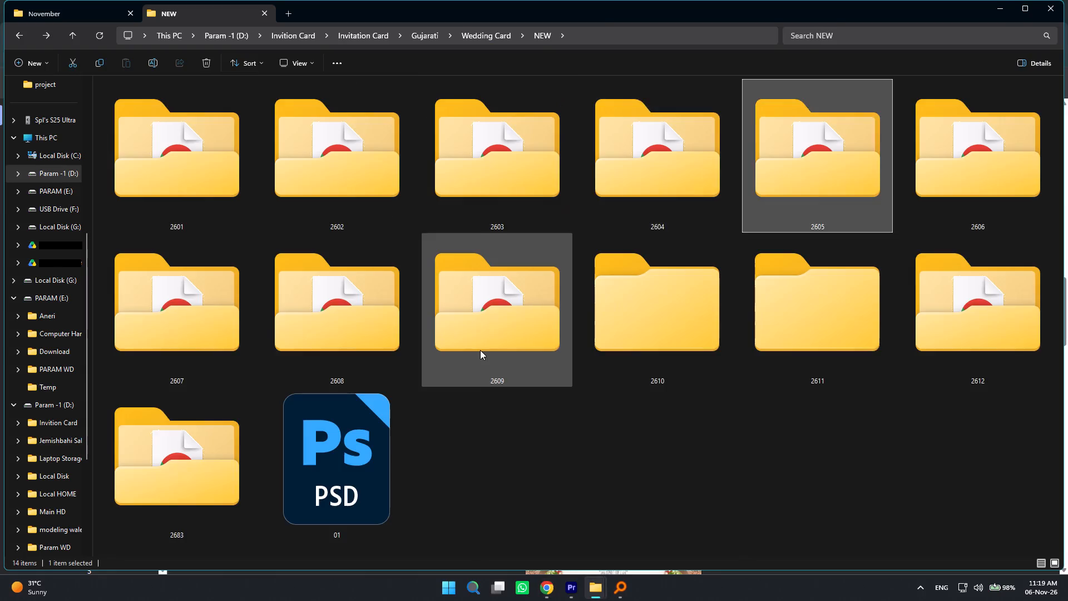
key(Right)
key(Return)
key(Right)
key(Return)
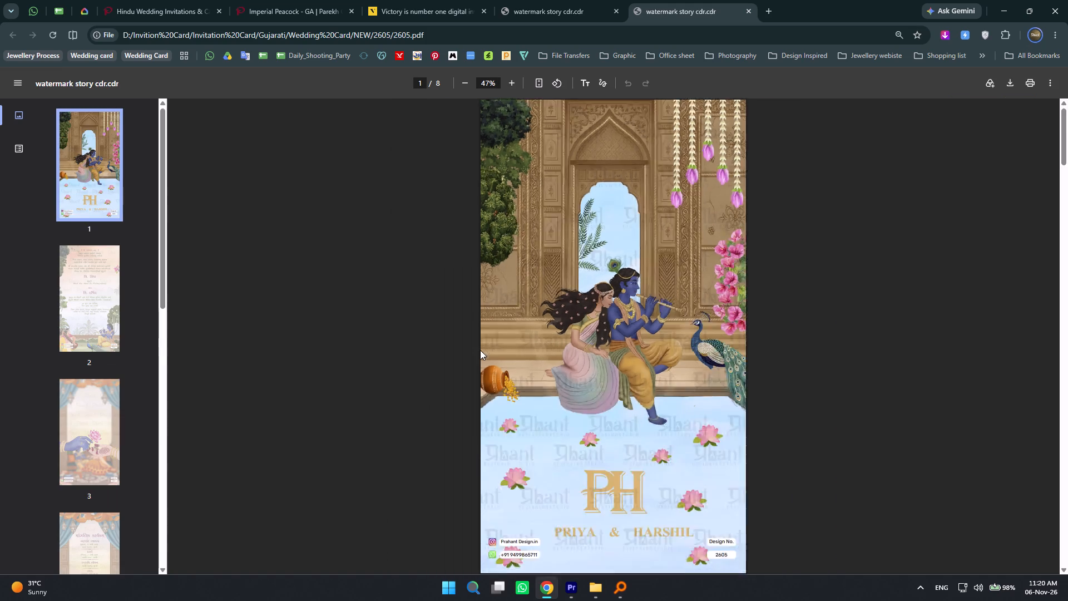
scroll(480, 350, down, 3)
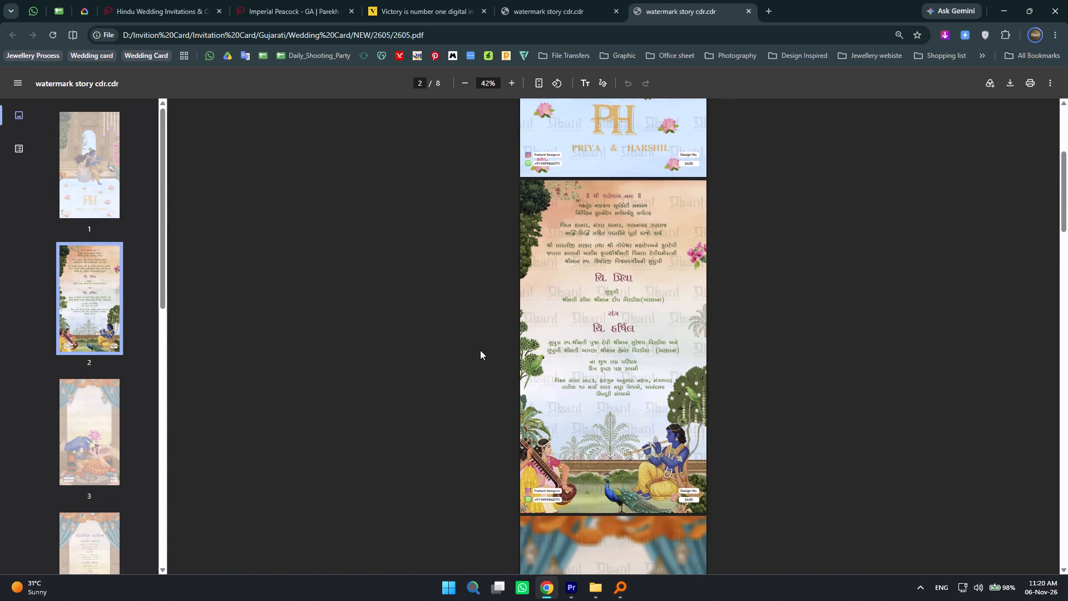
scroll(480, 350, down, 7)
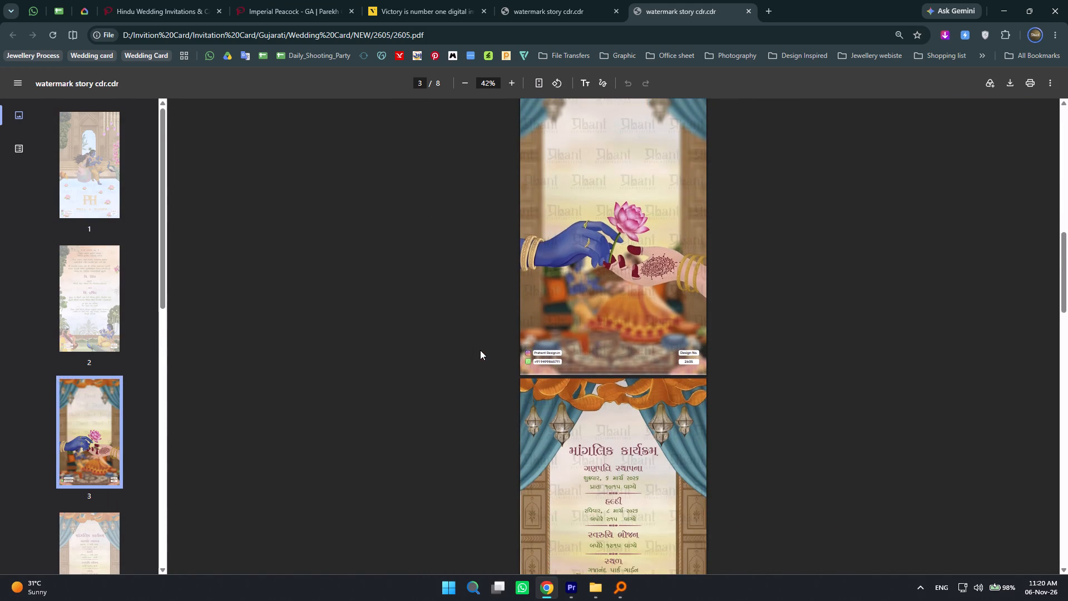
scroll(480, 350, down, 2)
key(ctrl+w)
key(alt+Tab)
Open the 2606 PDF from the 2606 folder in NEW, look through its pages, and close it.
click(540, 396)
key(BackSpace)
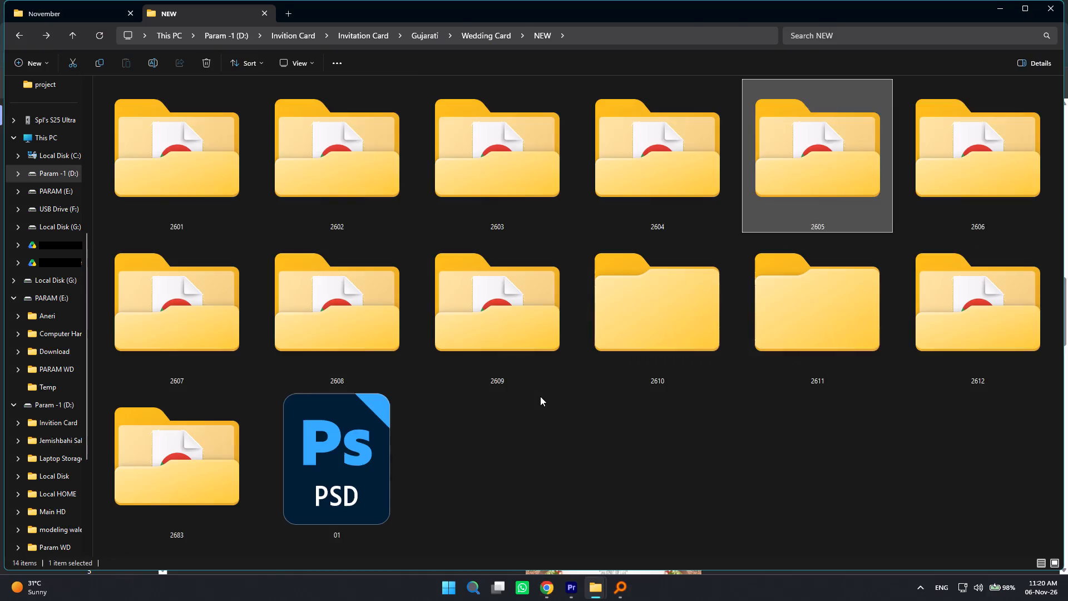
key(Right)
key(Return)
key(Right)
key(Return)
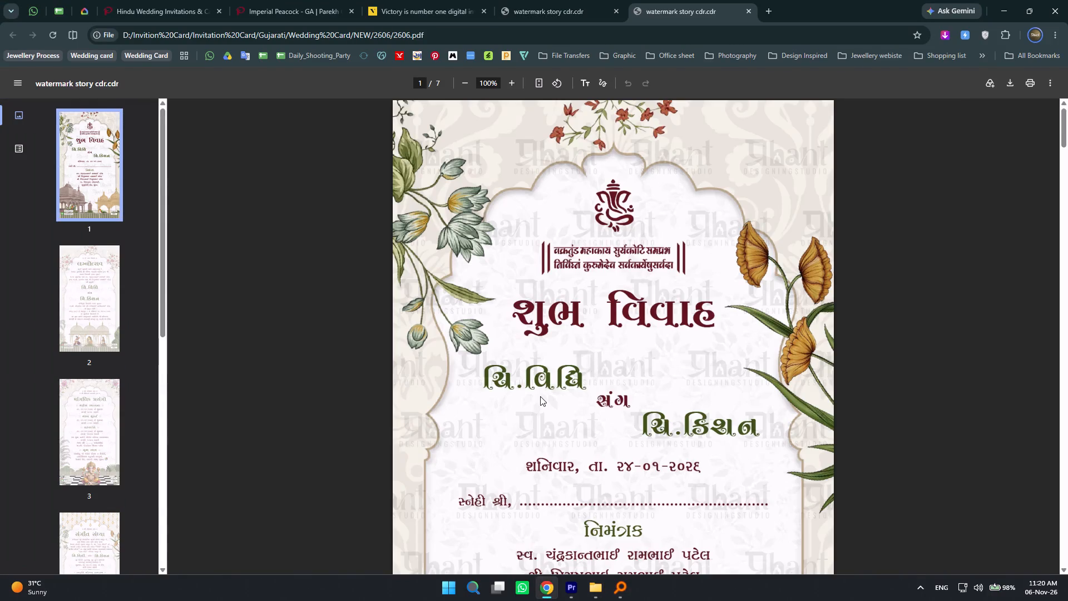
scroll(540, 396, down, 10)
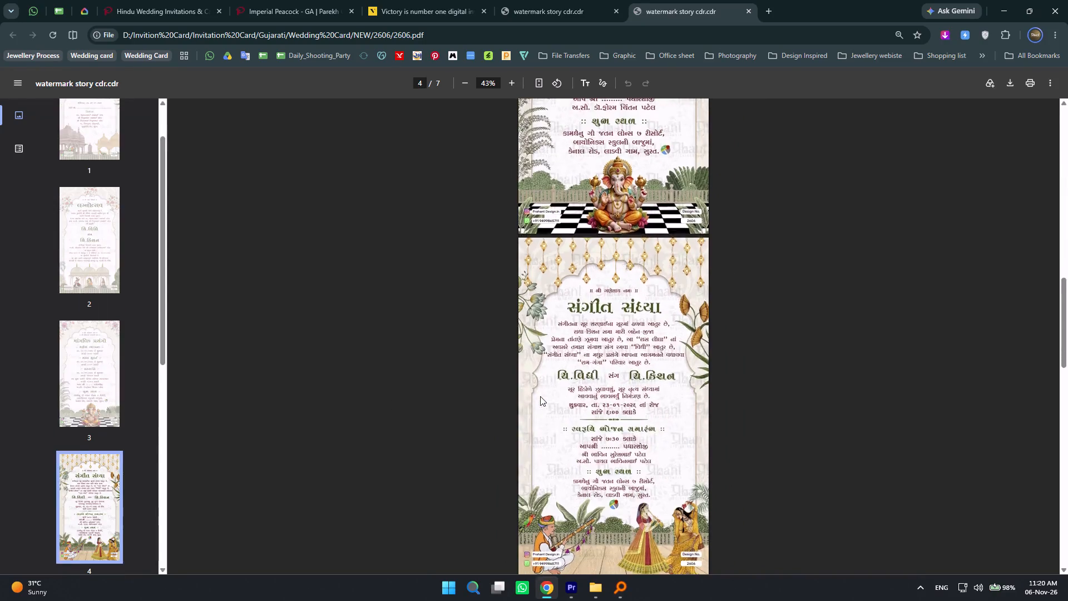
key(ctrl+w)
key(alt+Tab)
click(575, 425)
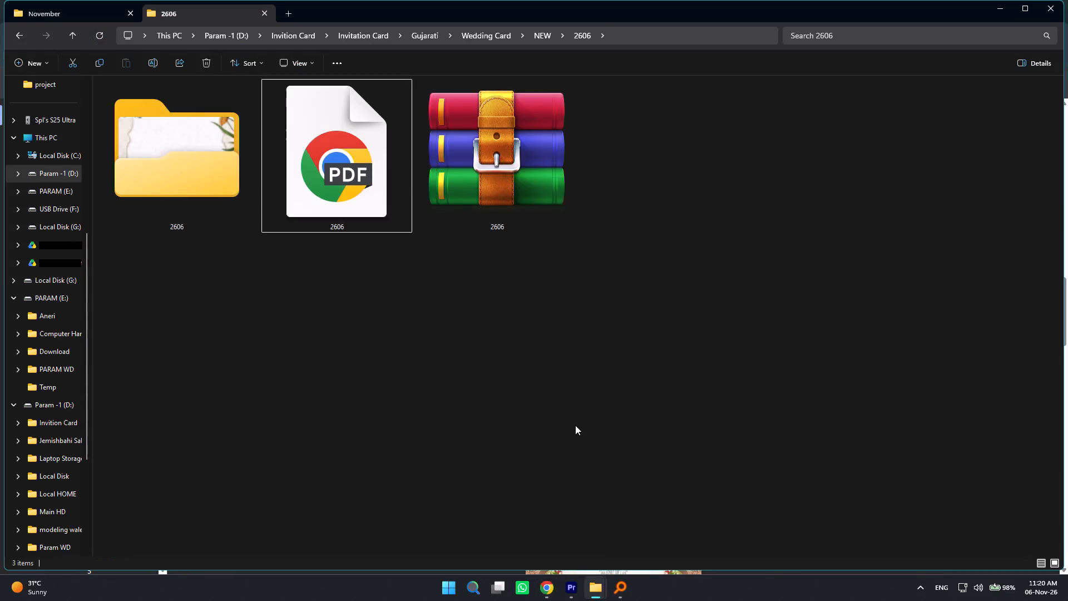